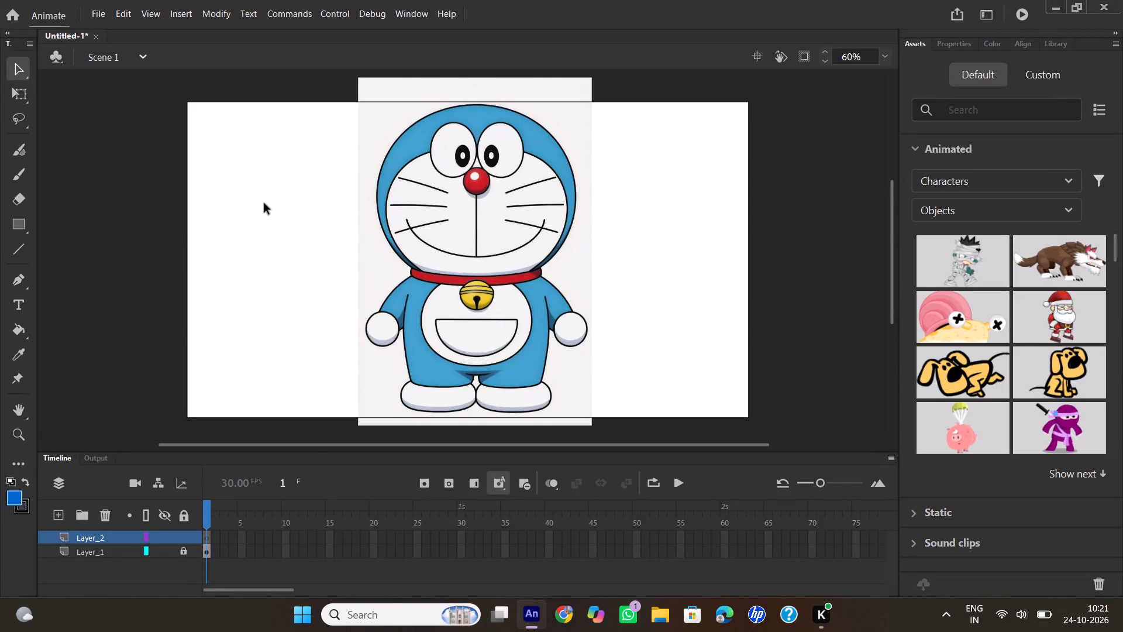
Frame the top of the Doraemon reference's head on the stage at 150% zoom.
{"action": "left_click", "coordinate": [855, 61]}
{"action": "type", "text": "200"}
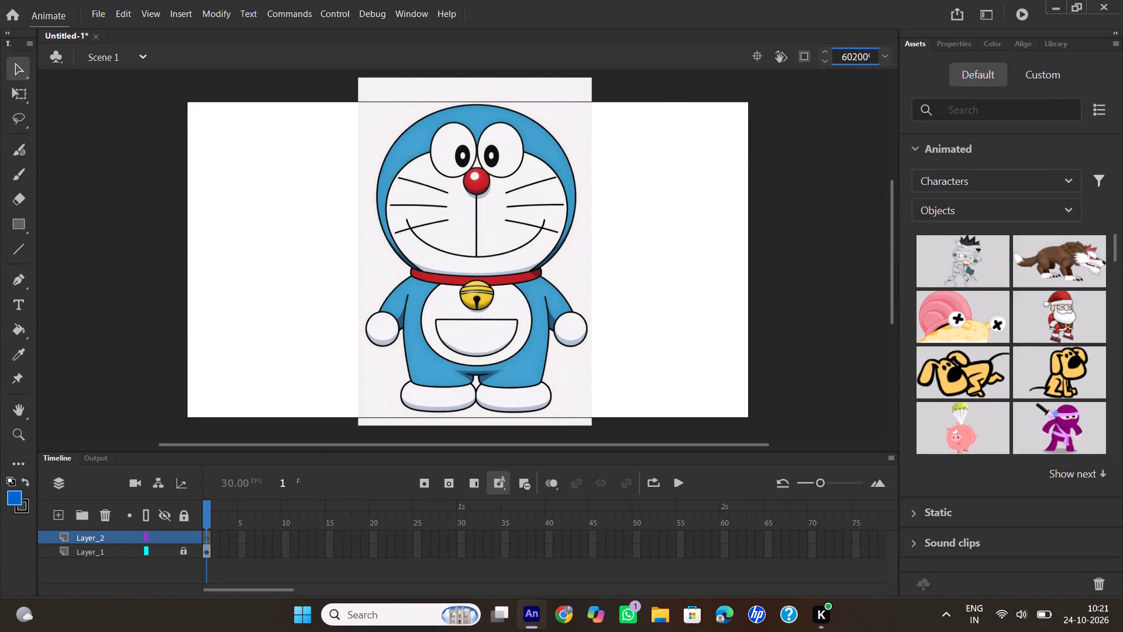
{"action": "double_click", "coordinate": [855, 61]}
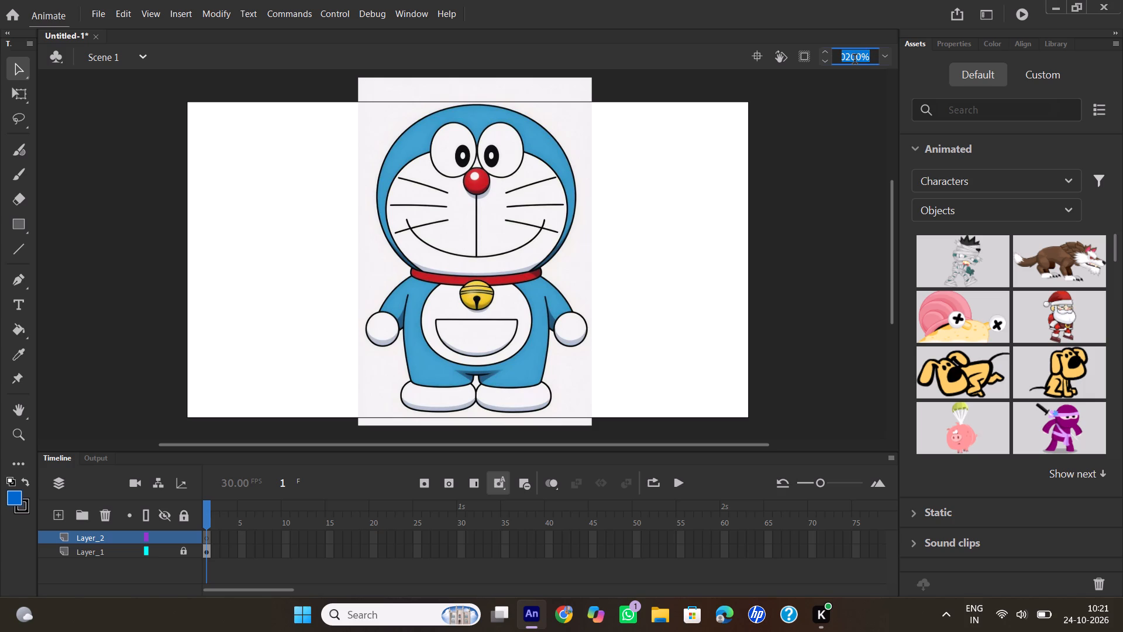
{"action": "type", "text": "200"}
{"action": "key", "text": "Return"}
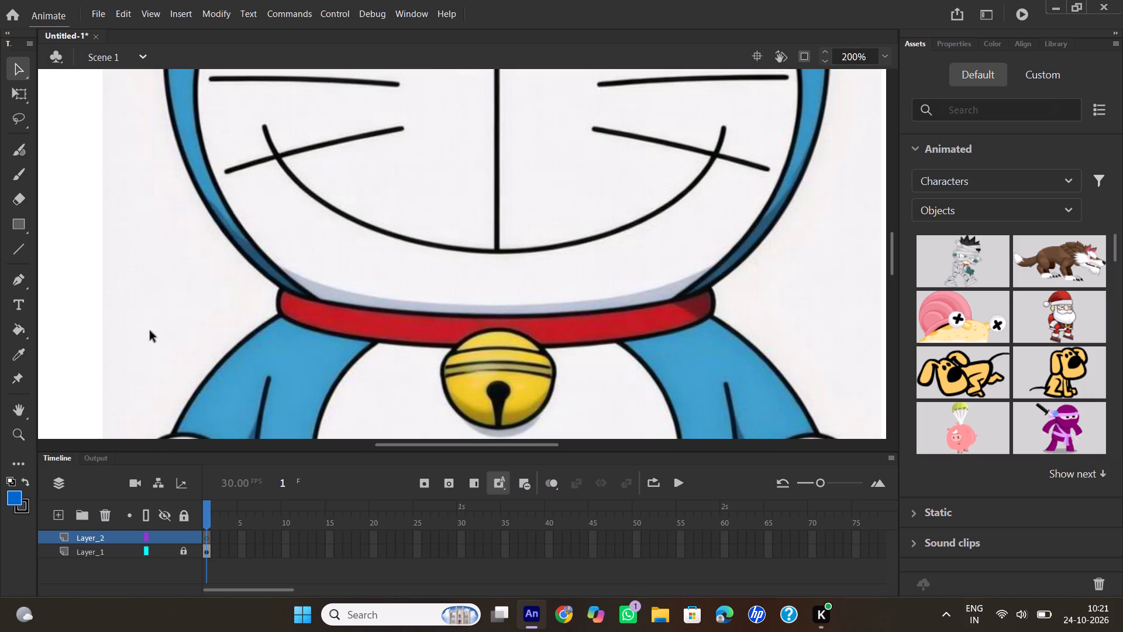
{"action": "left_click", "coordinate": [21, 420]}
{"action": "left_click_drag", "start_coordinate": [491, 180], "coordinate": [497, 306]}
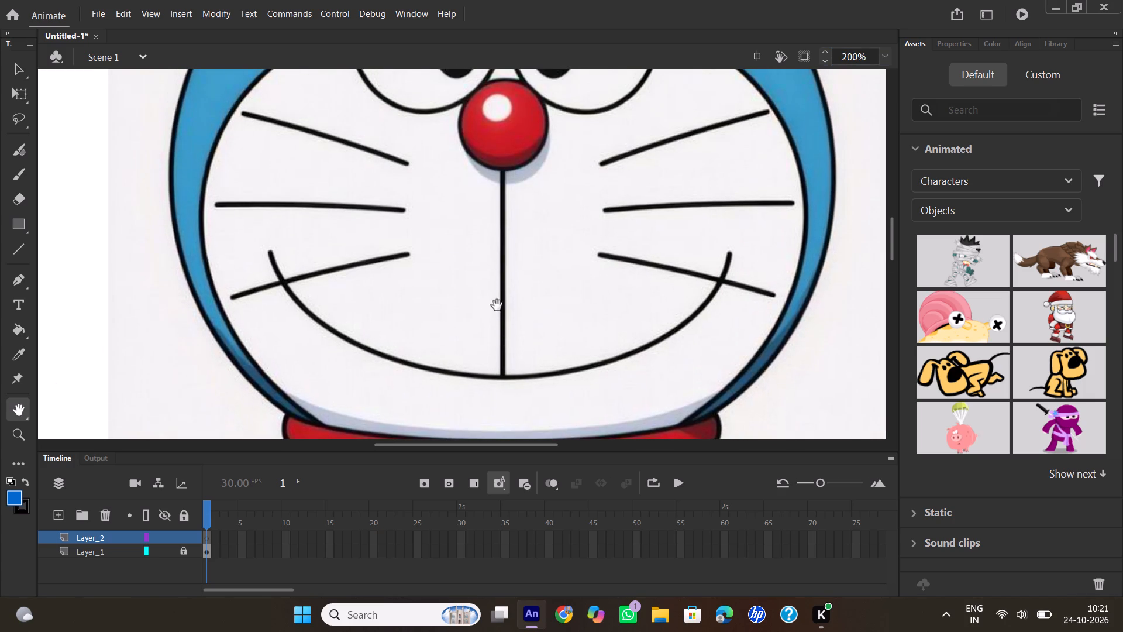
{"action": "left_click_drag", "start_coordinate": [488, 178], "coordinate": [488, 303]}
{"action": "left_click_drag", "start_coordinate": [481, 176], "coordinate": [481, 241]}
{"action": "double_click", "coordinate": [851, 54]}
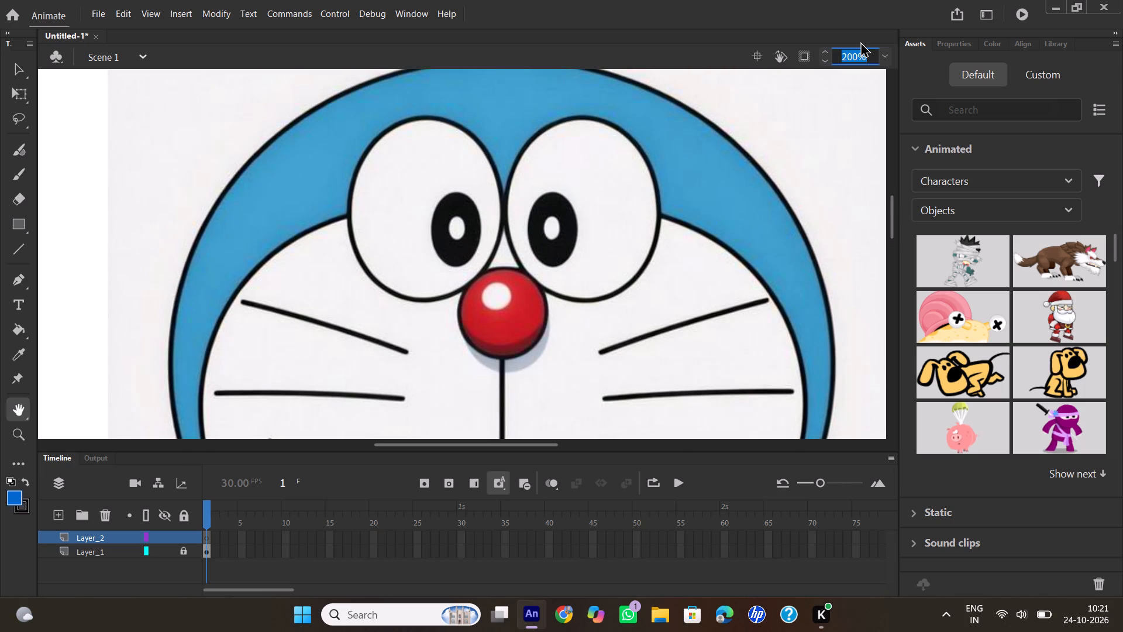
{"action": "type", "text": "150"}
{"action": "key", "text": "Return"}
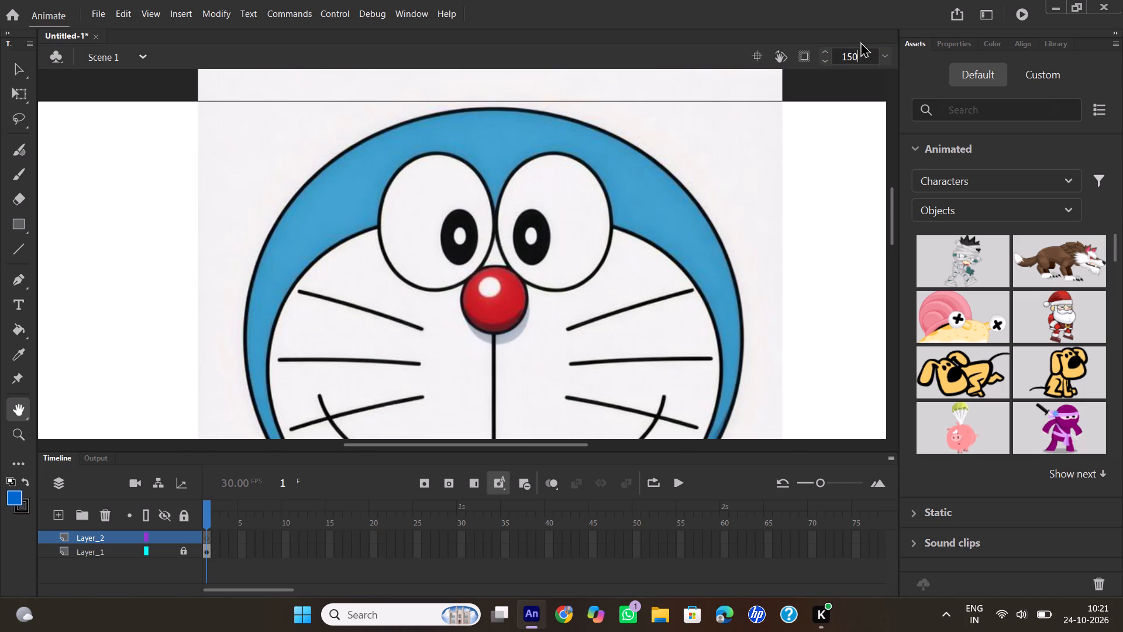
{"action": "left_click_drag", "start_coordinate": [786, 249], "coordinate": [794, 194]}
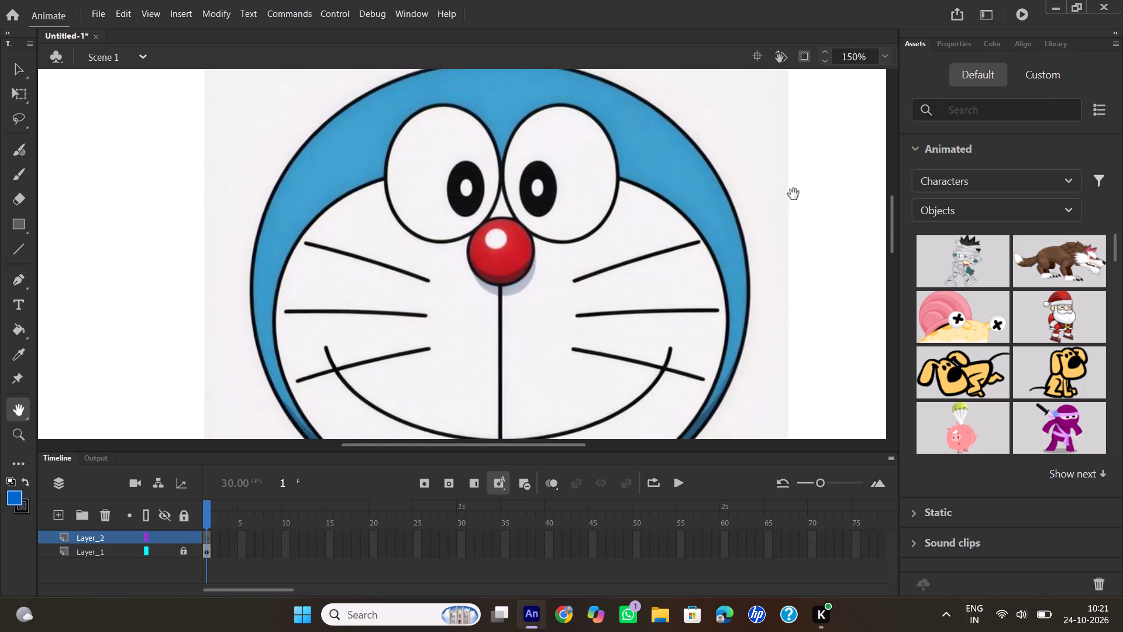
{"action": "left_click_drag", "start_coordinate": [794, 194], "coordinate": [799, 143]}
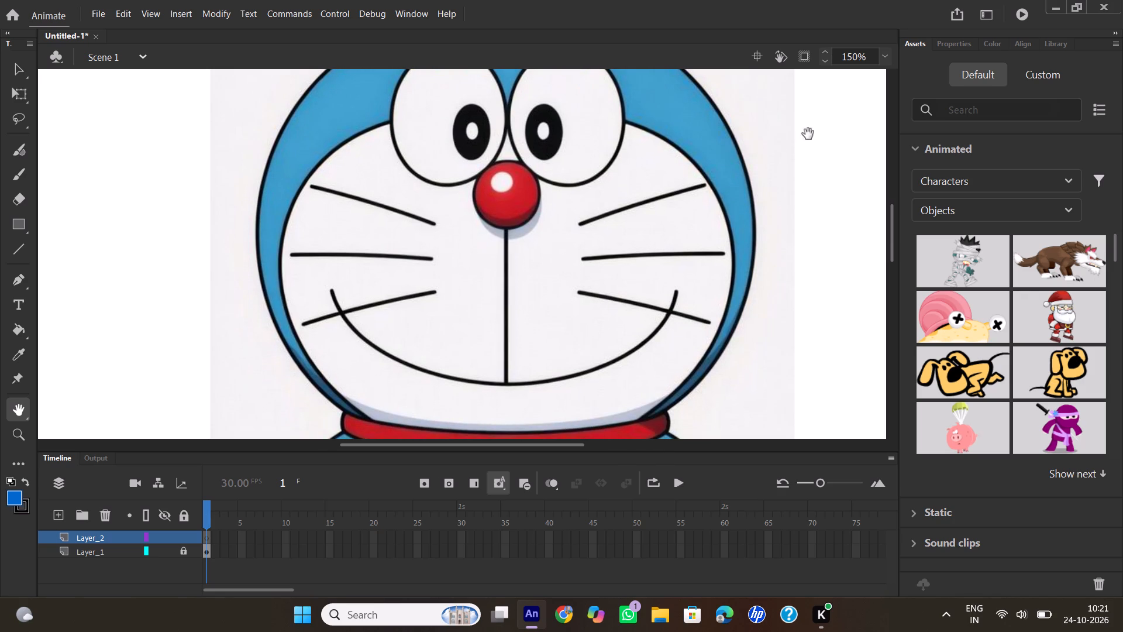
{"action": "double_click", "coordinate": [857, 57]}
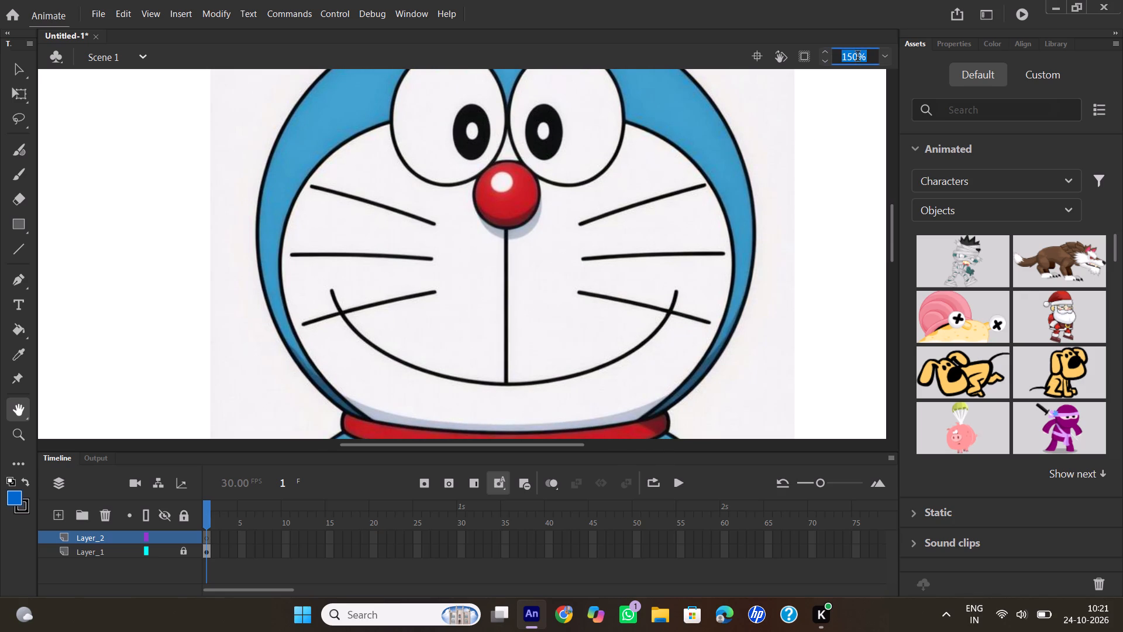
{"action": "key", "text": "1"}
{"action": "type", "text": "40"}
{"action": "key", "text": "Return"}
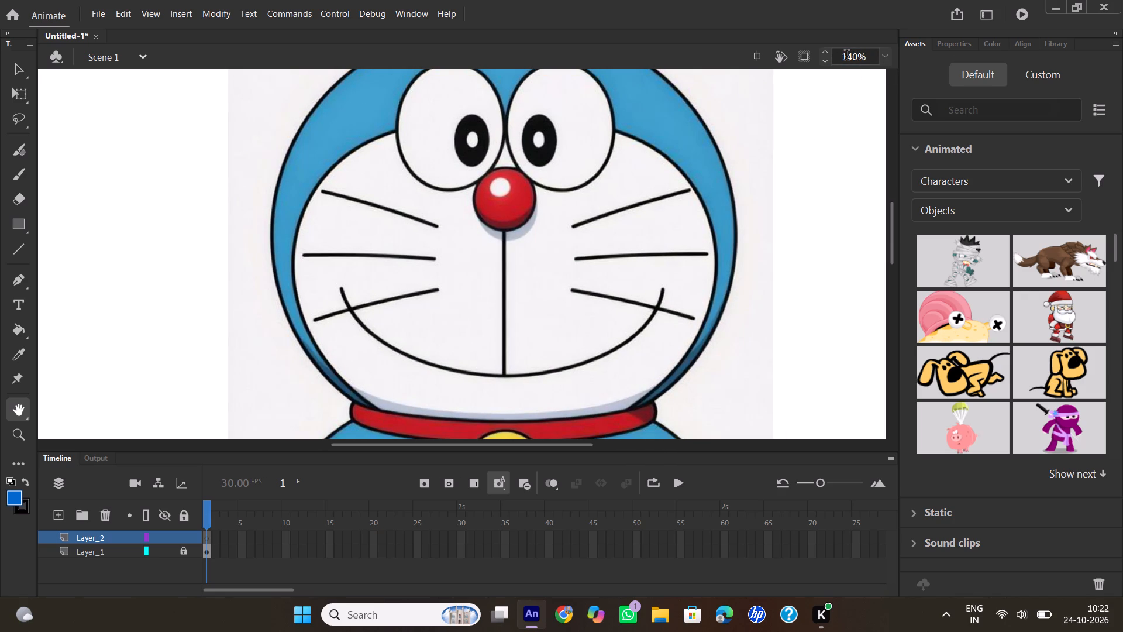
{"action": "double_click", "coordinate": [850, 56]}
{"action": "type", "text": "130"}
{"action": "key", "text": "Return"}
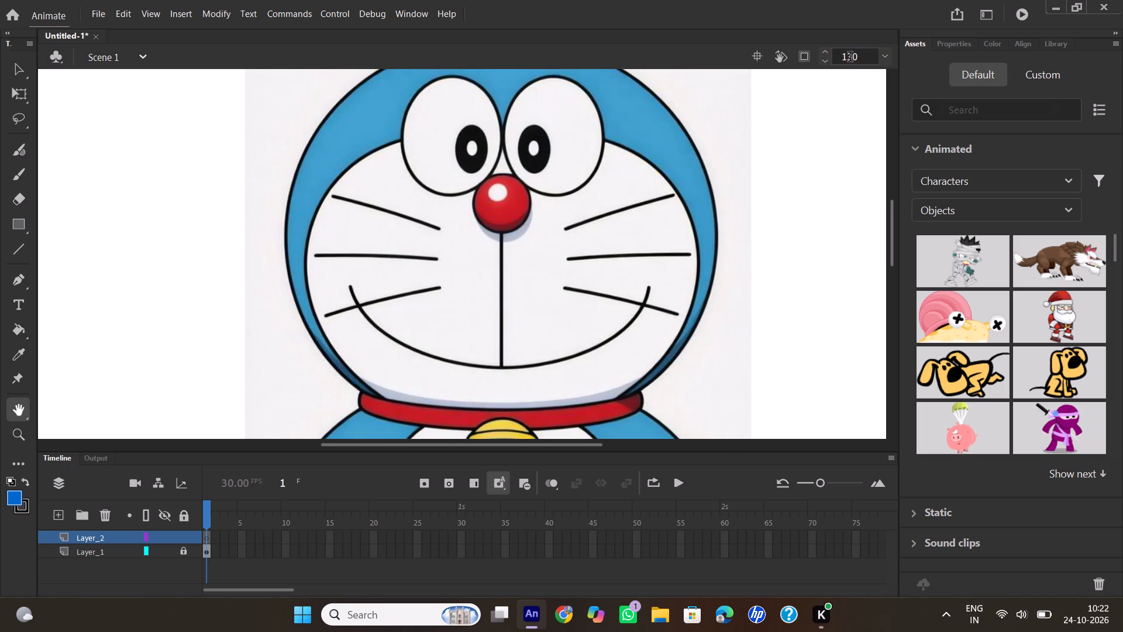
{"action": "left_click_drag", "start_coordinate": [707, 173], "coordinate": [706, 206]}
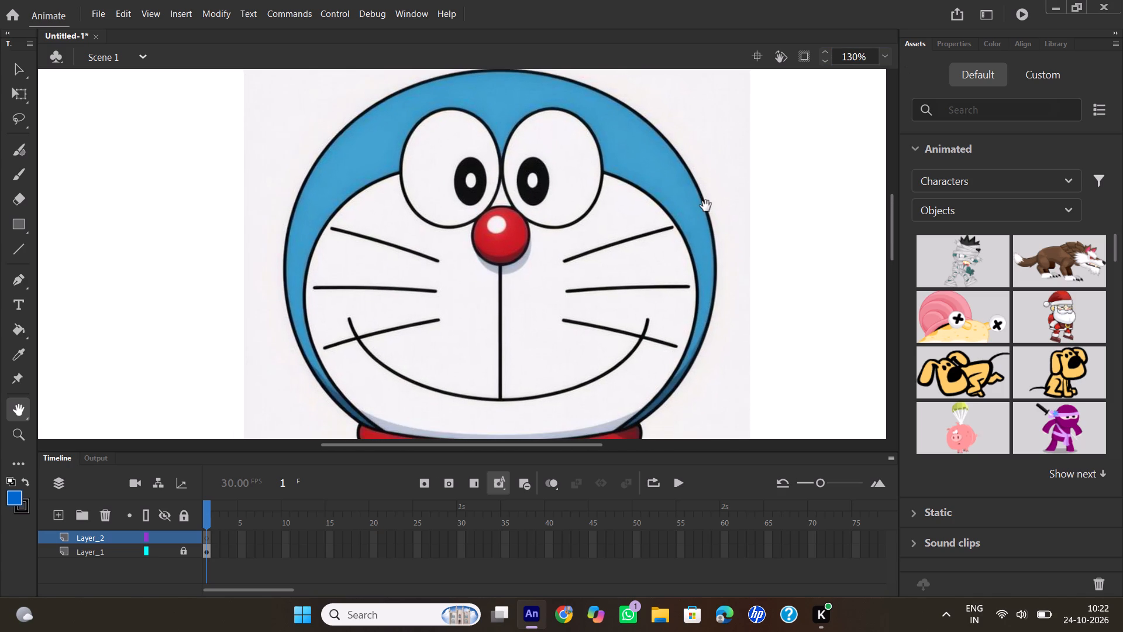
{"action": "left_click_drag", "start_coordinate": [706, 206], "coordinate": [707, 208]}
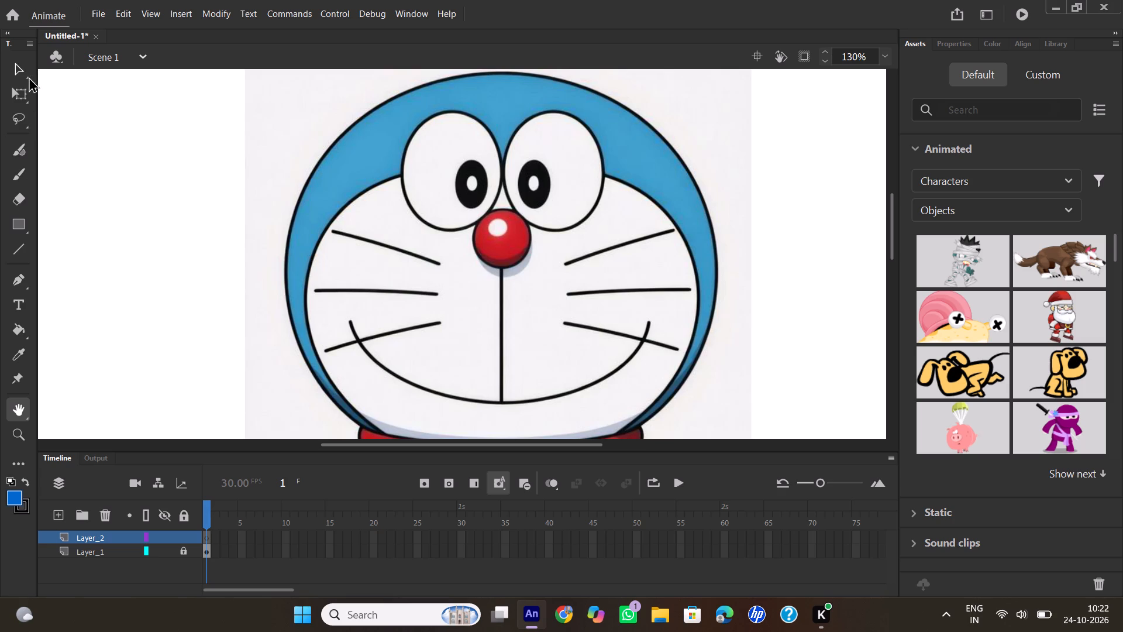
{"action": "left_click", "coordinate": [12, 280]}
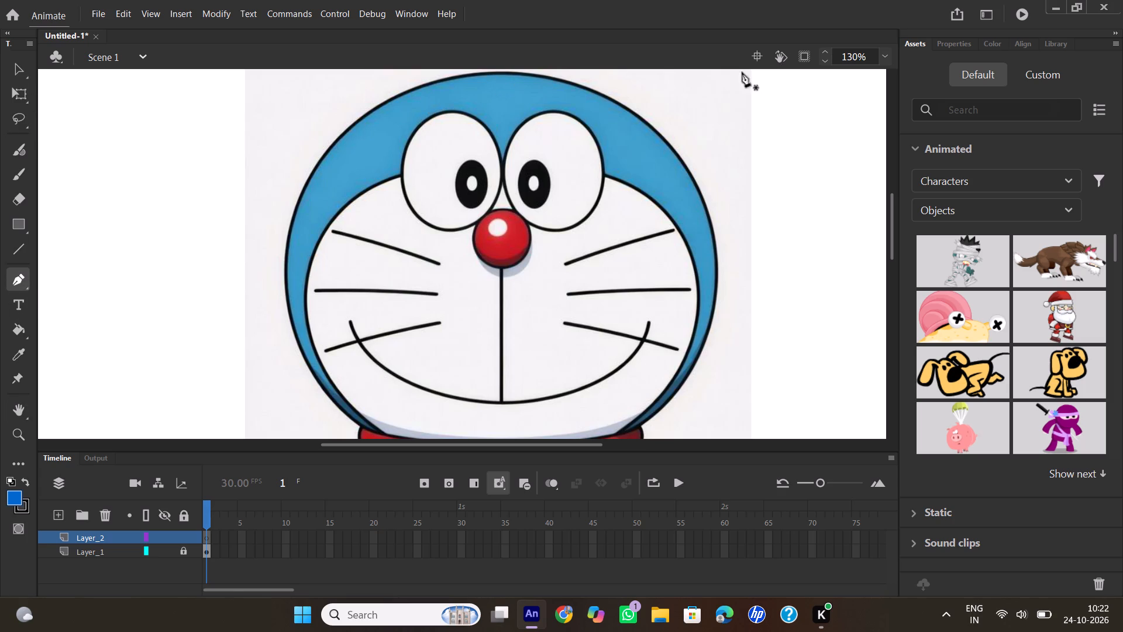
{"action": "double_click", "coordinate": [856, 58]}
{"action": "type", "text": "150"}
{"action": "key", "text": "Return"}
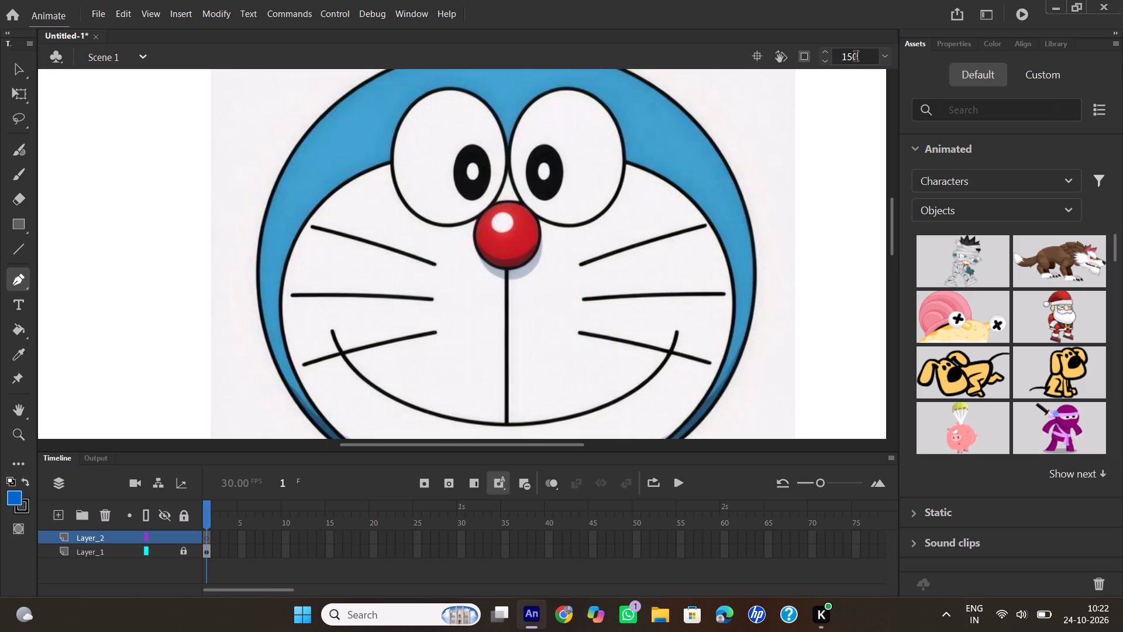
{"action": "left_click", "coordinate": [20, 410]}
{"action": "left_click_drag", "start_coordinate": [381, 169], "coordinate": [382, 230]}
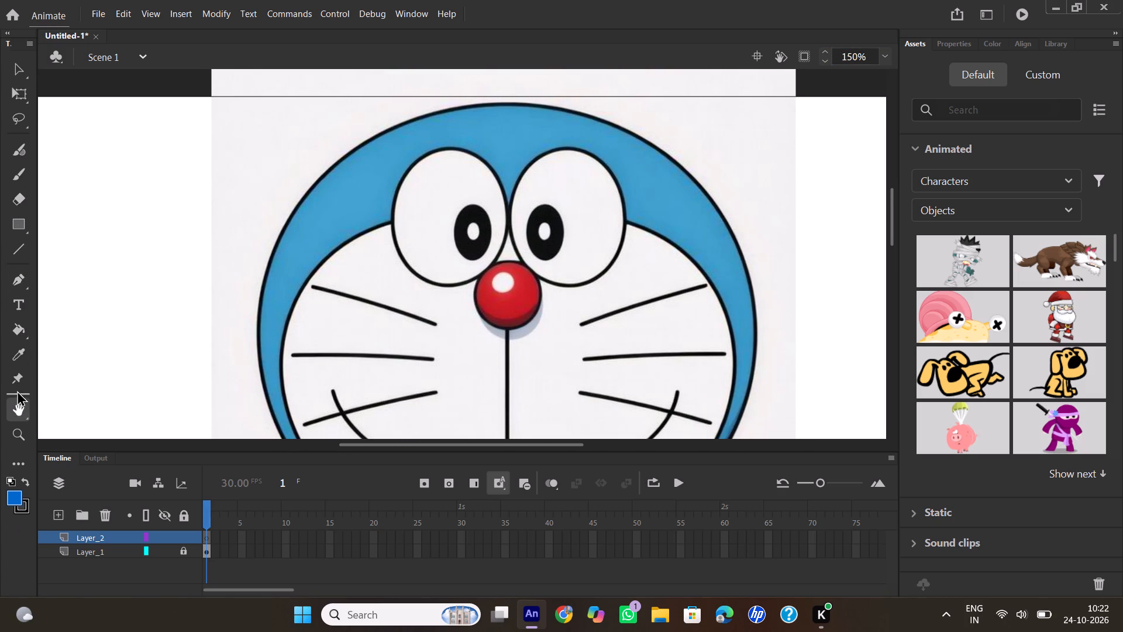
Start a Pen tool path on Layer_2 at the head outline's top centre and curve it along the outline to the upper-right edge.
{"action": "left_click", "coordinate": [15, 286]}
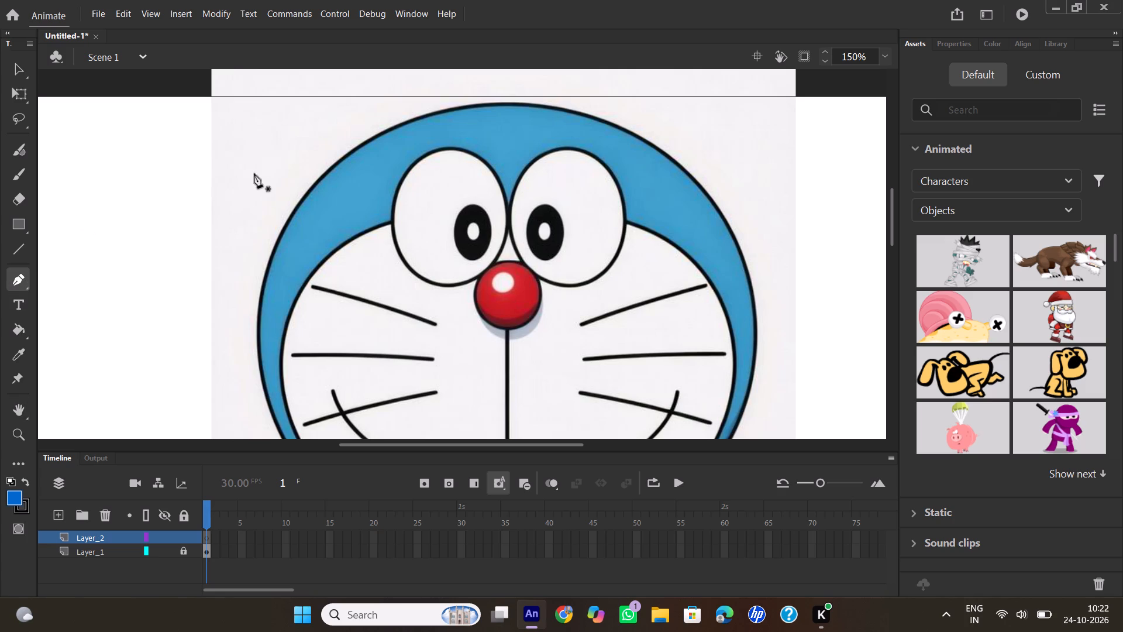
{"action": "left_click", "coordinate": [504, 104]}
{"action": "left_click_drag", "start_coordinate": [667, 153], "coordinate": [677, 167]}
{"action": "left_click_drag", "start_coordinate": [677, 167], "coordinate": [718, 190]}
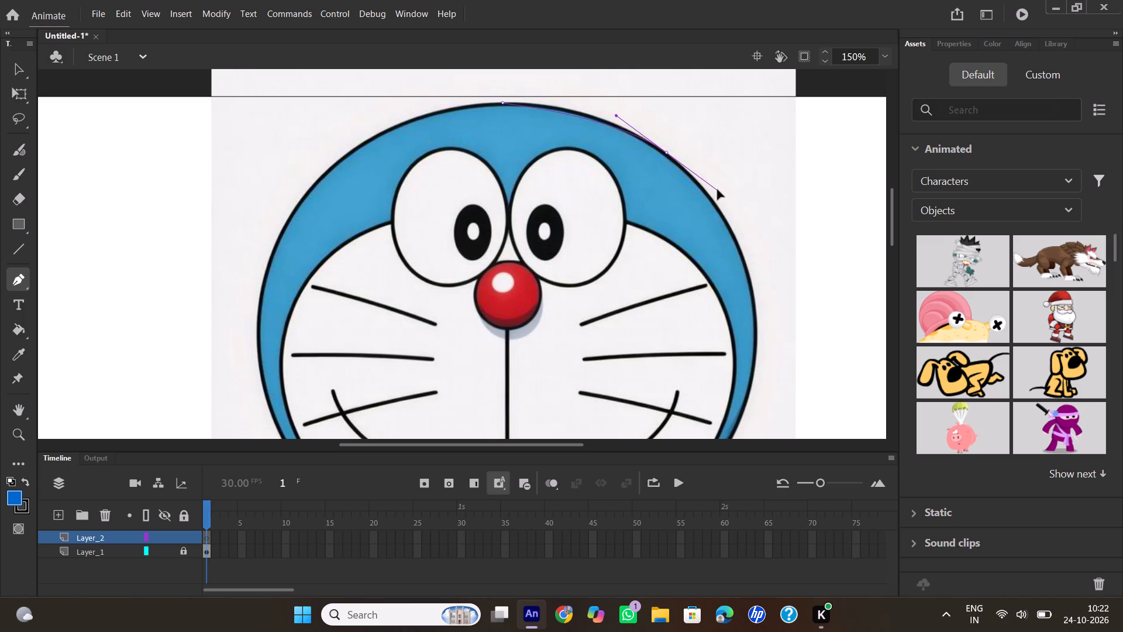
{"action": "left_click_drag", "start_coordinate": [718, 190], "coordinate": [733, 197]}
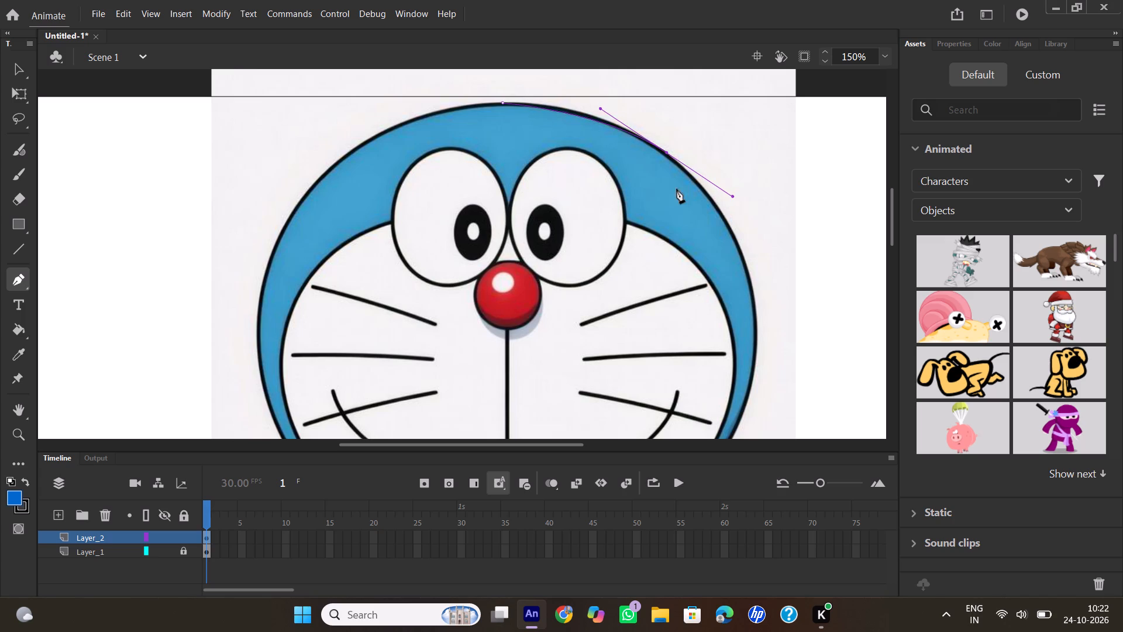
{"action": "left_click", "coordinate": [667, 155]}
Continue the Pen path down the head's right outline with curved anchors beside the right eye and at nose height.
{"action": "left_click_drag", "start_coordinate": [736, 241], "coordinate": [752, 269]}
{"action": "left_click_drag", "start_coordinate": [752, 269], "coordinate": [753, 280]}
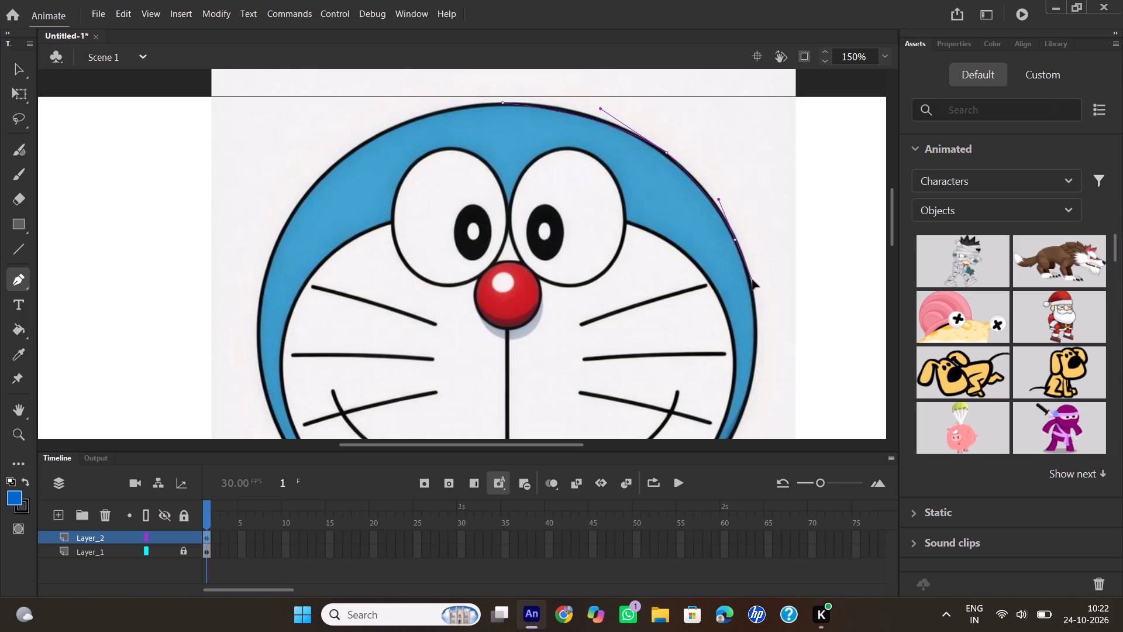
{"action": "left_click_drag", "start_coordinate": [753, 280], "coordinate": [752, 273]}
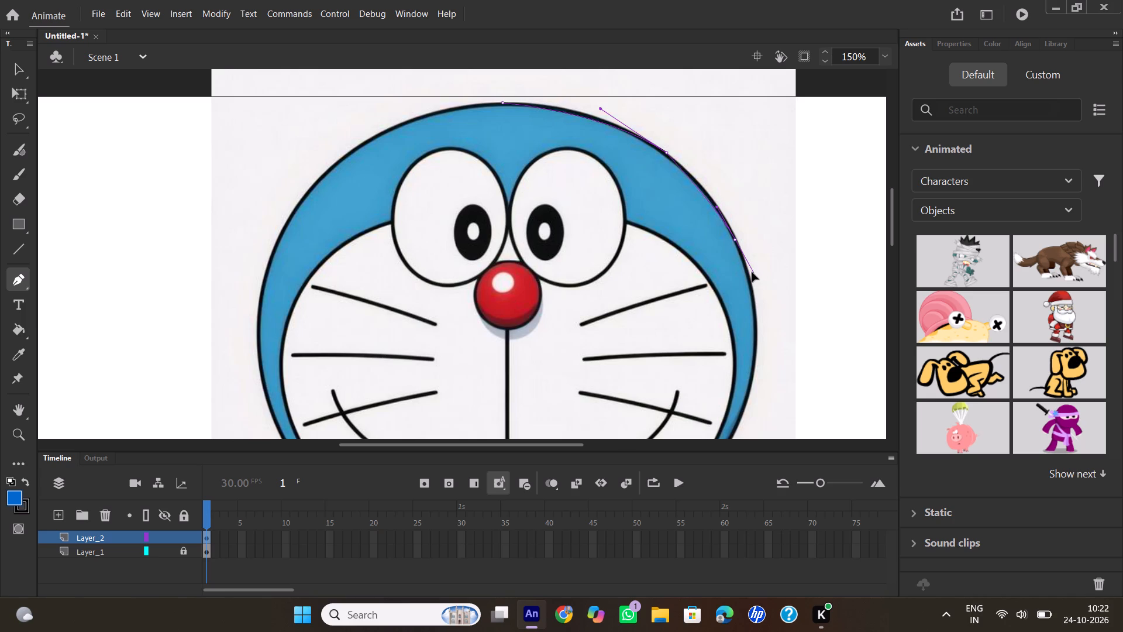
{"action": "left_click_drag", "start_coordinate": [752, 273], "coordinate": [743, 277]}
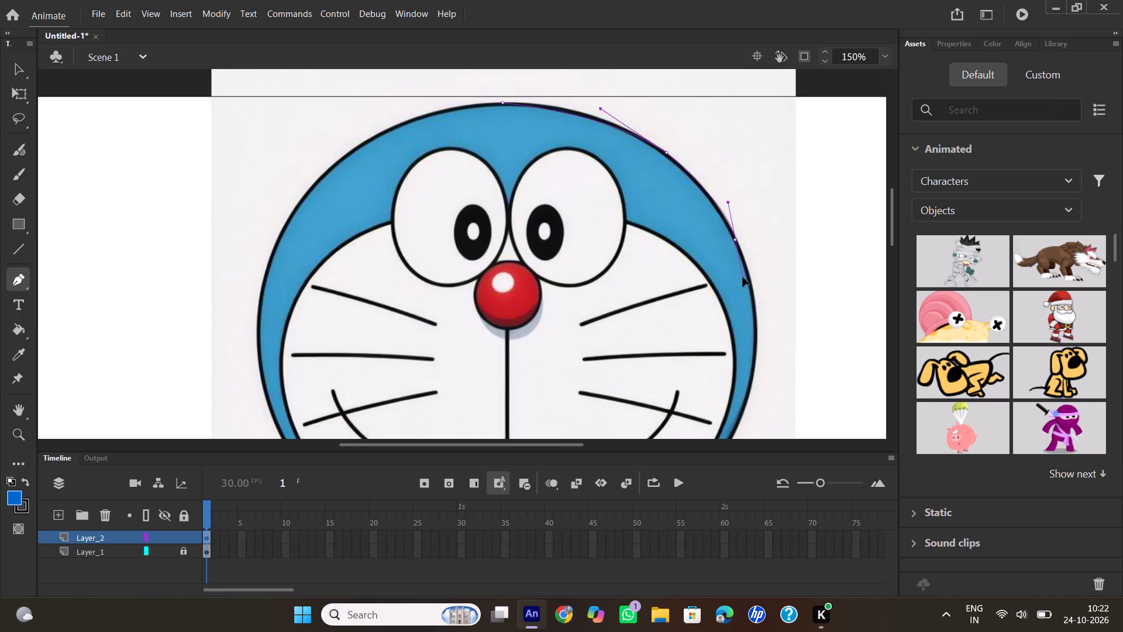
{"action": "left_click_drag", "start_coordinate": [743, 277], "coordinate": [744, 277]}
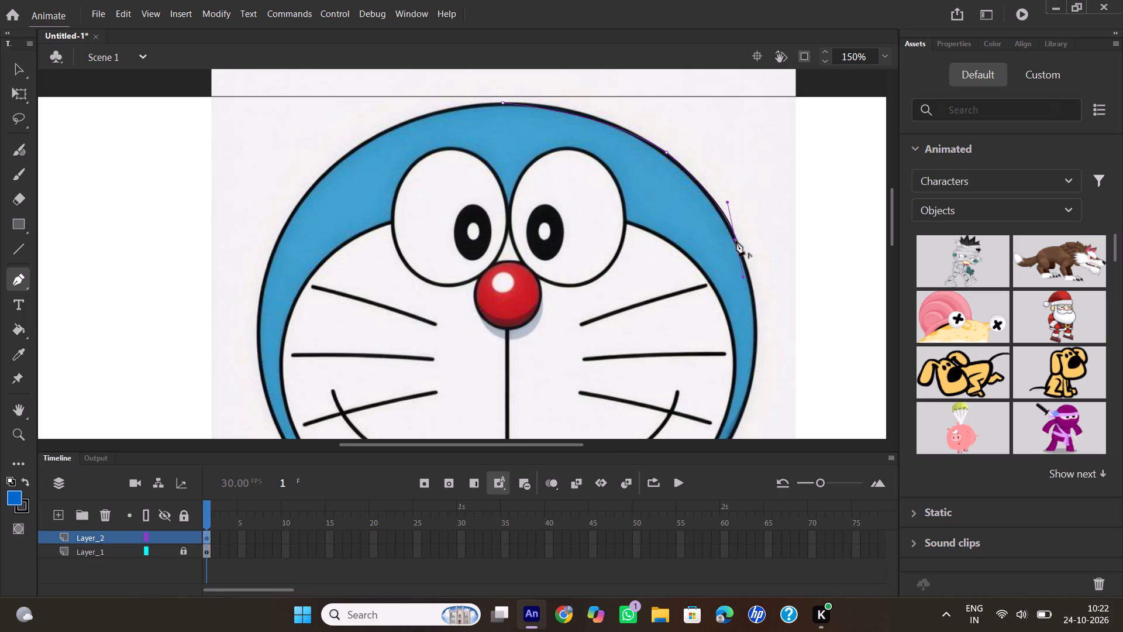
{"action": "left_click", "coordinate": [736, 241]}
{"action": "left_click_drag", "start_coordinate": [756, 319], "coordinate": [758, 324]}
{"action": "left_click_drag", "start_coordinate": [758, 324], "coordinate": [762, 351]}
{"action": "left_click_drag", "start_coordinate": [762, 351], "coordinate": [757, 351]}
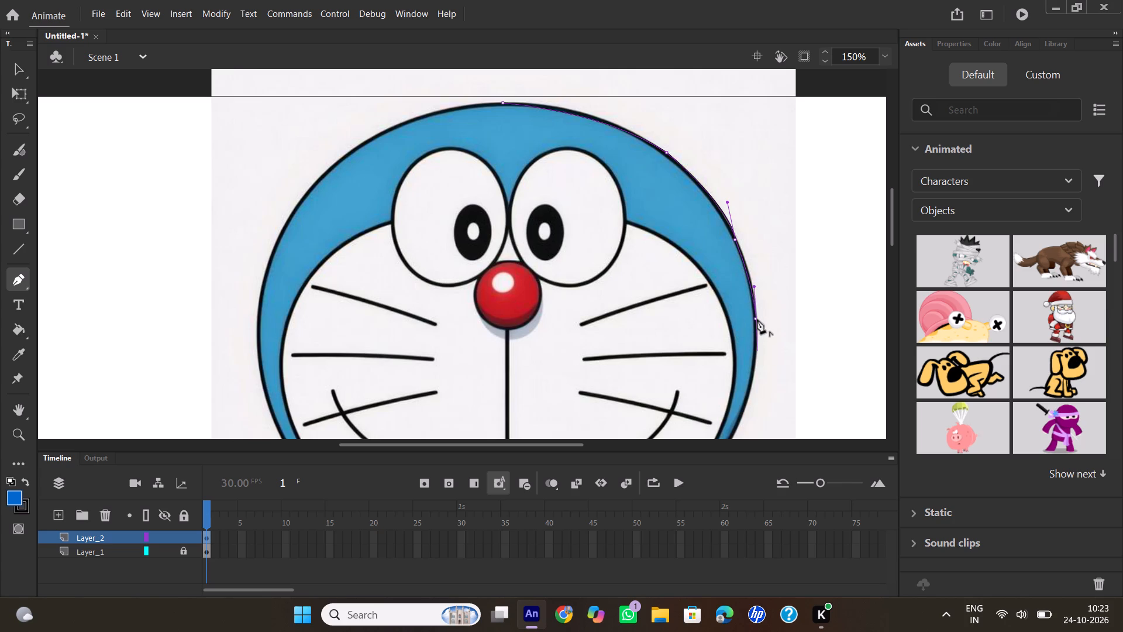
{"action": "left_click", "coordinate": [757, 319]}
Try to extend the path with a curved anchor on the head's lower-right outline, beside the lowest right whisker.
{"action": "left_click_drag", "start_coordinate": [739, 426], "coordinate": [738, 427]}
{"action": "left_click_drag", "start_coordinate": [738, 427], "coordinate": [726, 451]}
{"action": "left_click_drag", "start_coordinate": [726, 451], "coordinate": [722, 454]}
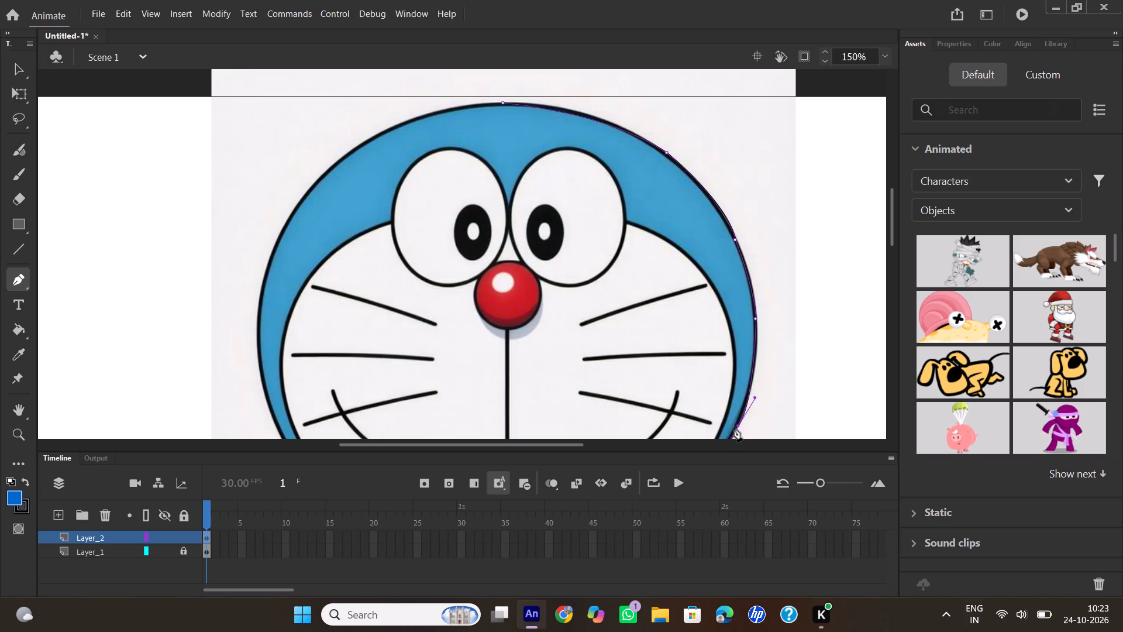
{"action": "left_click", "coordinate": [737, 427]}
Bring the head's lower half and the red collar into view and return to the Pen tool.
{"action": "left_click", "coordinate": [20, 407]}
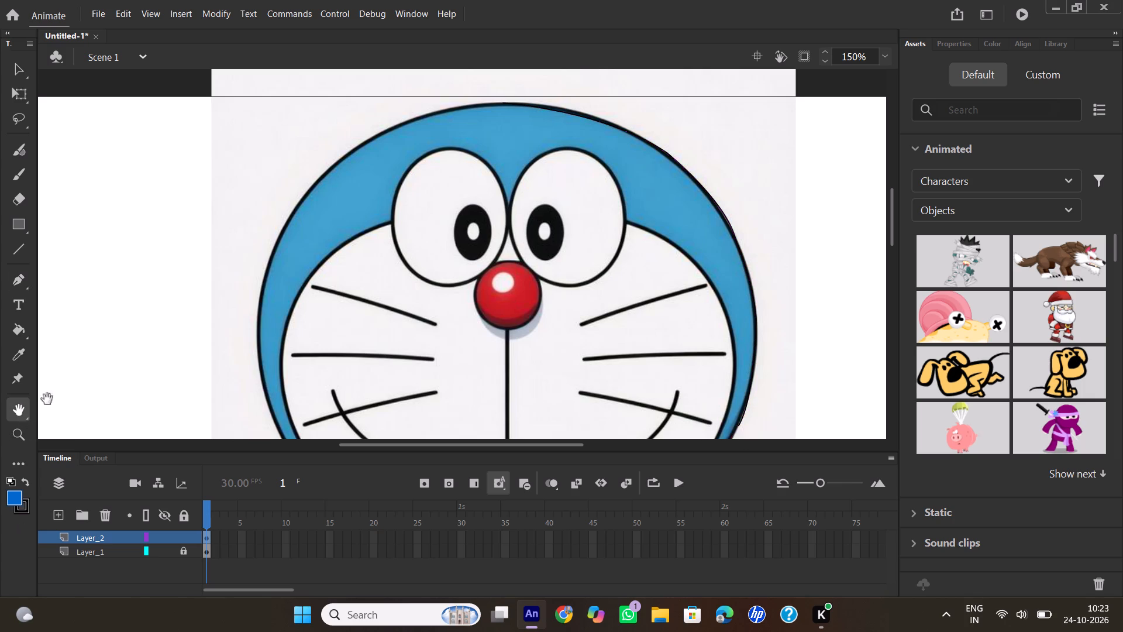
{"action": "left_click_drag", "start_coordinate": [439, 330], "coordinate": [454, 174]}
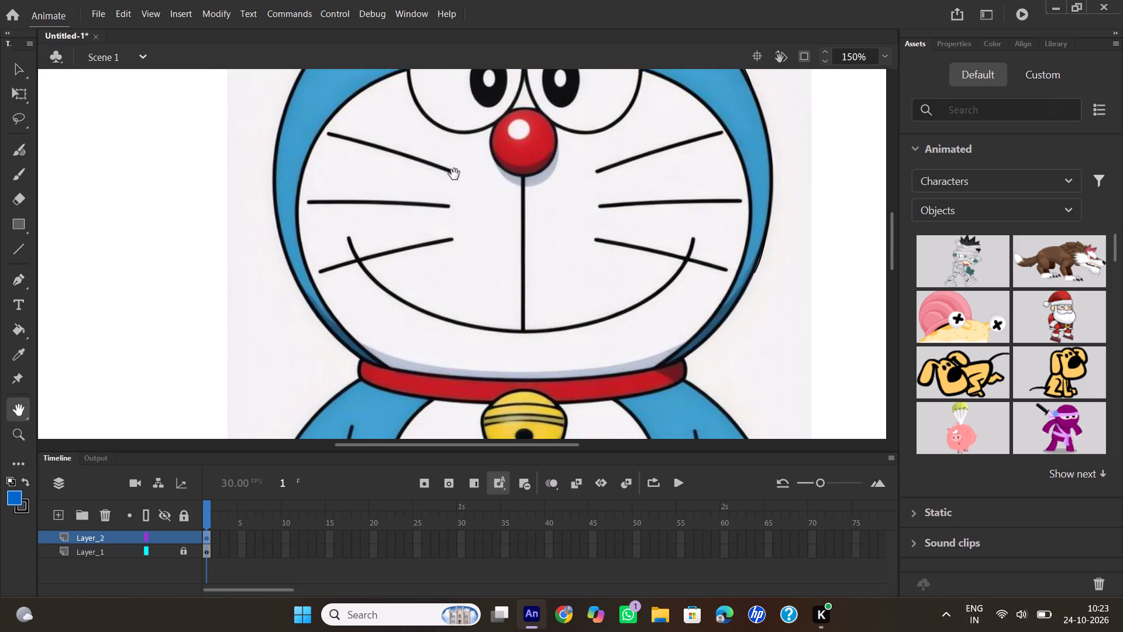
{"action": "left_click_drag", "start_coordinate": [454, 174], "coordinate": [454, 164]}
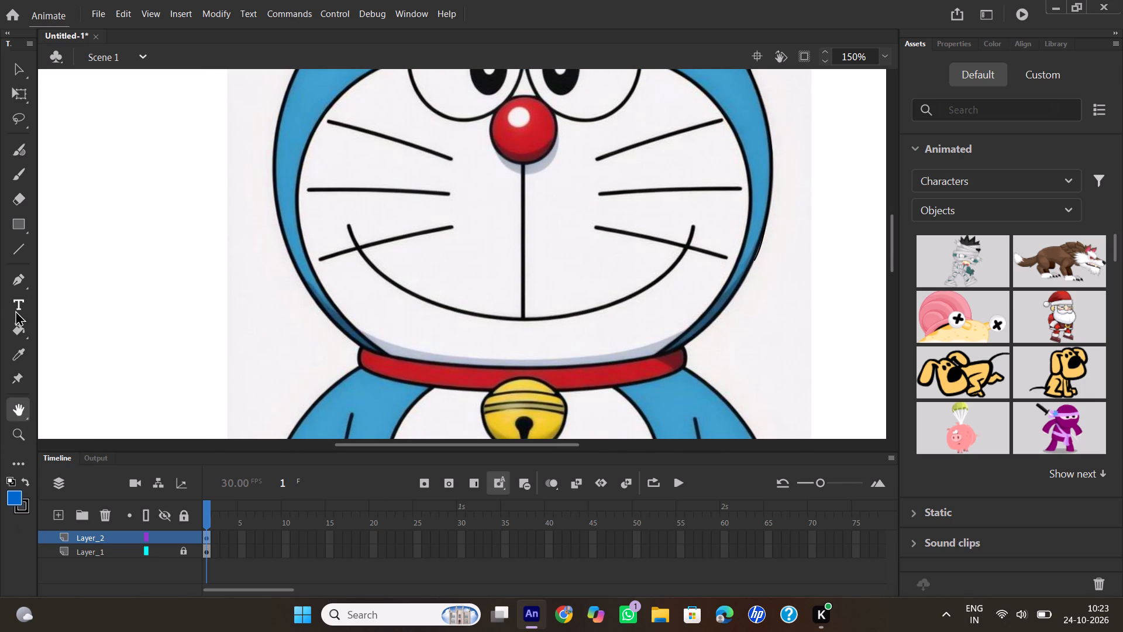
{"action": "left_click", "coordinate": [16, 281]}
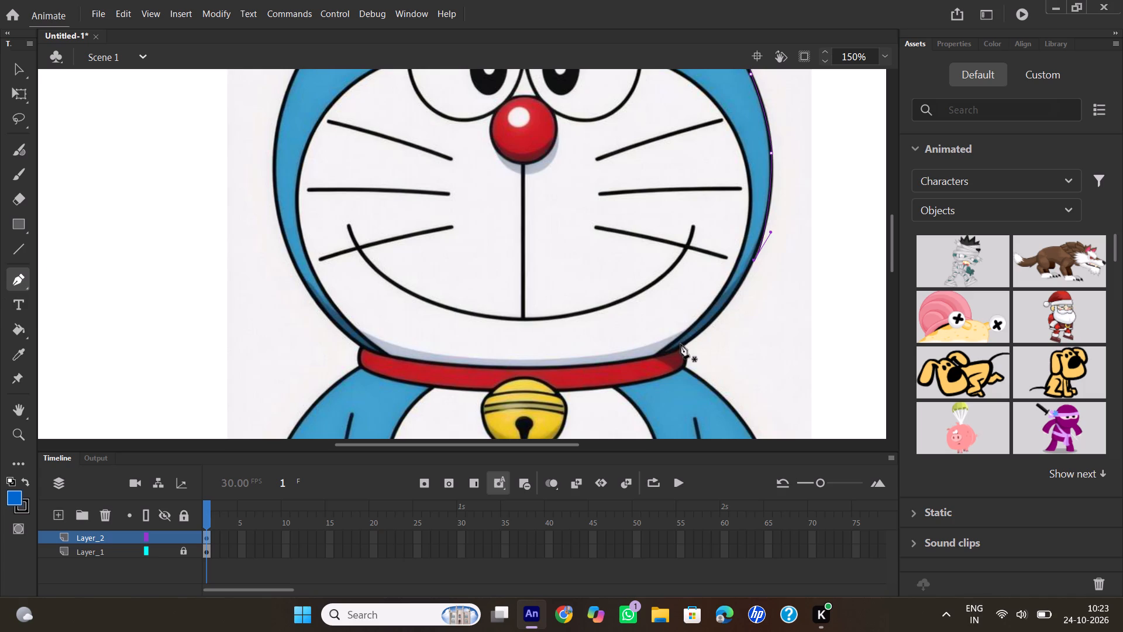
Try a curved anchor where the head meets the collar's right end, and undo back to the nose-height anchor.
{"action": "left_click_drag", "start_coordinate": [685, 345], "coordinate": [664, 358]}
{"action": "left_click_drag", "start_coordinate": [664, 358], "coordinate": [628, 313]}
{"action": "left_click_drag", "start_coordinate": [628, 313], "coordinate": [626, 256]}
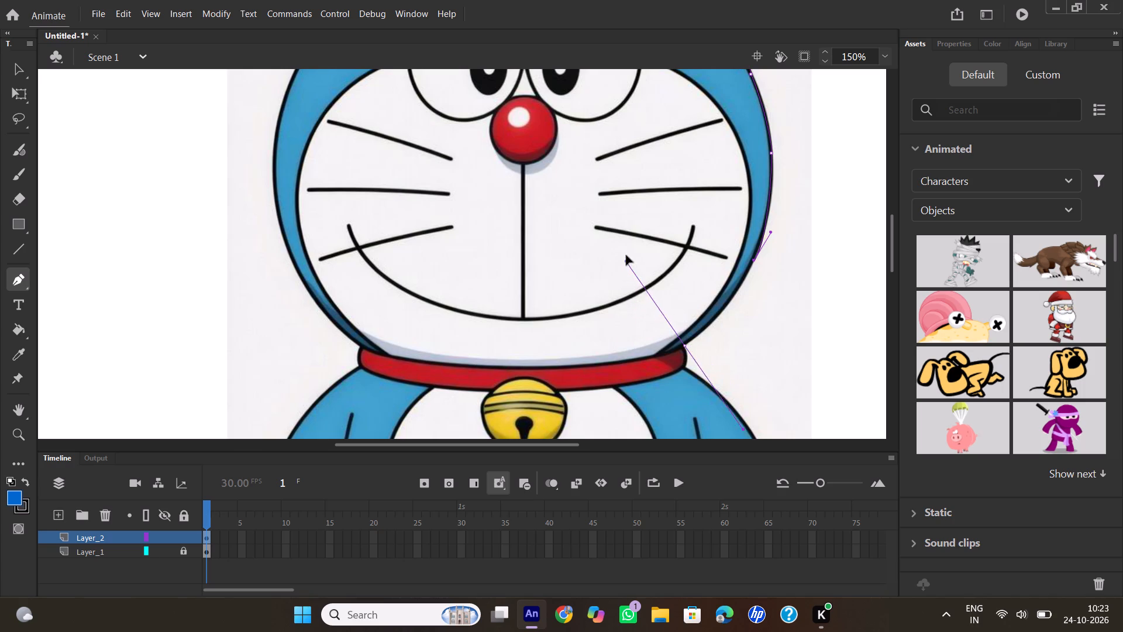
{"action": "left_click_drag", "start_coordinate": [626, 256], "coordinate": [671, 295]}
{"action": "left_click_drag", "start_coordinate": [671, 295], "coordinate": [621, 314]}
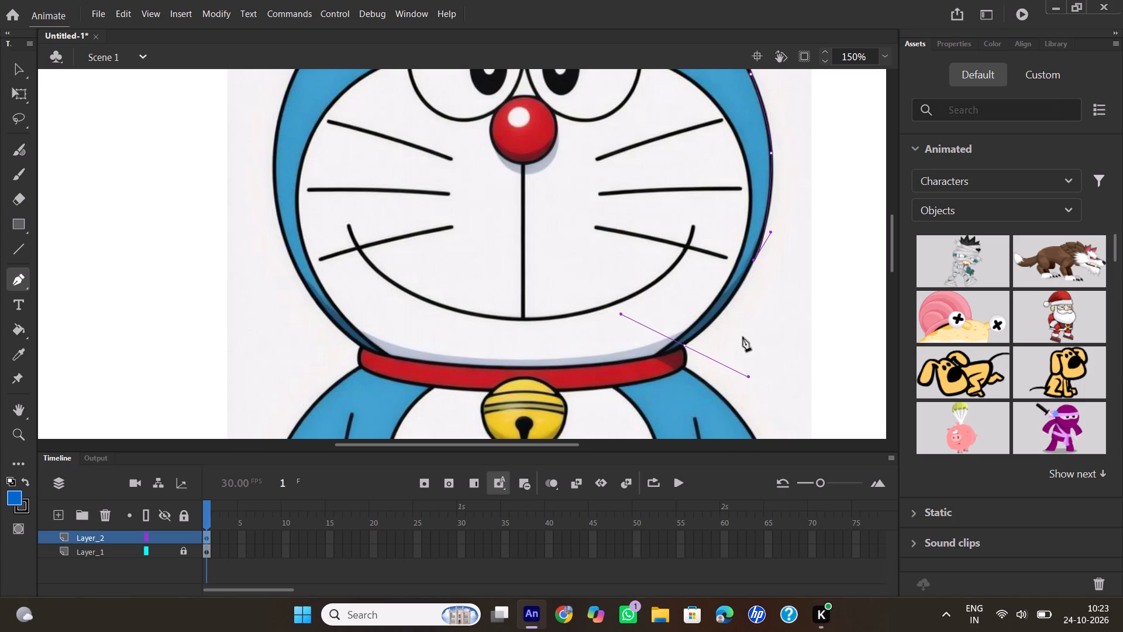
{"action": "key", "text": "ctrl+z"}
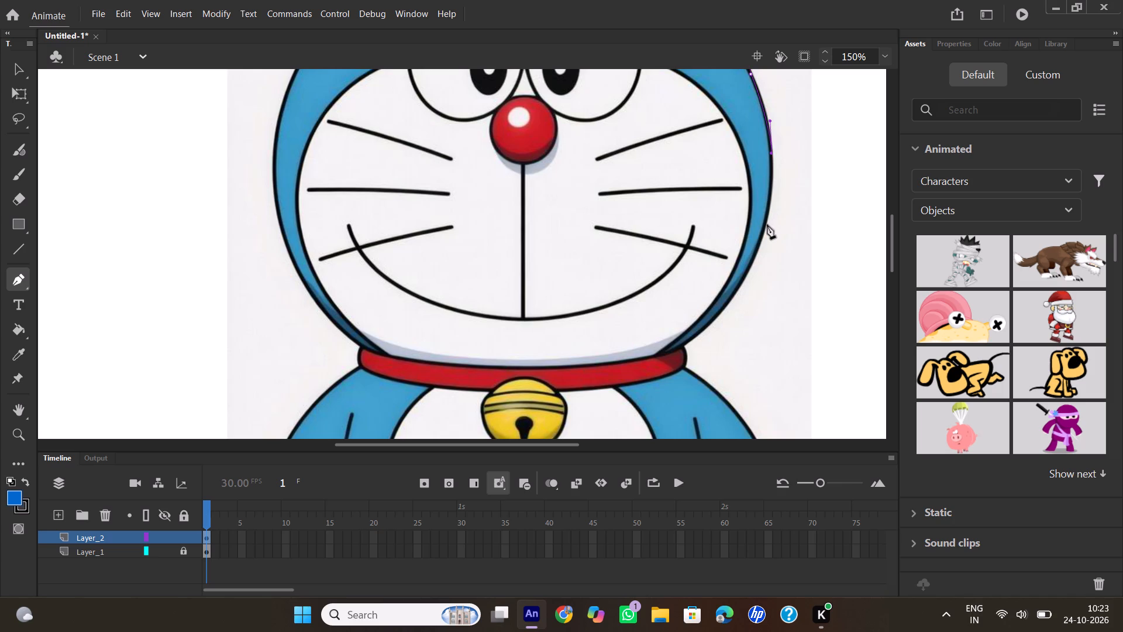
Curve the path along the head's lower-right outline in three short segments, ending where the head meets the red collar's right end.
{"action": "left_click_drag", "start_coordinate": [763, 231], "coordinate": [753, 246]}
{"action": "left_click_drag", "start_coordinate": [753, 246], "coordinate": [752, 250]}
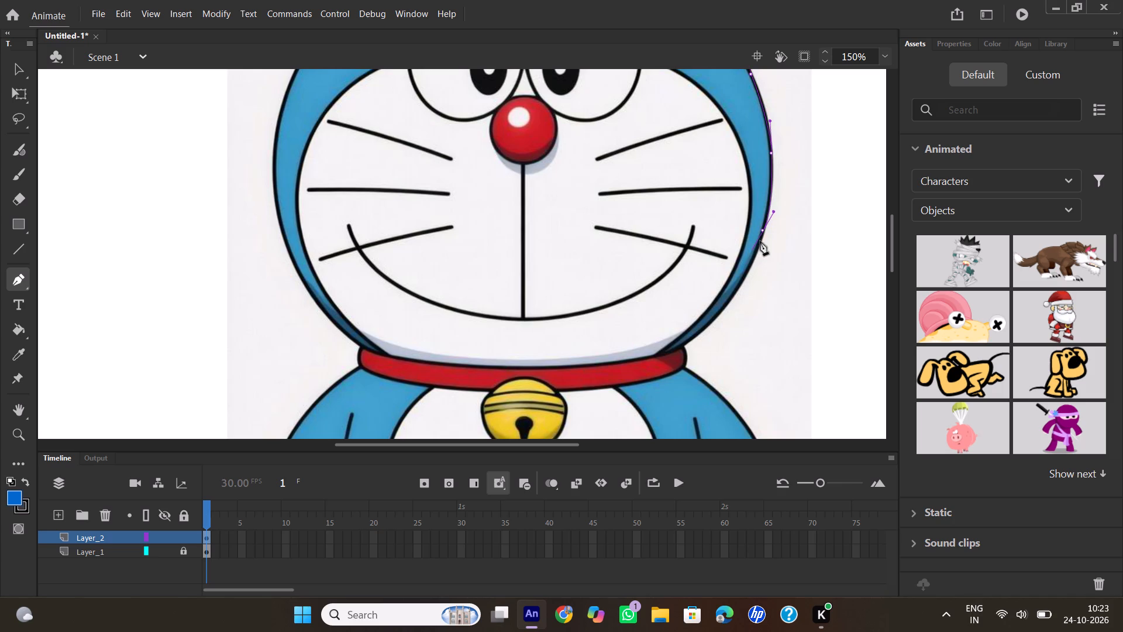
{"action": "left_click", "coordinate": [762, 232]}
{"action": "left_click_drag", "start_coordinate": [728, 303], "coordinate": [713, 318]}
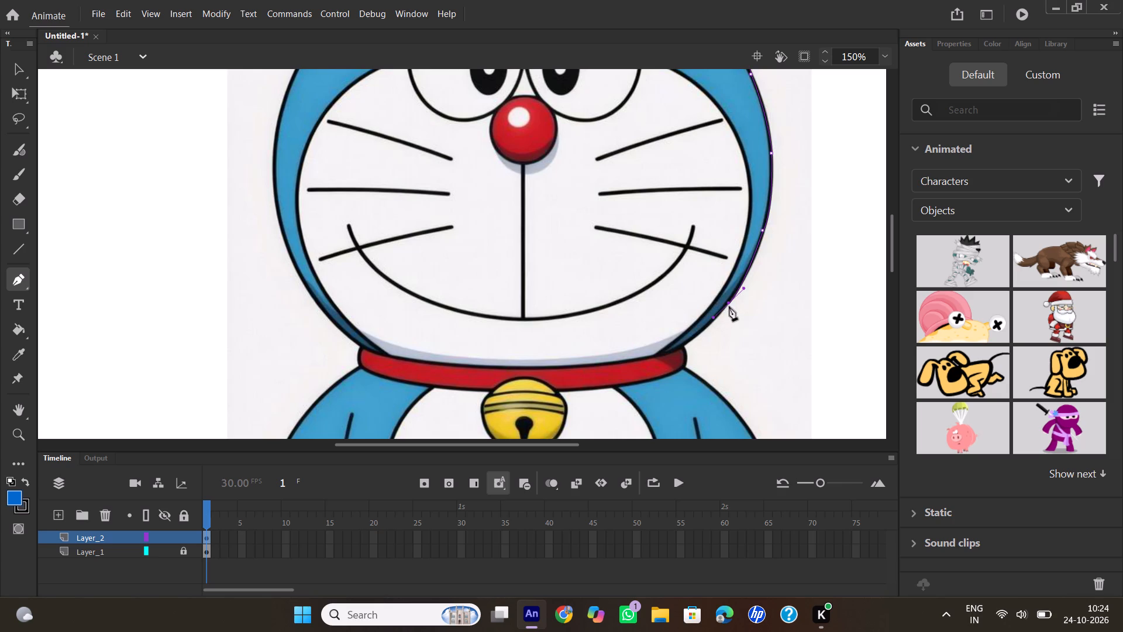
{"action": "left_click", "coordinate": [729, 305]}
{"action": "left_click_drag", "start_coordinate": [684, 346], "coordinate": [675, 358]}
{"action": "left_click_drag", "start_coordinate": [675, 358], "coordinate": [673, 355]}
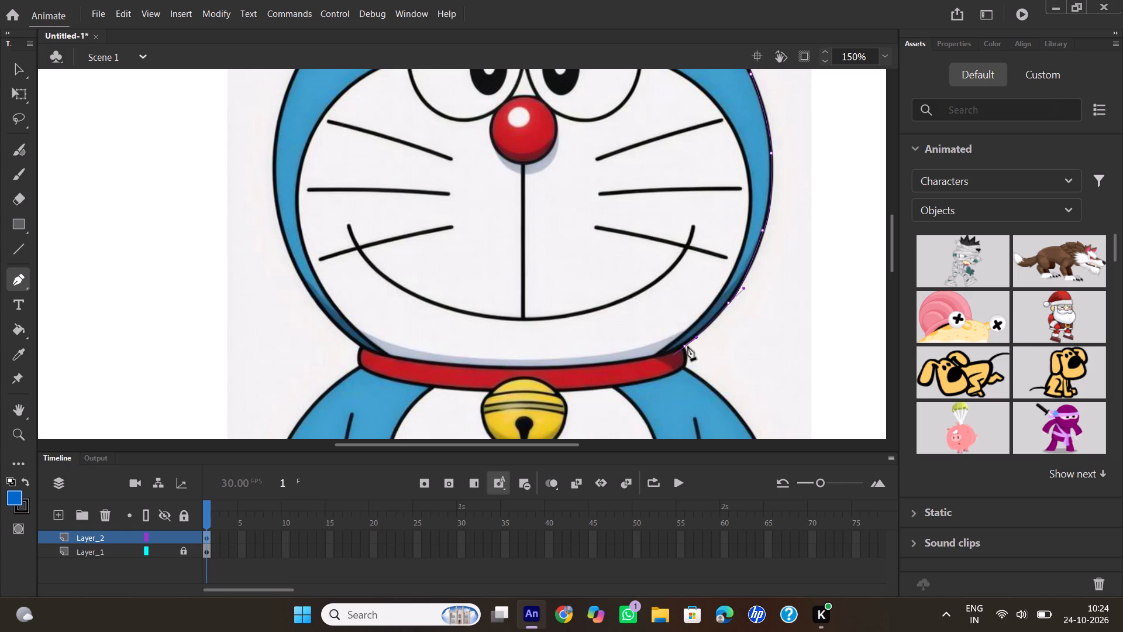
{"action": "left_click", "coordinate": [685, 346]}
Curve the path along the top edge of the red collar in three segments, ending where the head meets the collar's left end.
{"action": "left_click_drag", "start_coordinate": [585, 364], "coordinate": [577, 355]}
{"action": "left_click_drag", "start_coordinate": [577, 355], "coordinate": [568, 352]}
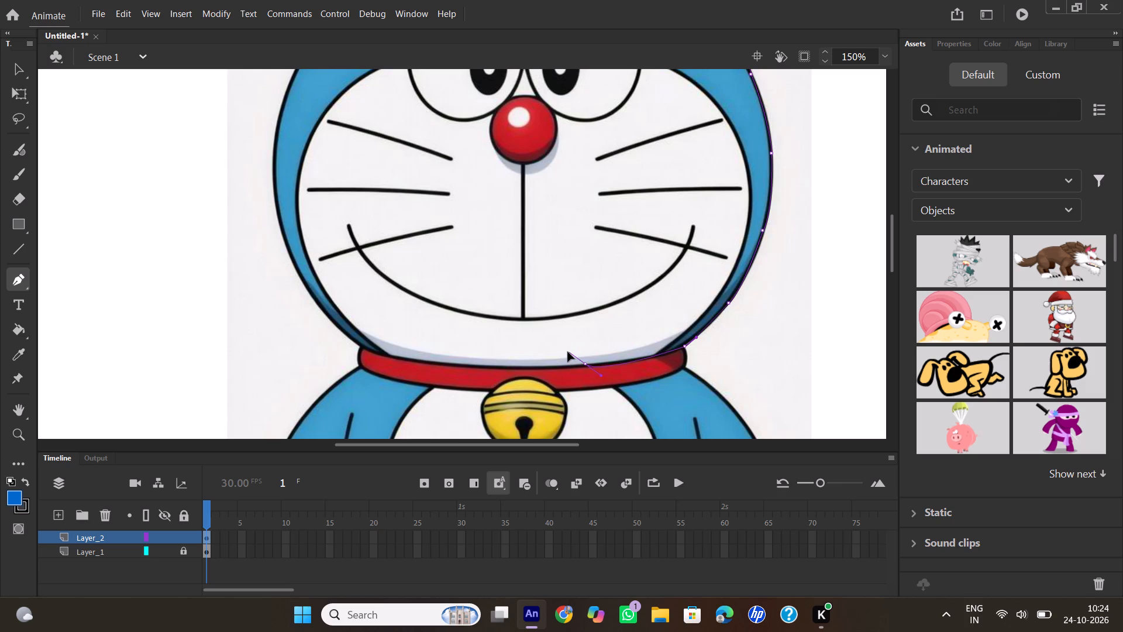
{"action": "left_click_drag", "start_coordinate": [568, 352], "coordinate": [555, 351]}
{"action": "left_click_drag", "start_coordinate": [555, 351], "coordinate": [554, 353]}
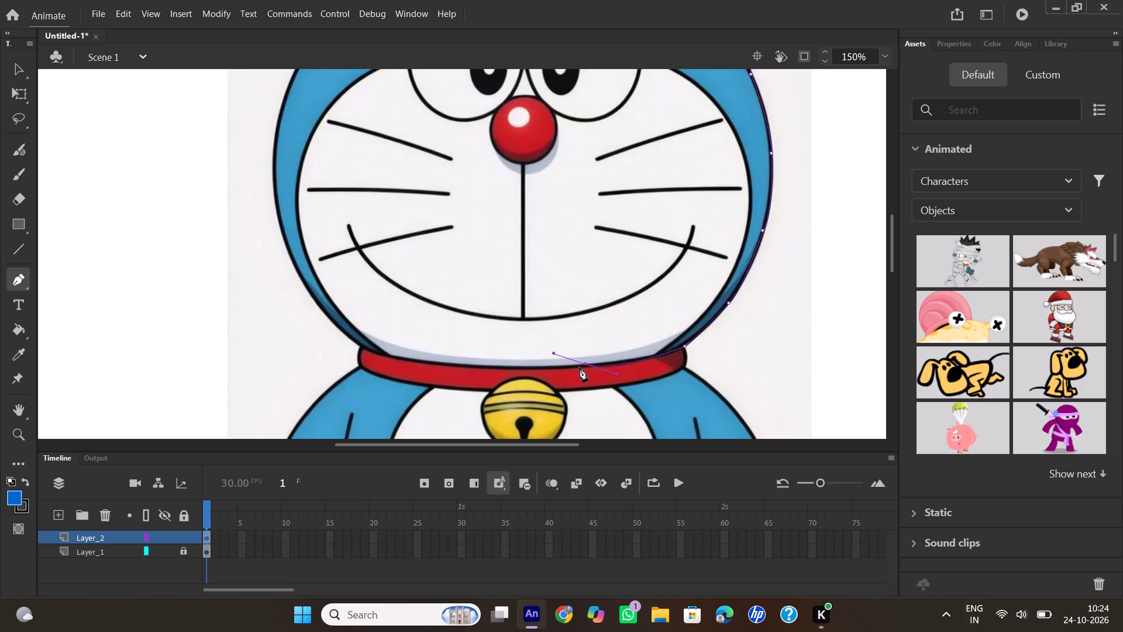
{"action": "left_click", "coordinate": [584, 366]}
{"action": "left_click_drag", "start_coordinate": [429, 362], "coordinate": [428, 362]}
{"action": "left_click_drag", "start_coordinate": [428, 362], "coordinate": [370, 341]}
{"action": "left_click_drag", "start_coordinate": [370, 341], "coordinate": [347, 348]}
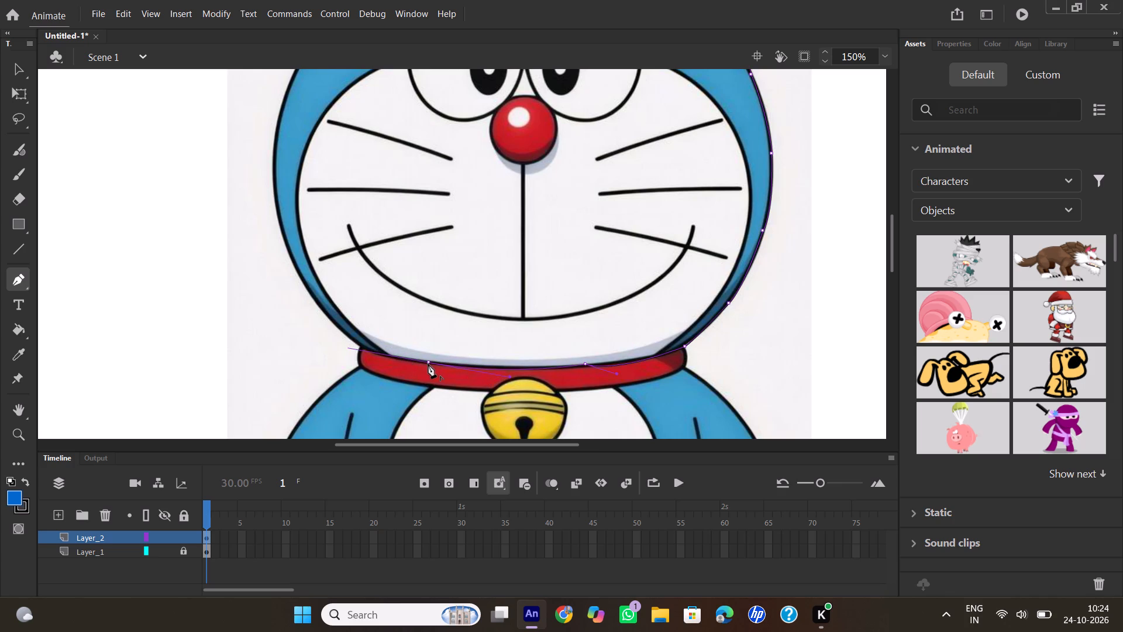
{"action": "left_click", "coordinate": [428, 364]}
{"action": "left_click_drag", "start_coordinate": [361, 348], "coordinate": [345, 341]}
{"action": "left_click_drag", "start_coordinate": [345, 341], "coordinate": [345, 339]}
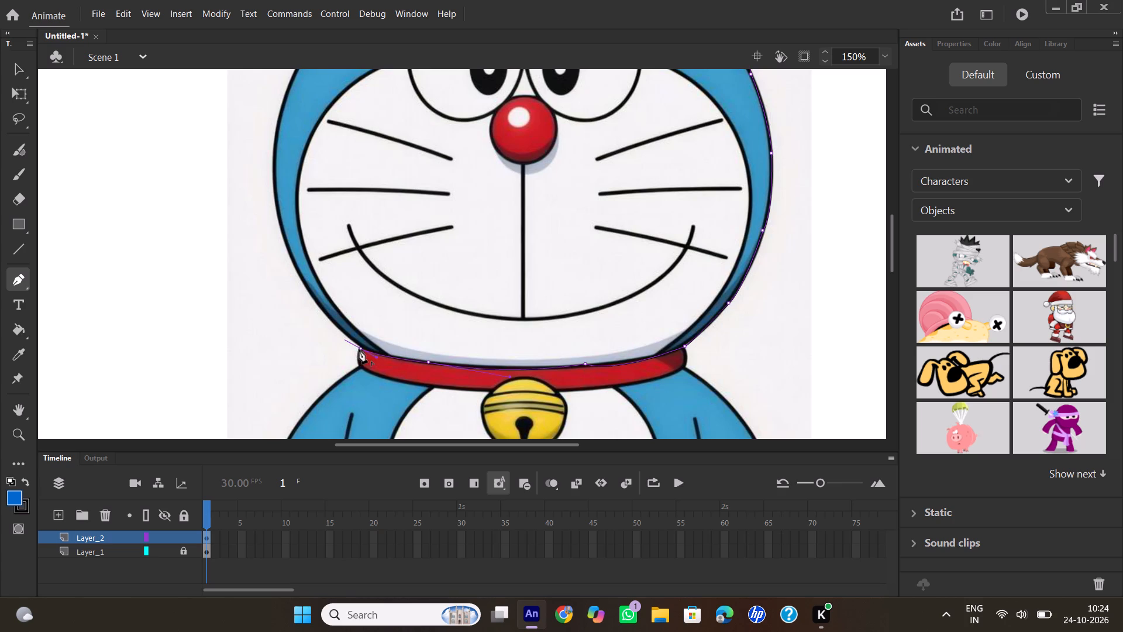
{"action": "left_click", "coordinate": [360, 349]}
Curve the path up the head's left outline with two anchors, beside the lowest left whisker and slightly below nose height.
{"action": "left_click_drag", "start_coordinate": [285, 242], "coordinate": [284, 206]}
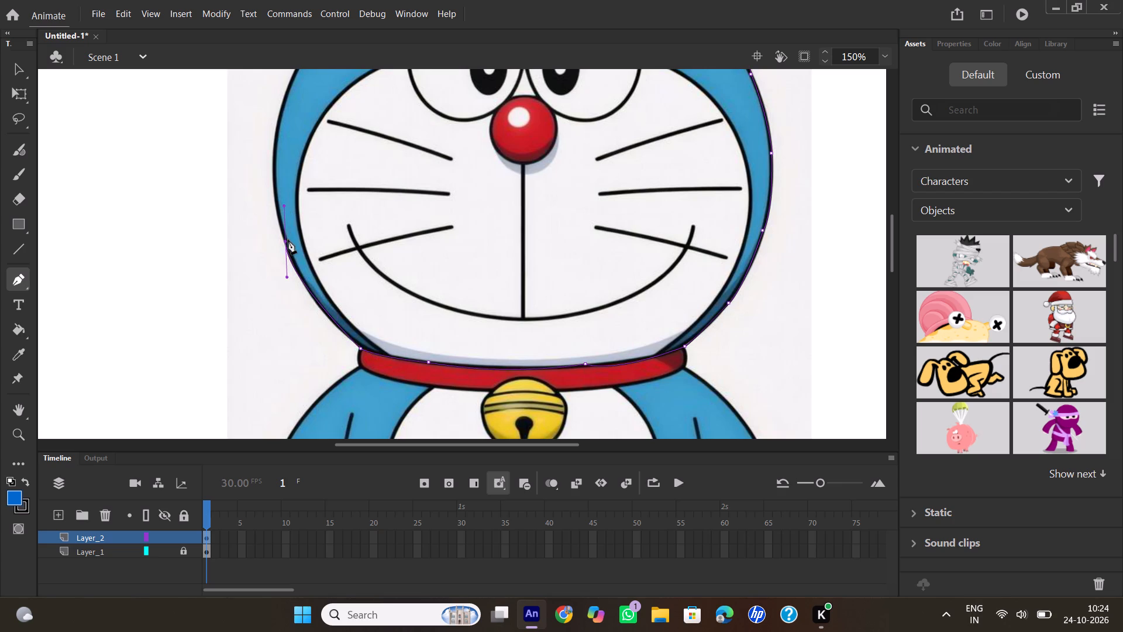
{"action": "left_click", "coordinate": [285, 242]}
{"action": "left_click_drag", "start_coordinate": [275, 150], "coordinate": [281, 125]}
{"action": "left_click_drag", "start_coordinate": [281, 125], "coordinate": [284, 123]}
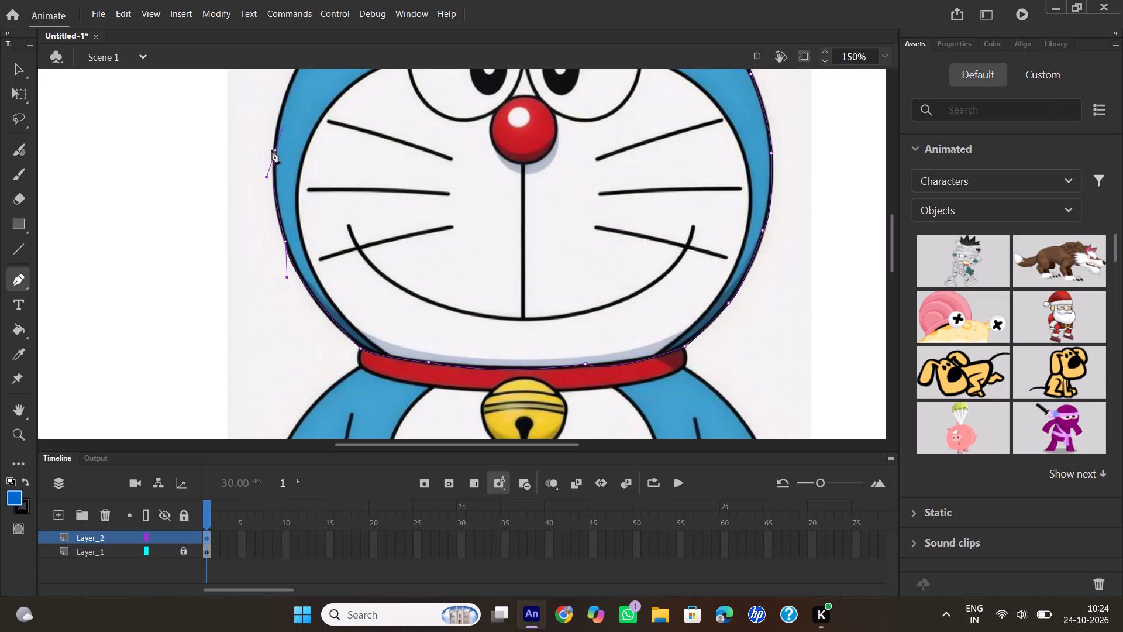
{"action": "left_click", "coordinate": [275, 149]}
Continue the curved path up the head's upper-left outline with two anchors, one level with the pupils and one level with the eye tops.
{"action": "left_click", "coordinate": [18, 412]}
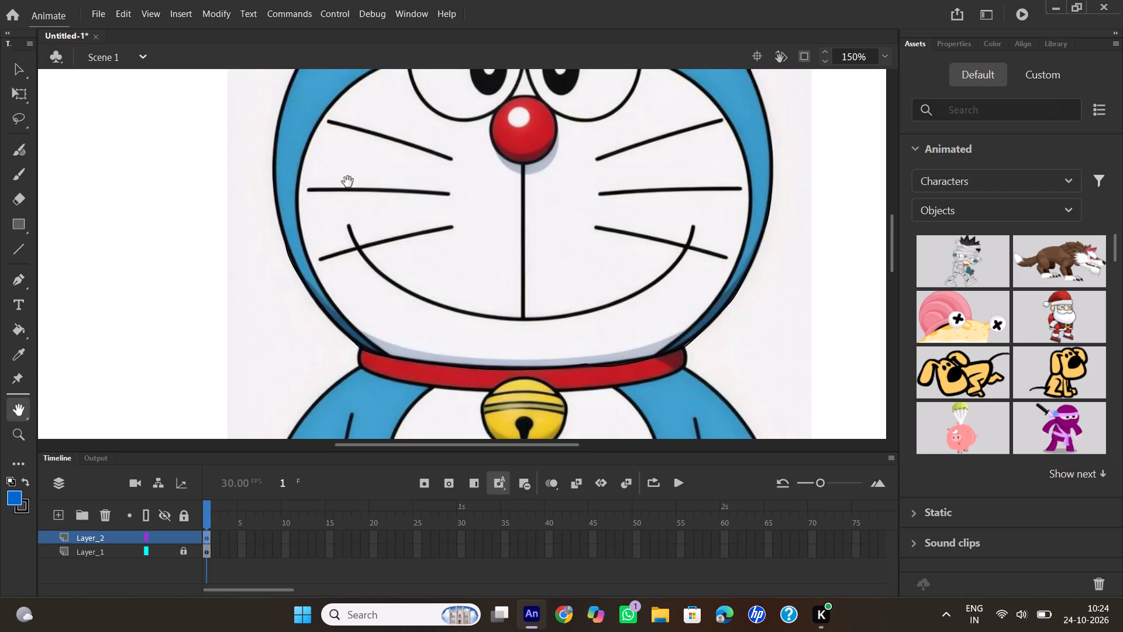
{"action": "left_click_drag", "start_coordinate": [360, 147], "coordinate": [376, 302]}
{"action": "left_click", "coordinate": [17, 276]}
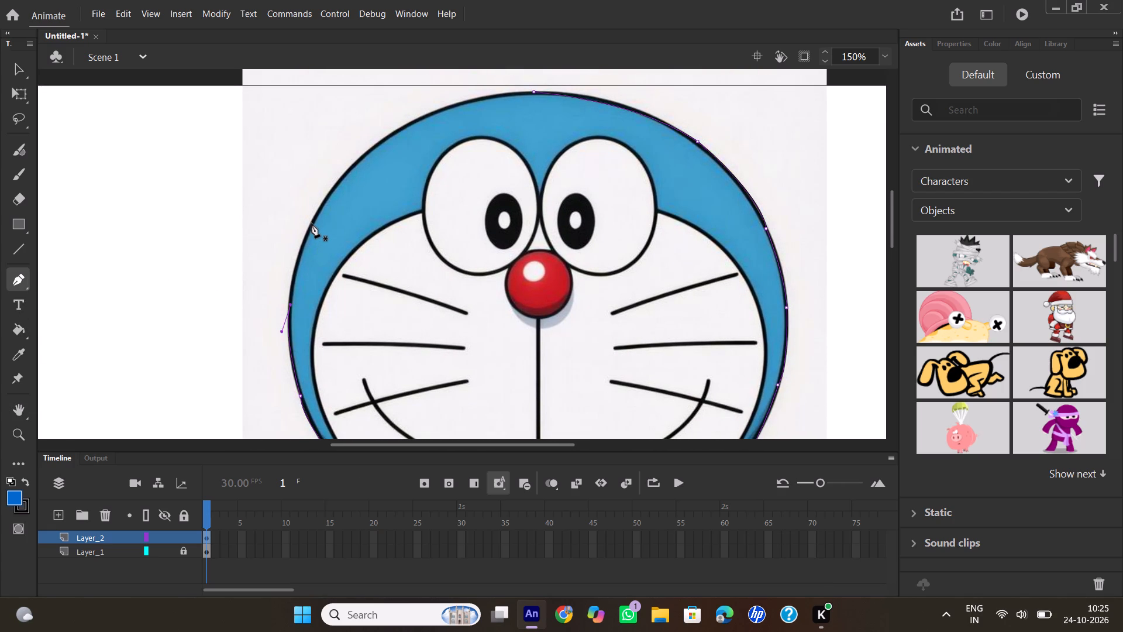
{"action": "left_click_drag", "start_coordinate": [312, 224], "coordinate": [326, 202]}
{"action": "left_click_drag", "start_coordinate": [326, 202], "coordinate": [380, 203]}
{"action": "left_click_drag", "start_coordinate": [380, 203], "coordinate": [333, 209]}
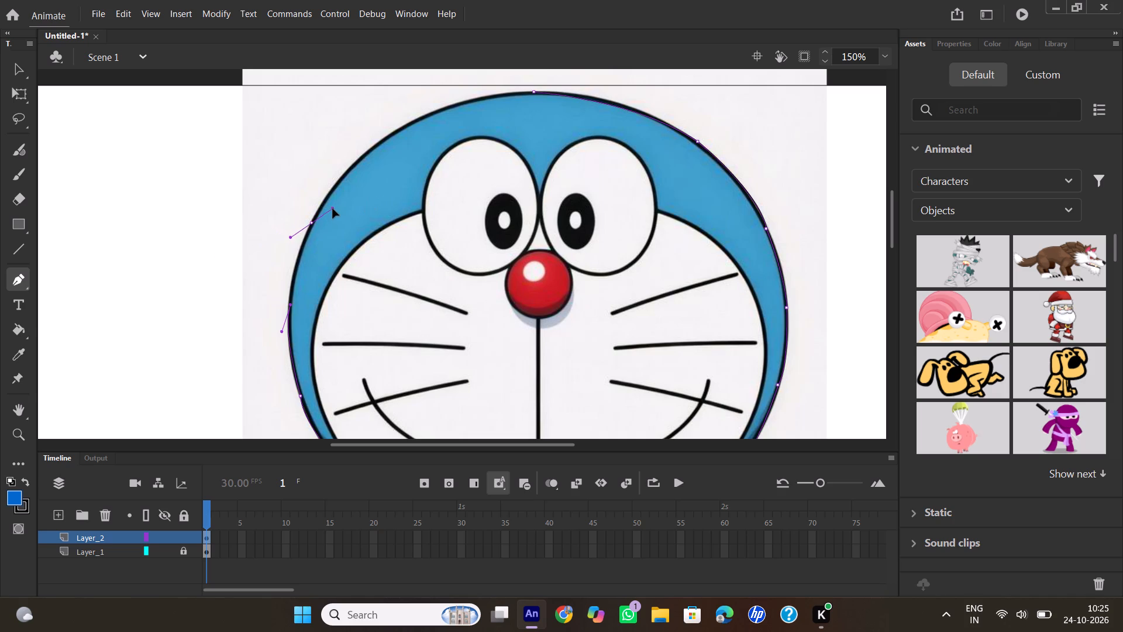
{"action": "left_click_drag", "start_coordinate": [333, 209], "coordinate": [323, 206]}
{"action": "left_click_drag", "start_coordinate": [323, 206], "coordinate": [325, 211]}
{"action": "left_click_drag", "start_coordinate": [370, 150], "coordinate": [390, 146]}
{"action": "left_click_drag", "start_coordinate": [390, 146], "coordinate": [391, 135]}
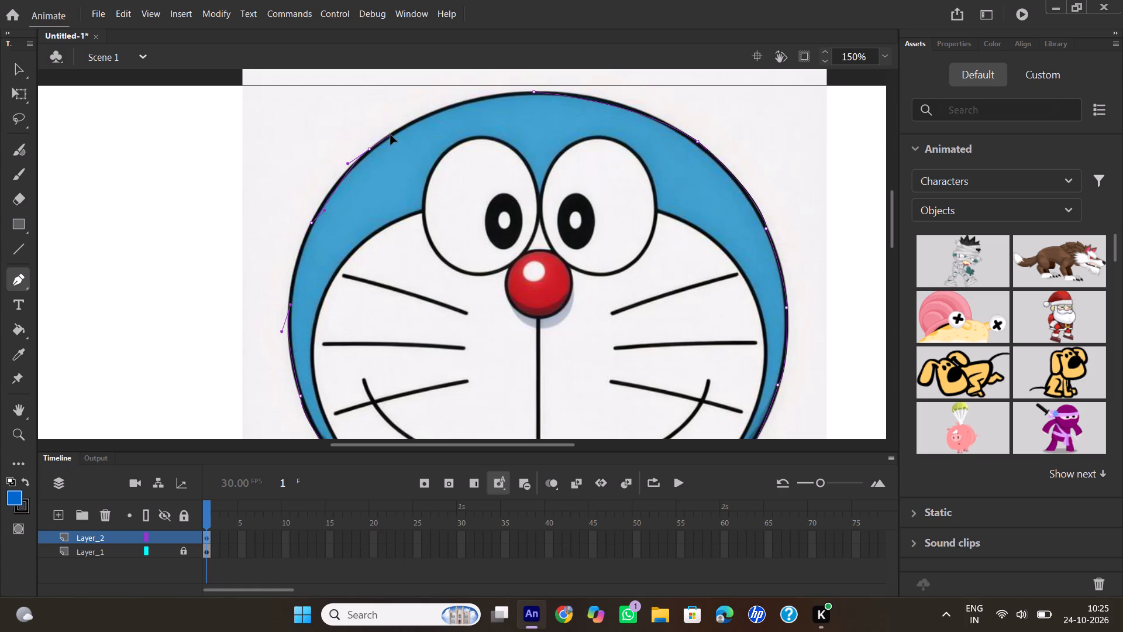
{"action": "left_click_drag", "start_coordinate": [391, 135], "coordinate": [391, 135]}
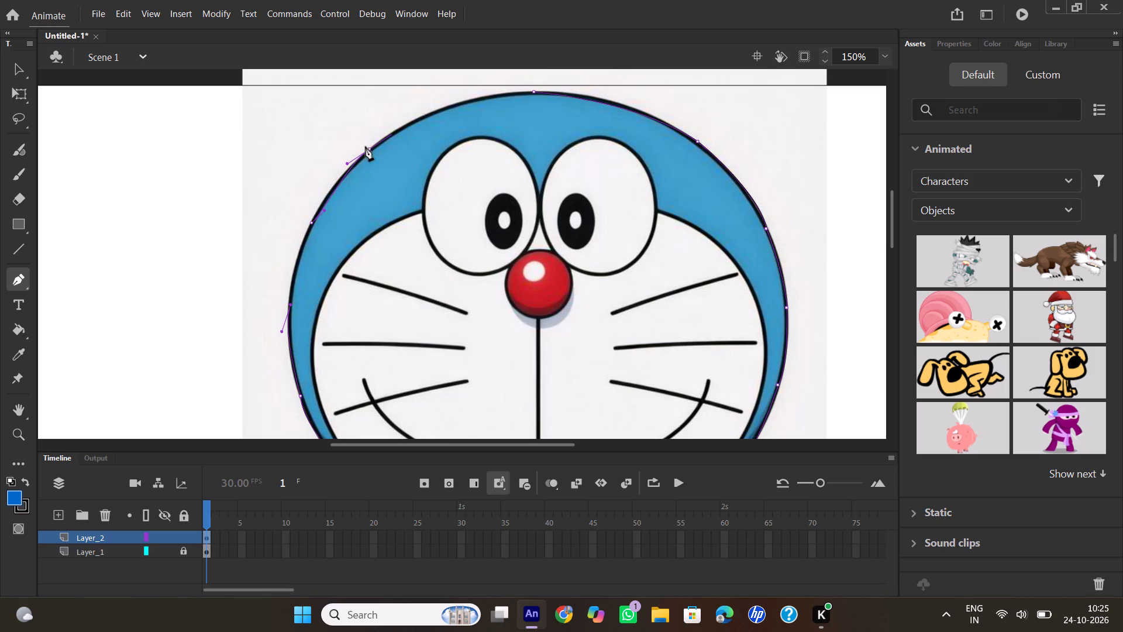
{"action": "left_click", "coordinate": [371, 150]}
Add a curved anchor on the outline above the left eye and close the path at the starting anchor on top of the head.
{"action": "left_click_drag", "start_coordinate": [443, 107], "coordinate": [446, 108]}
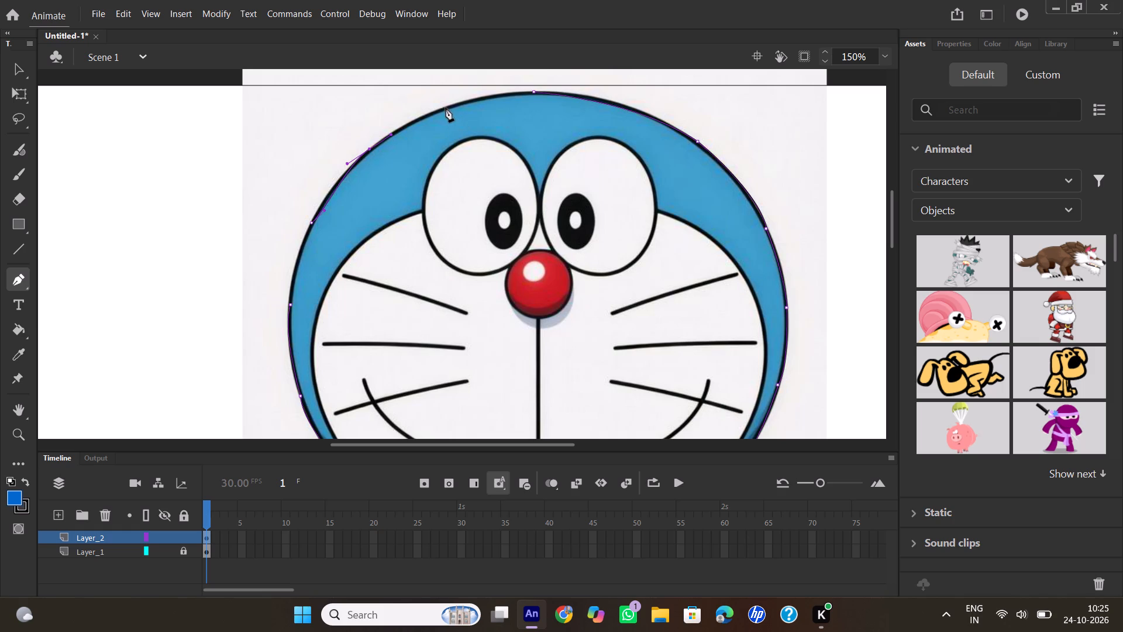
{"action": "left_click_drag", "start_coordinate": [446, 108], "coordinate": [456, 101]}
{"action": "left_click", "coordinate": [443, 106]}
{"action": "left_click_drag", "start_coordinate": [533, 91], "coordinate": [536, 91]}
{"action": "left_click_drag", "start_coordinate": [536, 91], "coordinate": [547, 98]}
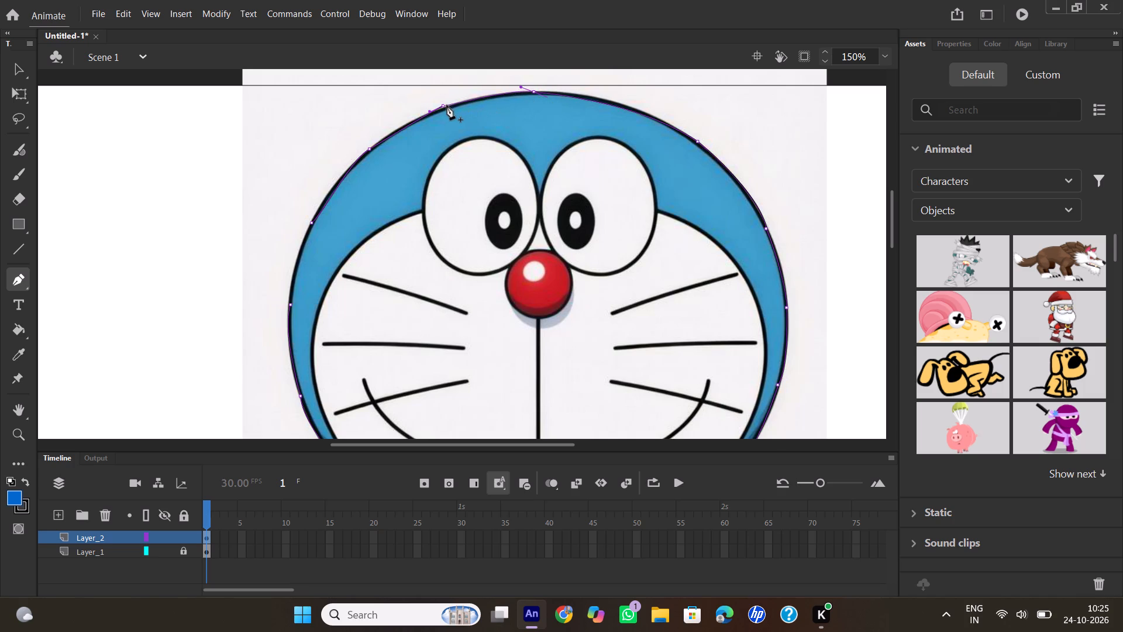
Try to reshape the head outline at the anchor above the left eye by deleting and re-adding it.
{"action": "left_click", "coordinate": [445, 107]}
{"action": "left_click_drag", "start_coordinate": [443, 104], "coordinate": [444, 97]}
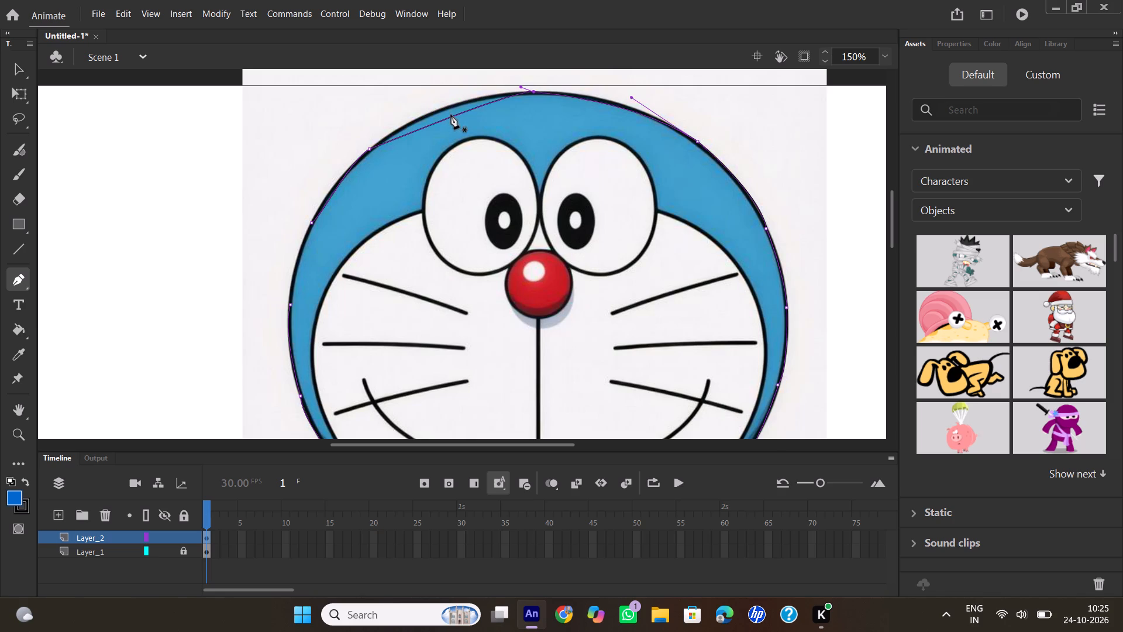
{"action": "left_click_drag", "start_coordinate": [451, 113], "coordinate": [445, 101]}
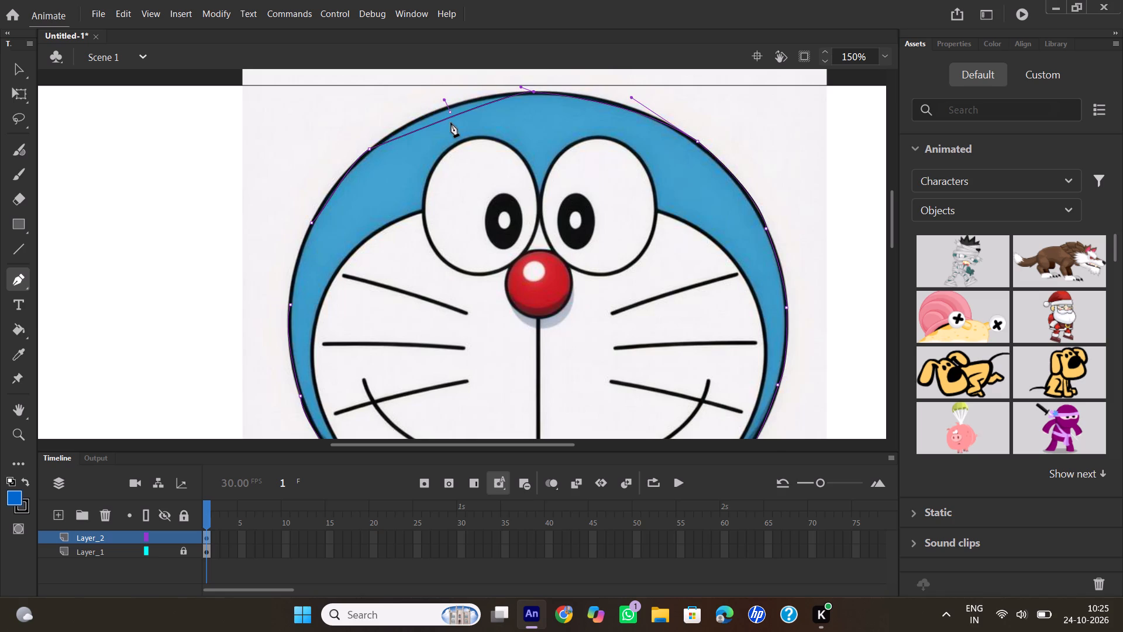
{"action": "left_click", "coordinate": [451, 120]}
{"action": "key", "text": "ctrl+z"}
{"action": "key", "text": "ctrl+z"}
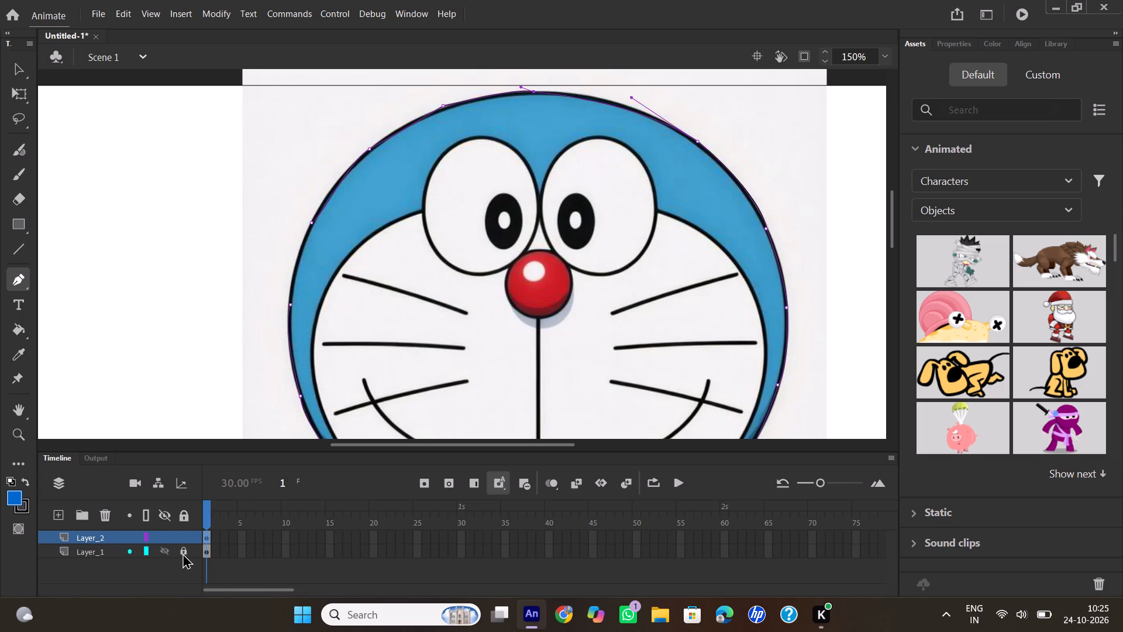
Hide the Layer_1 reference image to expose the traced head outline.
{"action": "left_click", "coordinate": [162, 550]}
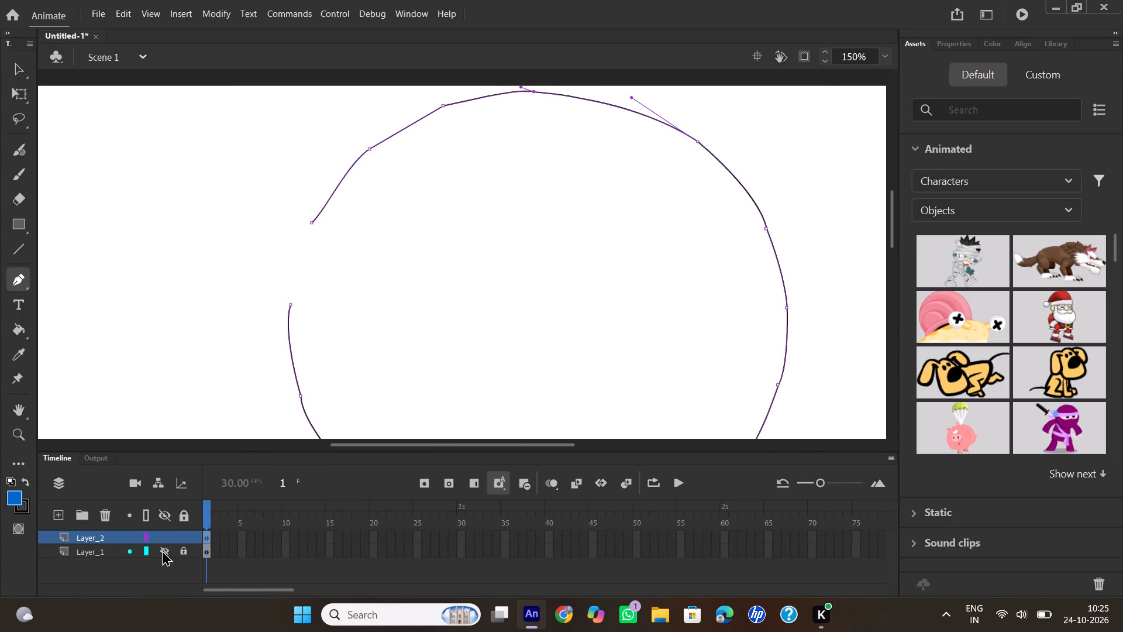
{"action": "left_click", "coordinate": [162, 550]}
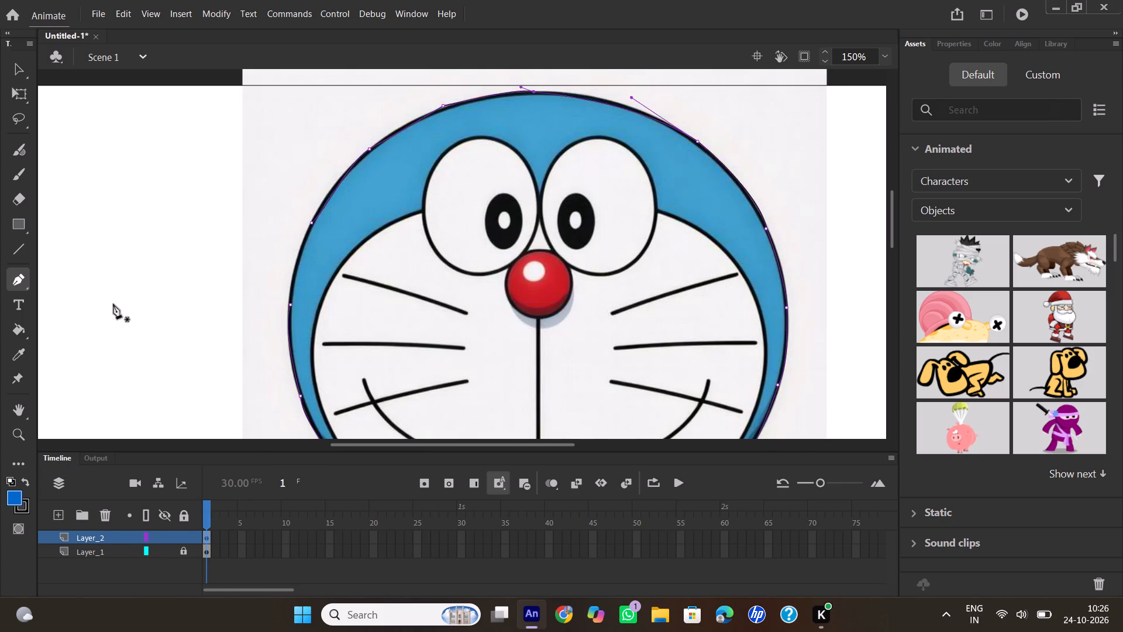
{"action": "left_click", "coordinate": [163, 550]}
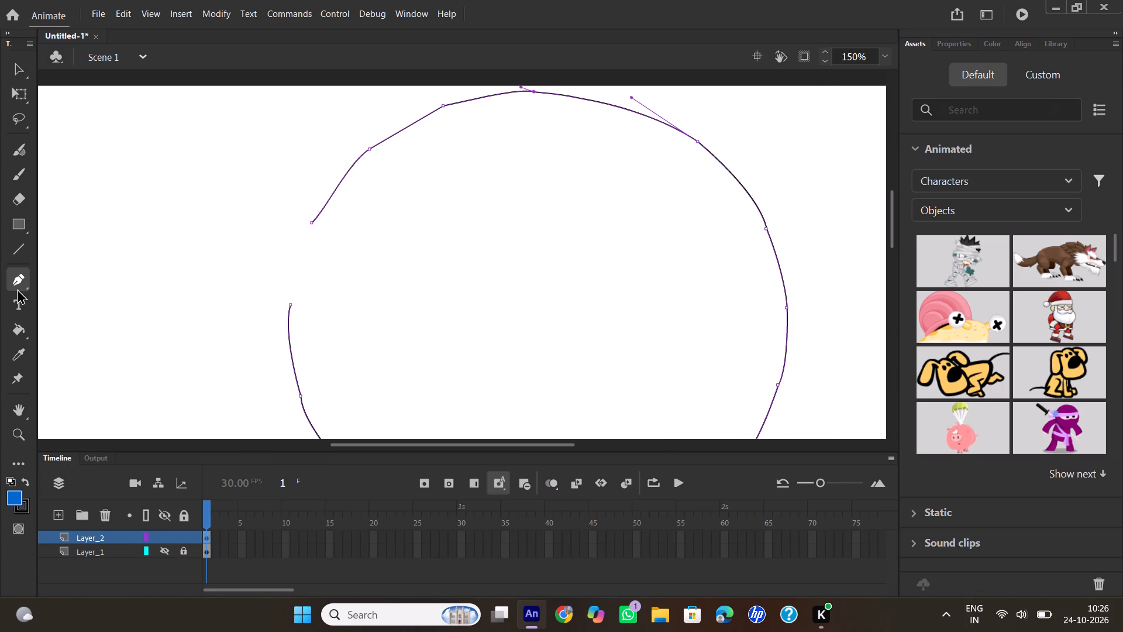
Bridge the gap in the head outline's left side with a curved Pen segment, and show Layer_1 again.
{"action": "left_click", "coordinate": [18, 283]}
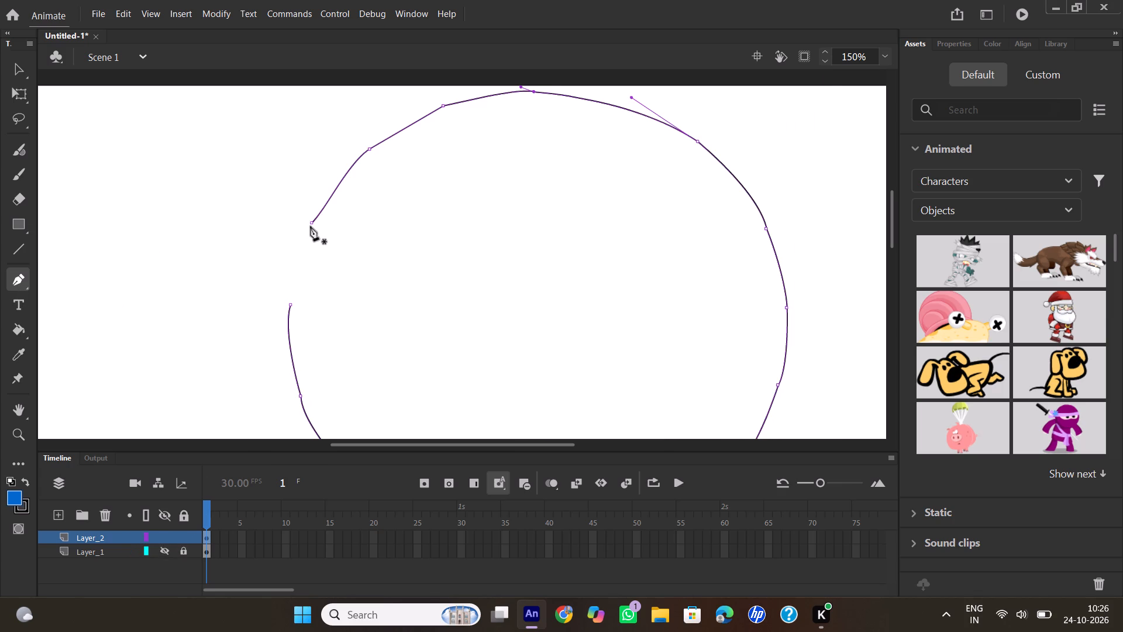
{"action": "left_click", "coordinate": [312, 225]}
{"action": "left_click_drag", "start_coordinate": [290, 305], "coordinate": [294, 315]}
{"action": "left_click_drag", "start_coordinate": [294, 315], "coordinate": [291, 317]}
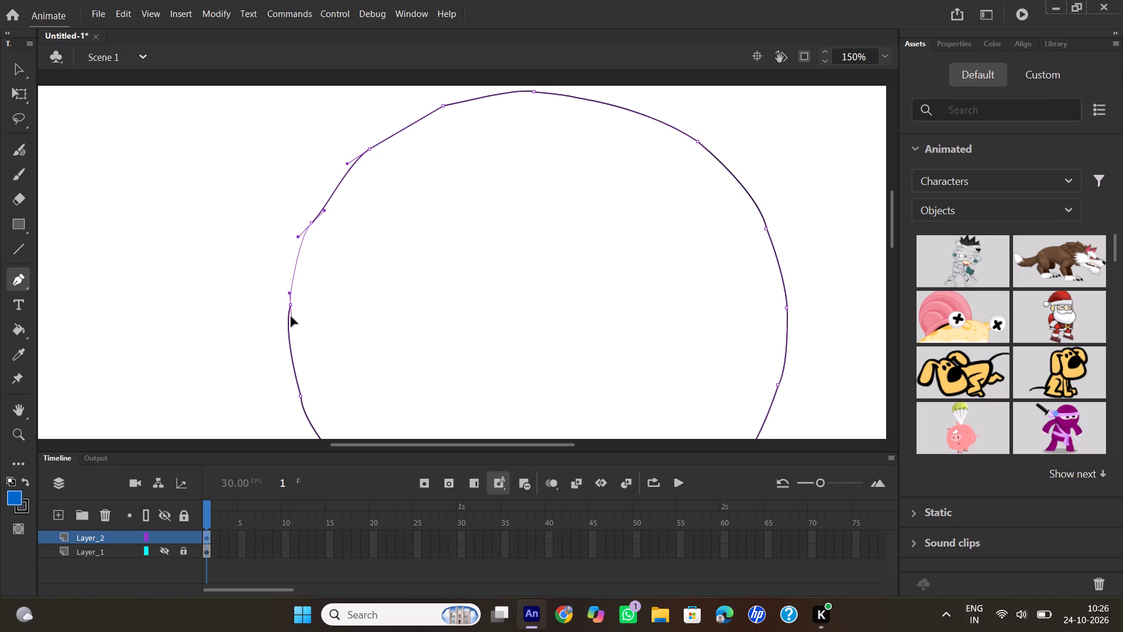
{"action": "left_click_drag", "start_coordinate": [291, 317], "coordinate": [291, 317]}
{"action": "left_click", "coordinate": [166, 550]}
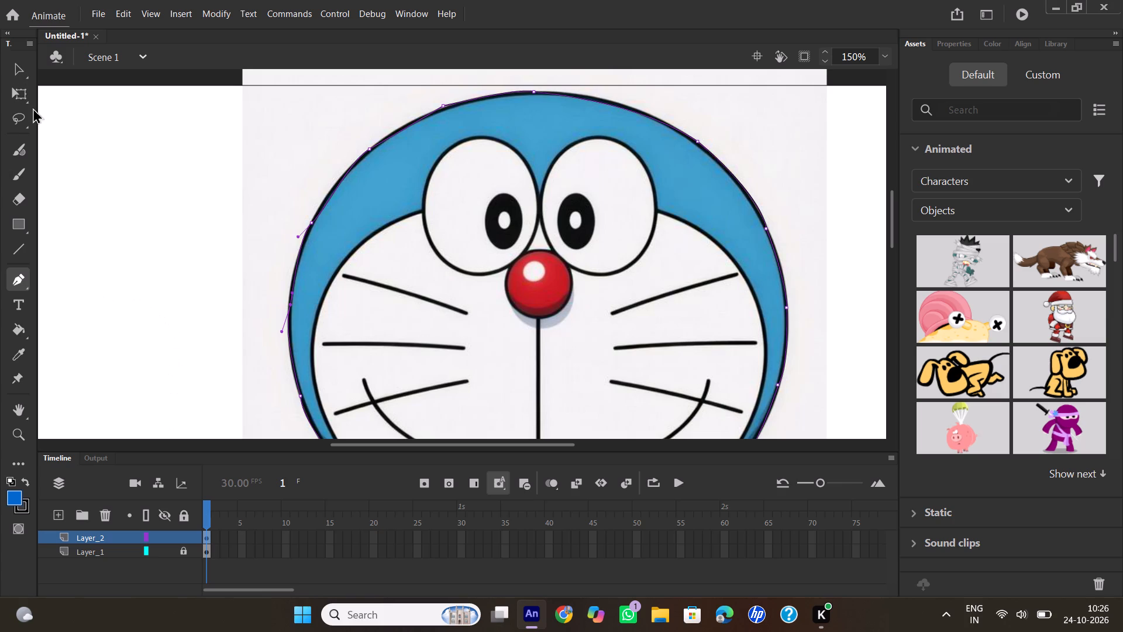
{"action": "left_click", "coordinate": [22, 71]}
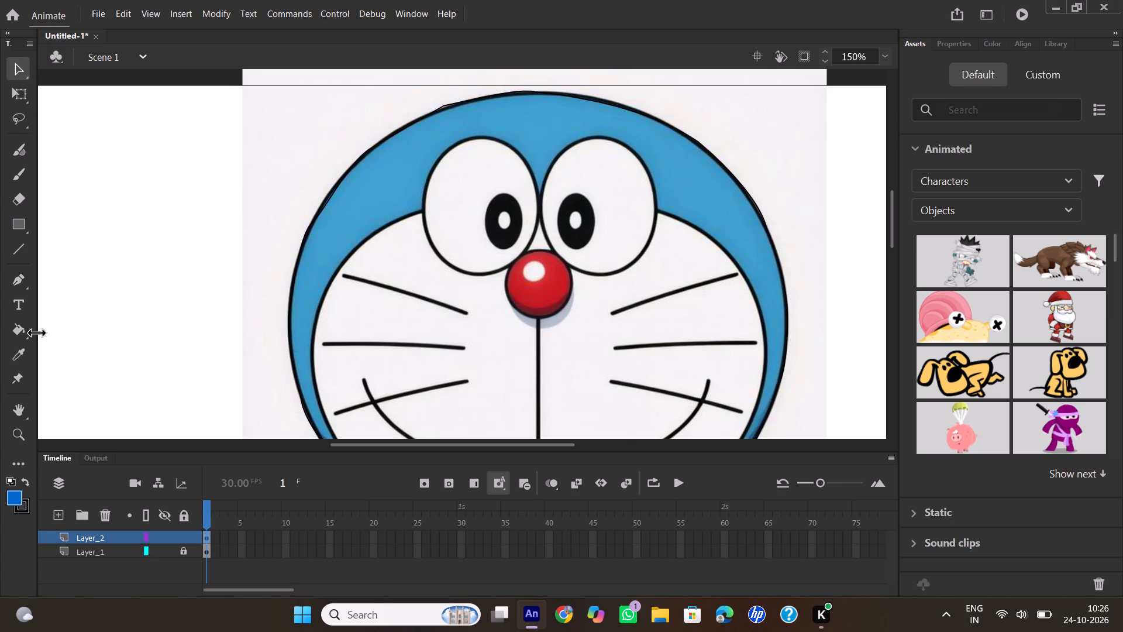
Start a new Pen path at the top of the right eye and curve it to an anchor on its upper-right edge.
{"action": "left_click", "coordinate": [16, 281]}
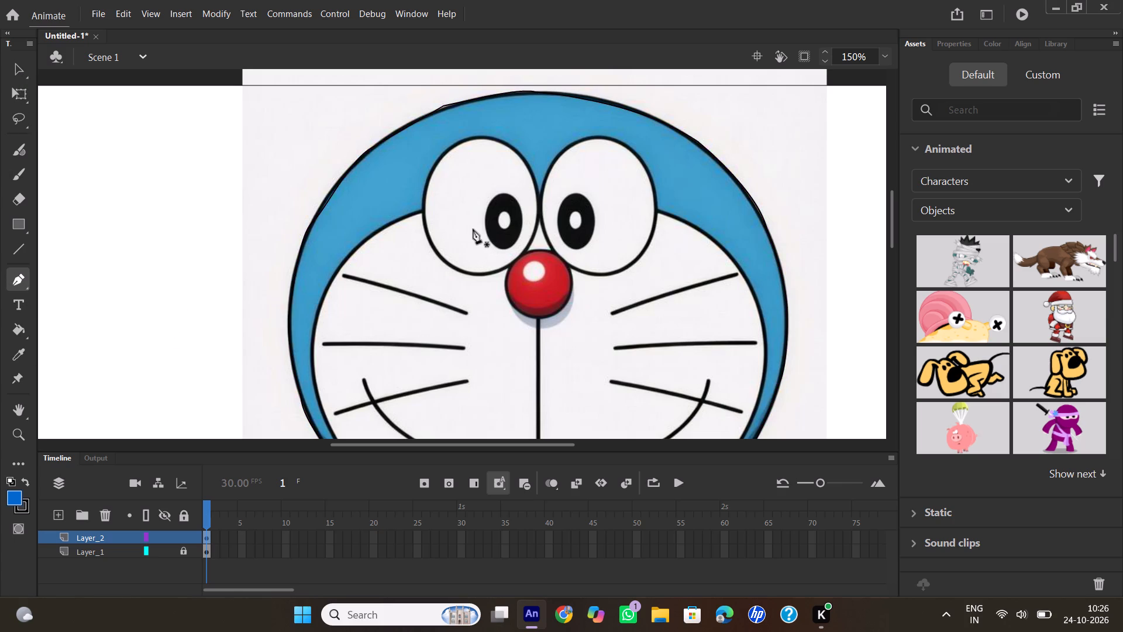
{"action": "left_click", "coordinate": [600, 138]}
{"action": "left_click_drag", "start_coordinate": [647, 172], "coordinate": [653, 177]}
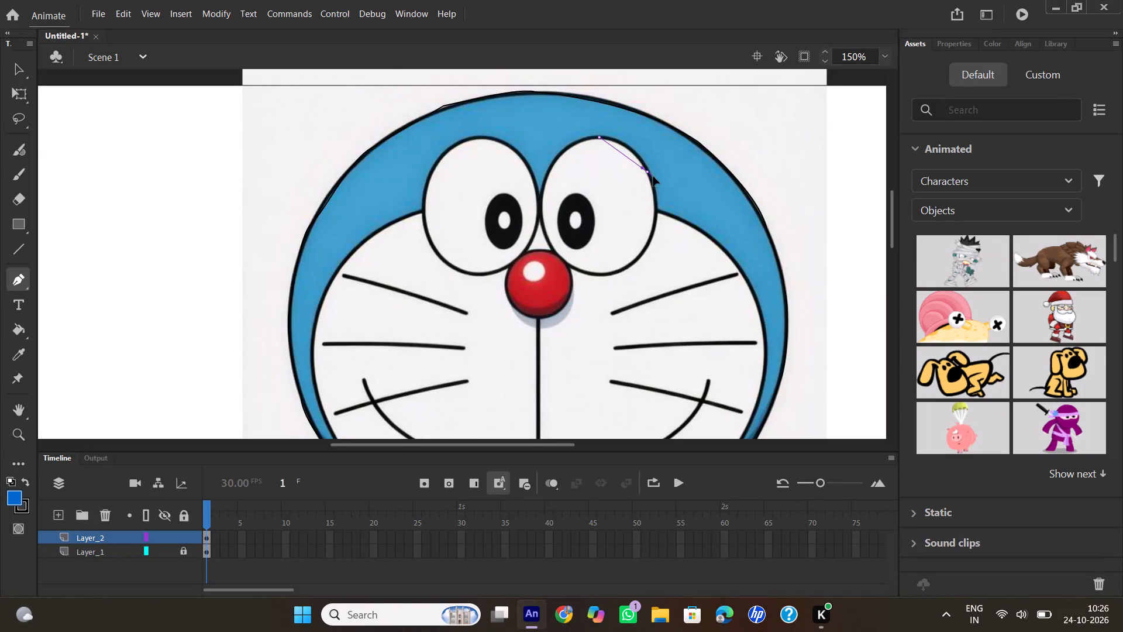
{"action": "left_click_drag", "start_coordinate": [653, 177], "coordinate": [682, 217]}
{"action": "left_click_drag", "start_coordinate": [682, 217], "coordinate": [657, 200]}
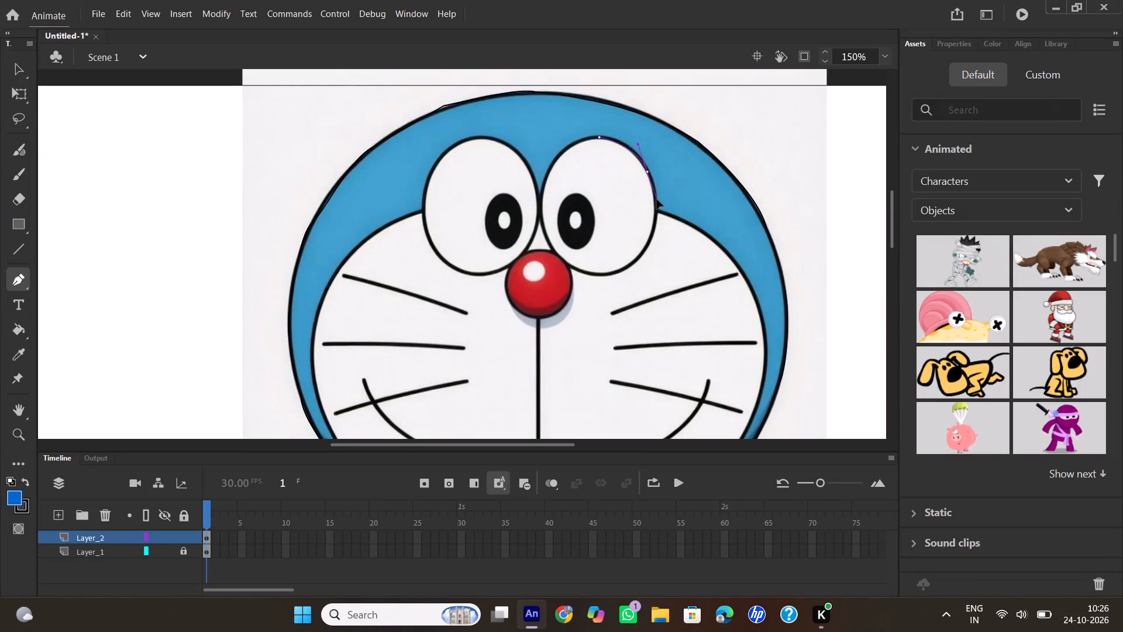
{"action": "left_click_drag", "start_coordinate": [657, 200], "coordinate": [660, 201]}
{"action": "left_click_drag", "start_coordinate": [660, 201], "coordinate": [660, 202]}
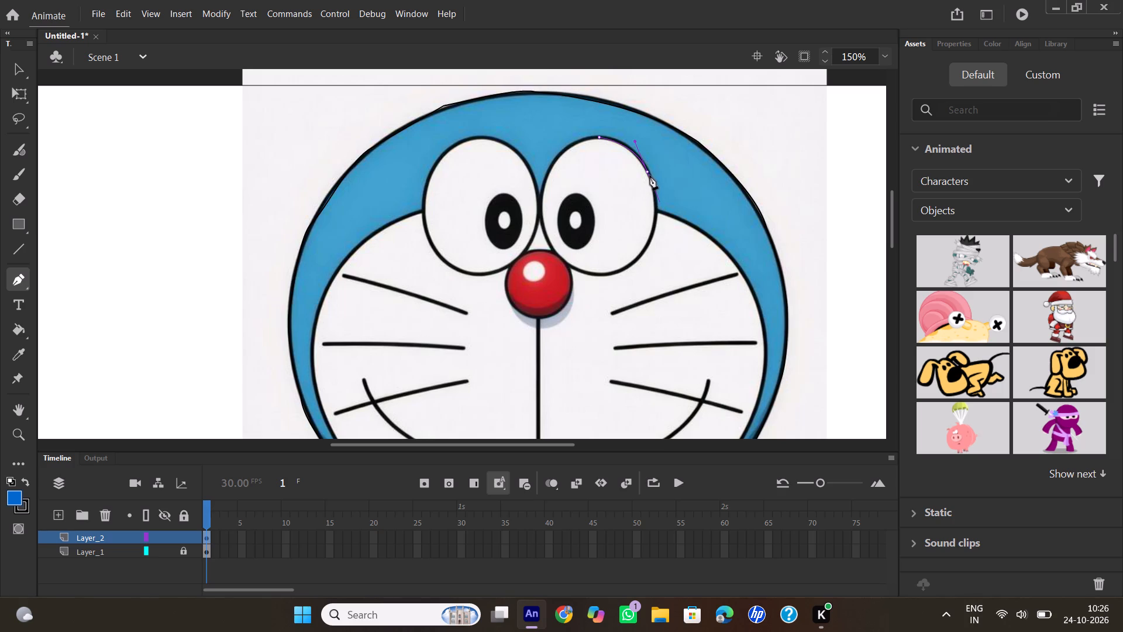
{"action": "left_click", "coordinate": [649, 173]}
Curve the path around the right eye's lower half with two anchors, one on its lower-right edge and one at the bottom beside the nose.
{"action": "left_click_drag", "start_coordinate": [647, 248], "coordinate": [646, 247]}
{"action": "left_click_drag", "start_coordinate": [646, 247], "coordinate": [633, 273]}
{"action": "left_click_drag", "start_coordinate": [633, 273], "coordinate": [632, 279]}
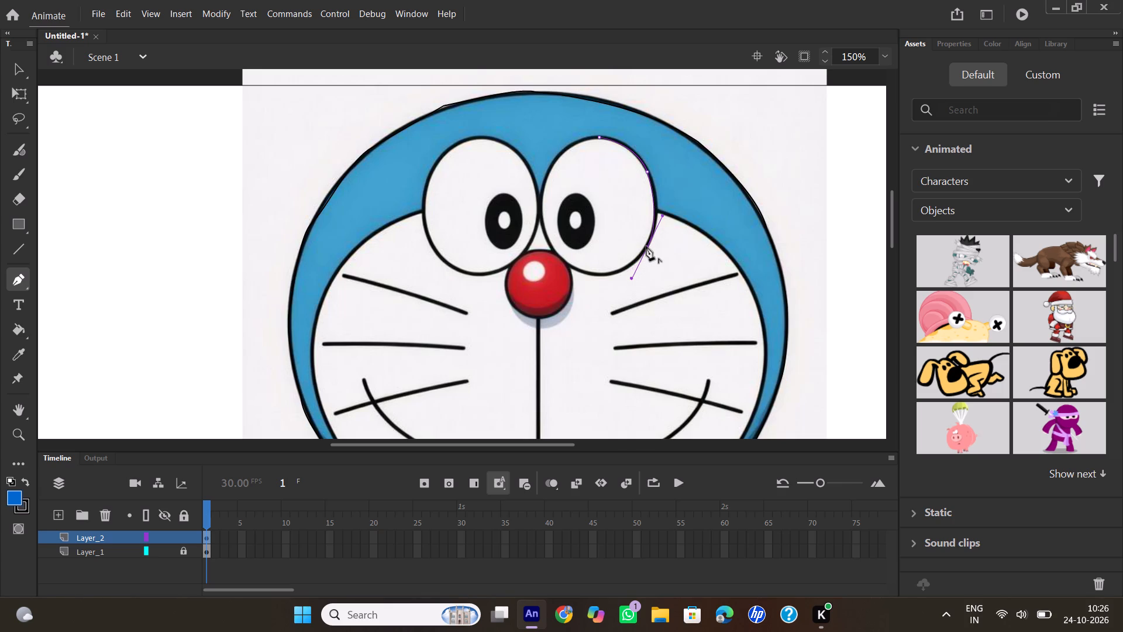
{"action": "left_click", "coordinate": [647, 249]}
{"action": "left_click_drag", "start_coordinate": [591, 273], "coordinate": [560, 258]}
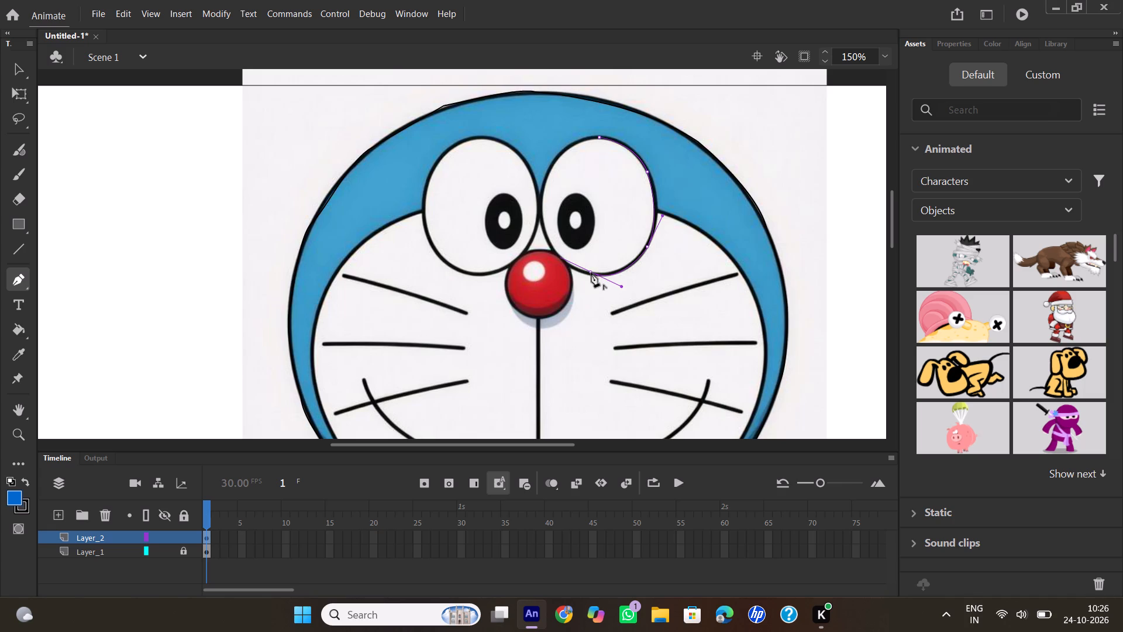
{"action": "left_click", "coordinate": [591, 273]}
Curve the right eye's path up its left side with anchors on the left and upper-left edges, and close it at the top anchor.
{"action": "left_click_drag", "start_coordinate": [543, 220], "coordinate": [543, 218]}
{"action": "left_click_drag", "start_coordinate": [543, 218], "coordinate": [536, 174]}
{"action": "left_click_drag", "start_coordinate": [536, 174], "coordinate": [535, 170]}
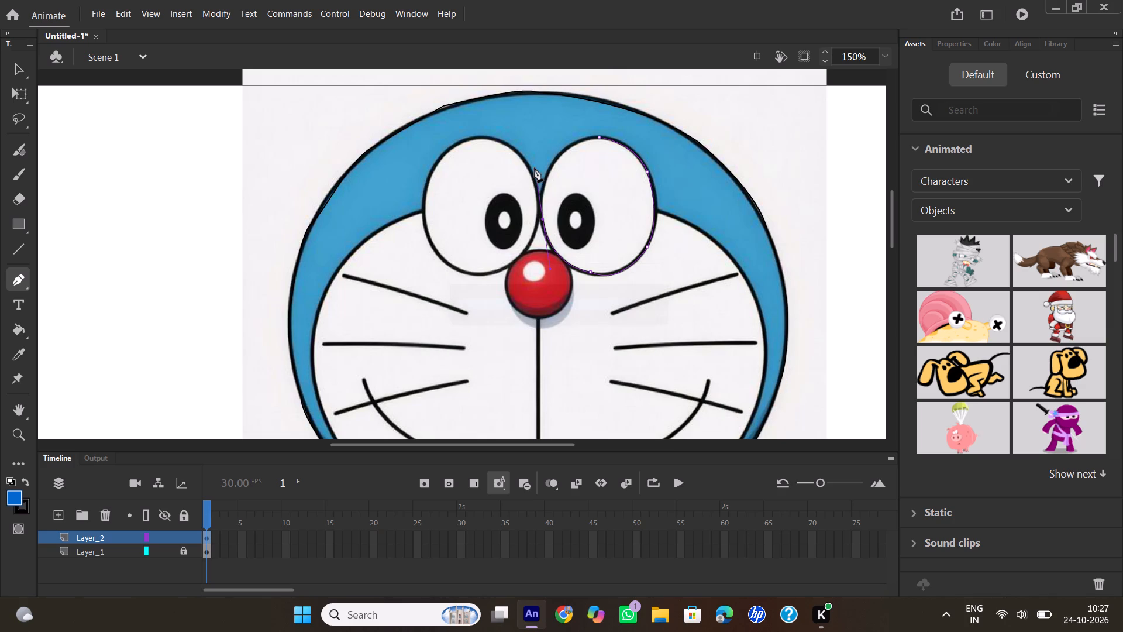
{"action": "left_click", "coordinate": [543, 221]}
{"action": "left_click_drag", "start_coordinate": [555, 163], "coordinate": [578, 147]}
{"action": "left_click_drag", "start_coordinate": [578, 147], "coordinate": [577, 135]}
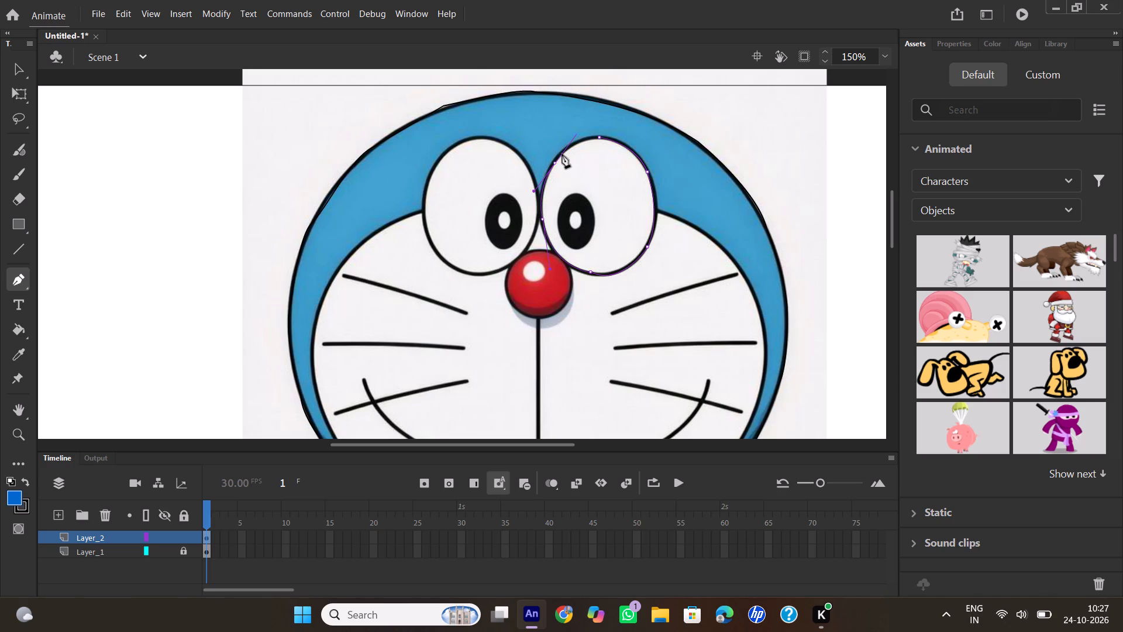
{"action": "left_click", "coordinate": [554, 163]}
{"action": "left_click_drag", "start_coordinate": [601, 138], "coordinate": [609, 146]}
{"action": "left_click_drag", "start_coordinate": [609, 146], "coordinate": [631, 135]}
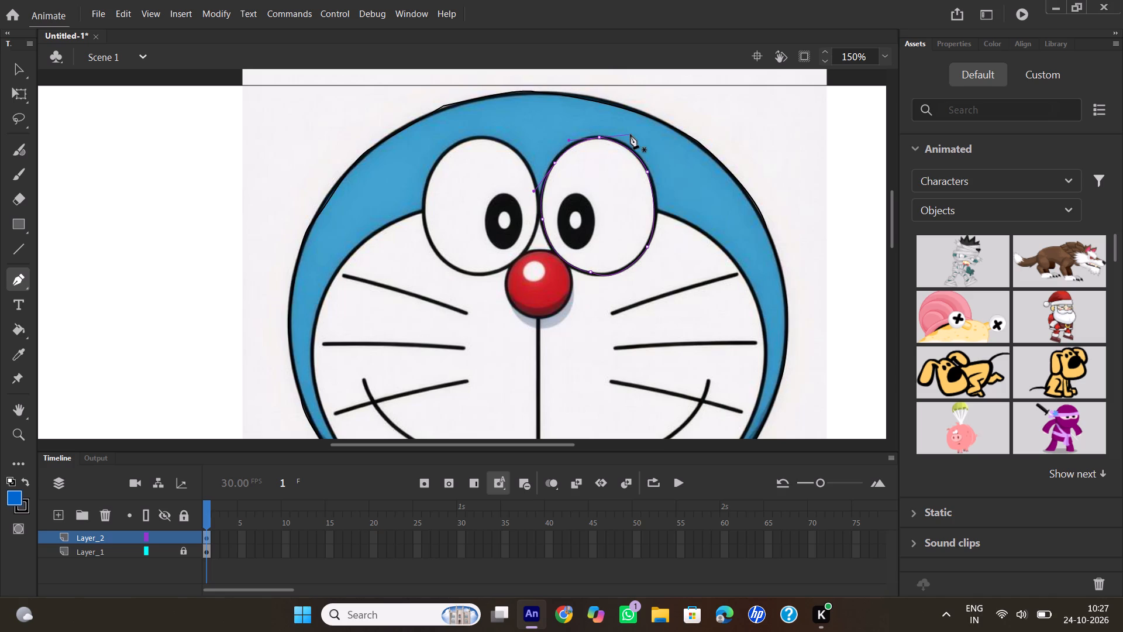
Start a Pen path at the top of the left eye and curve it down the right side to an anchor beside the nose.
{"action": "left_click", "coordinate": [477, 138]}
{"action": "left_click_drag", "start_coordinate": [521, 157], "coordinate": [528, 171]}
{"action": "left_click_drag", "start_coordinate": [528, 171], "coordinate": [534, 173]}
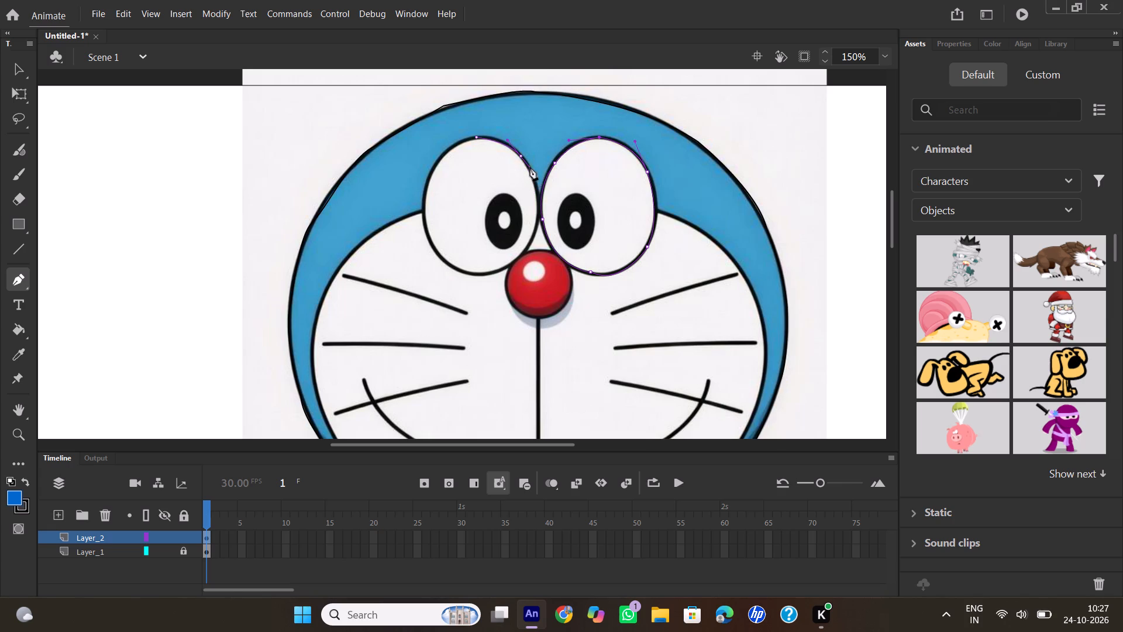
{"action": "left_click", "coordinate": [522, 158]}
{"action": "left_click_drag", "start_coordinate": [538, 196], "coordinate": [543, 216]}
{"action": "left_click", "coordinate": [538, 195]}
{"action": "left_click_drag", "start_coordinate": [525, 250], "coordinate": [519, 259]}
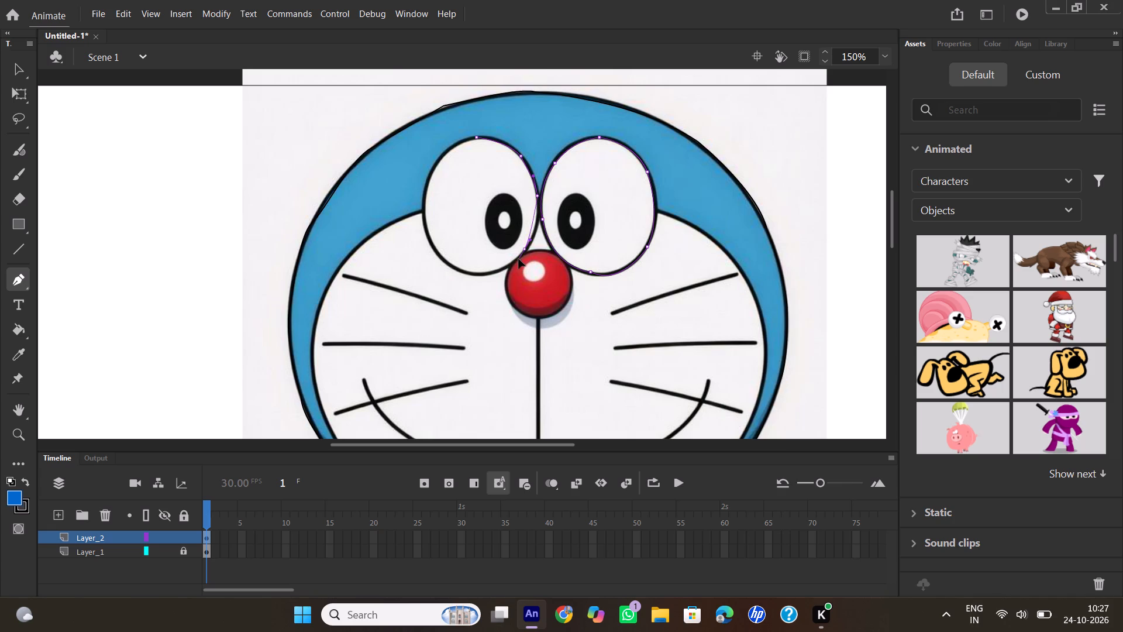
{"action": "left_click_drag", "start_coordinate": [519, 259], "coordinate": [512, 260]}
{"action": "left_click", "coordinate": [524, 250]}
Curve the left eye's path through anchors on its bottom, left and upper-left edges, and close it at the top anchor.
{"action": "left_click_drag", "start_coordinate": [466, 273], "coordinate": [460, 270]}
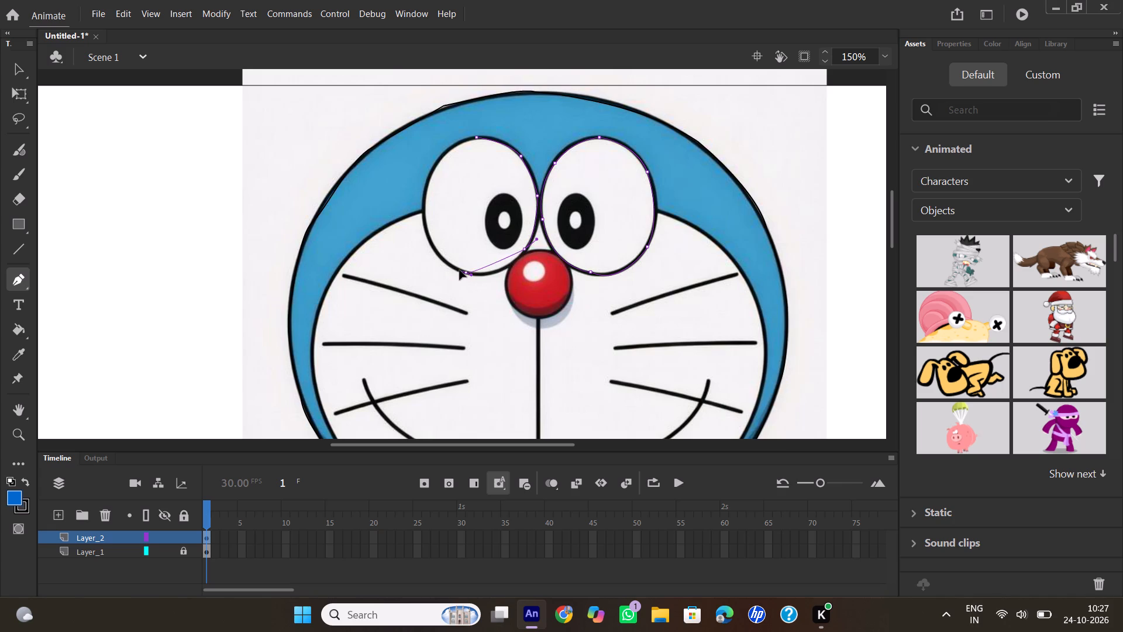
{"action": "left_click_drag", "start_coordinate": [460, 270], "coordinate": [424, 259]}
{"action": "left_click", "coordinate": [468, 273]}
{"action": "left_click_drag", "start_coordinate": [422, 211], "coordinate": [429, 189]}
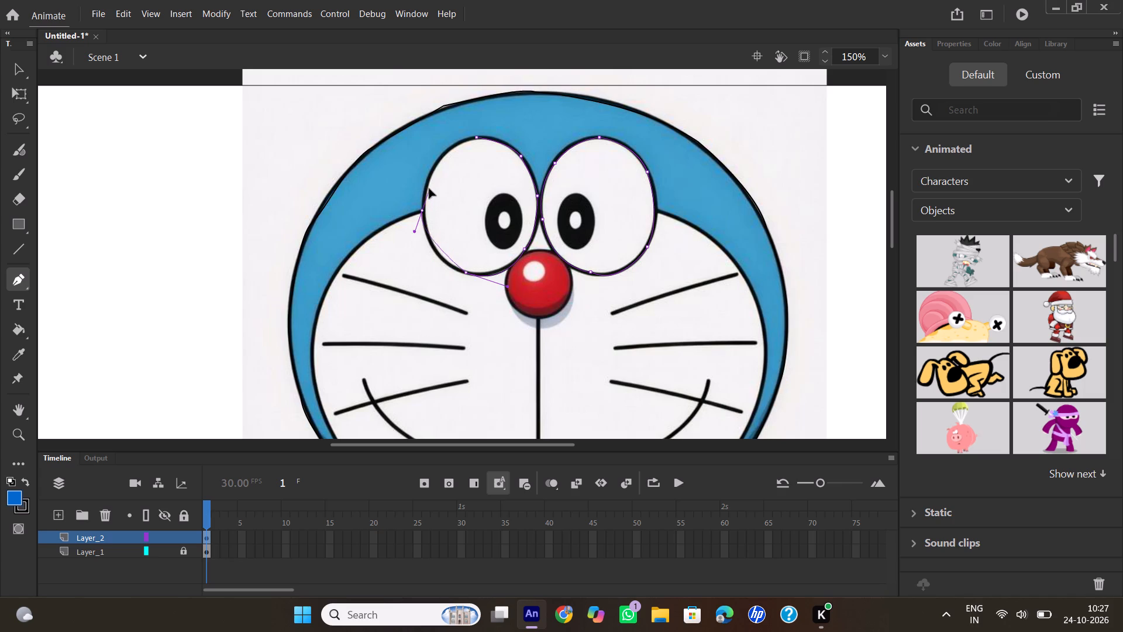
{"action": "left_click_drag", "start_coordinate": [429, 189], "coordinate": [423, 160]}
{"action": "left_click_drag", "start_coordinate": [423, 160], "coordinate": [421, 159]}
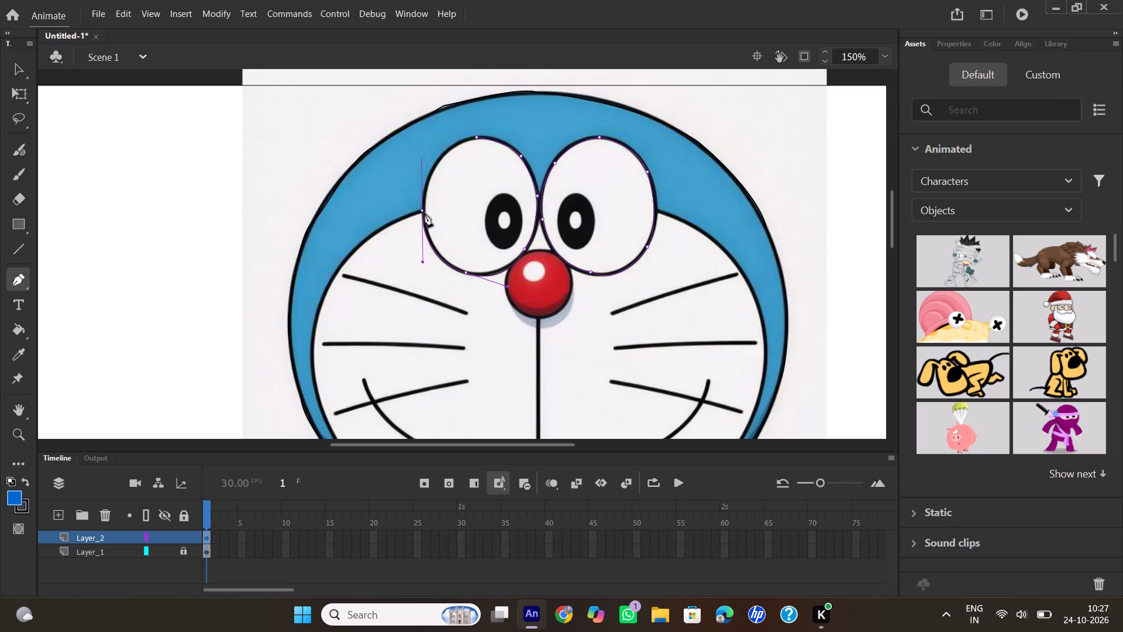
{"action": "left_click", "coordinate": [423, 212]}
{"action": "left_click_drag", "start_coordinate": [437, 163], "coordinate": [439, 160]}
{"action": "left_click_drag", "start_coordinate": [439, 160], "coordinate": [445, 157]}
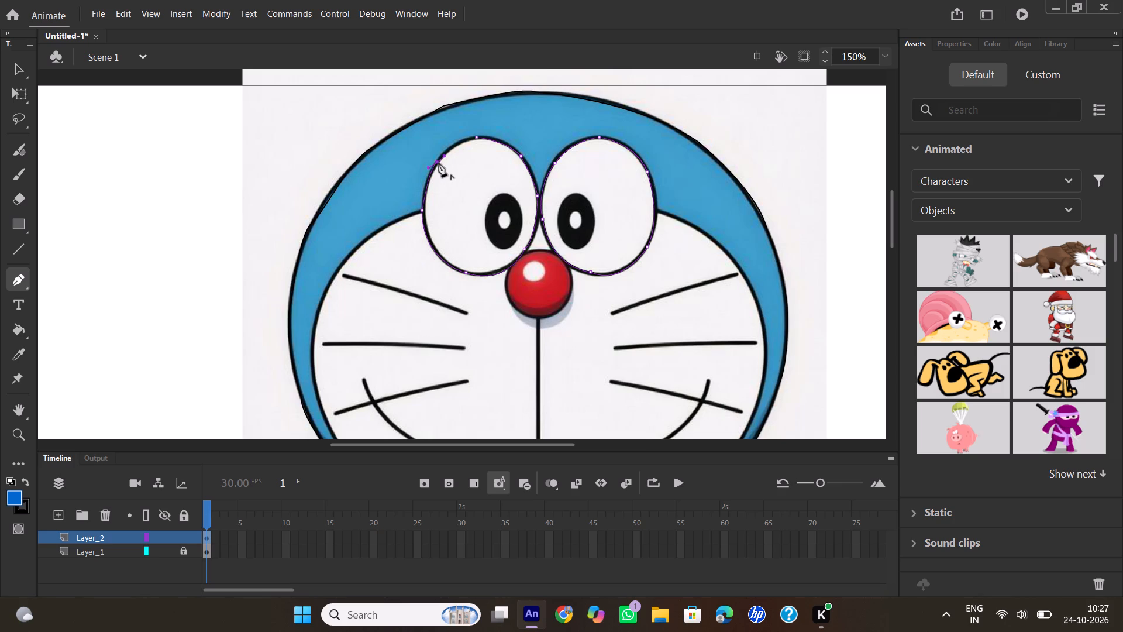
{"action": "left_click", "coordinate": [439, 163]}
{"action": "left_click_drag", "start_coordinate": [478, 138], "coordinate": [484, 145]}
Outline the left eye's black pupil with a closed Pen path, curving from its top through anchors on its right, bottom and left edges.
{"action": "left_click", "coordinate": [502, 195]}
{"action": "left_click_drag", "start_coordinate": [521, 213], "coordinate": [524, 219]}
{"action": "left_click_drag", "start_coordinate": [524, 219], "coordinate": [529, 236]}
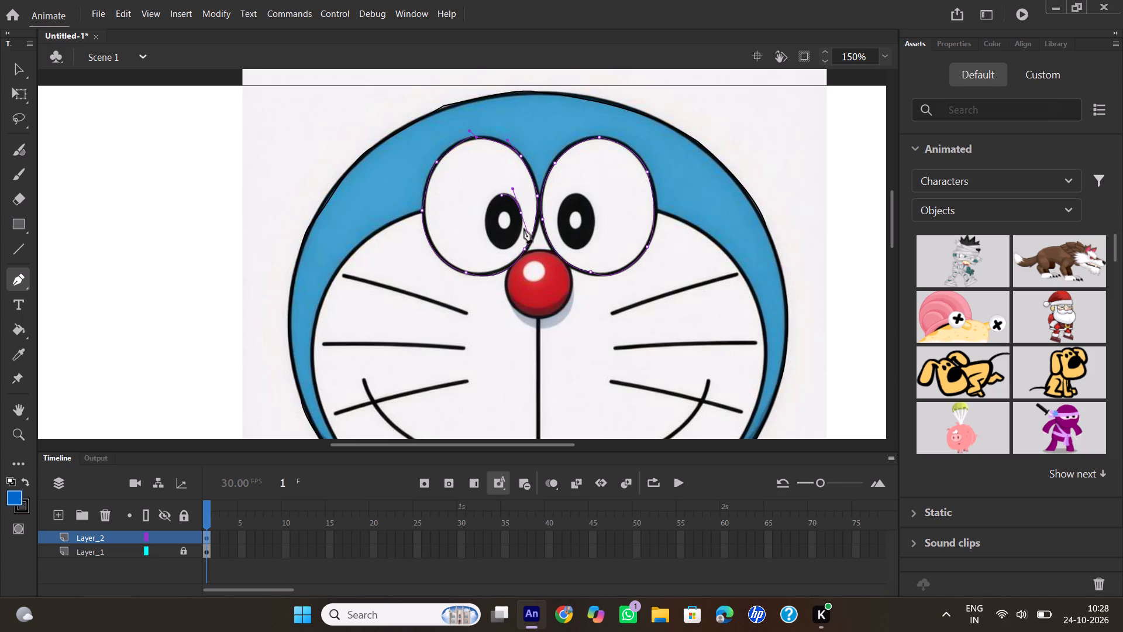
{"action": "left_click", "coordinate": [522, 214]}
{"action": "left_click_drag", "start_coordinate": [507, 248], "coordinate": [497, 249]}
{"action": "left_click_drag", "start_coordinate": [497, 249], "coordinate": [490, 252]}
{"action": "left_click", "coordinate": [507, 250]}
{"action": "left_click_drag", "start_coordinate": [487, 225], "coordinate": [491, 218]}
{"action": "left_click_drag", "start_coordinate": [491, 218], "coordinate": [487, 198]}
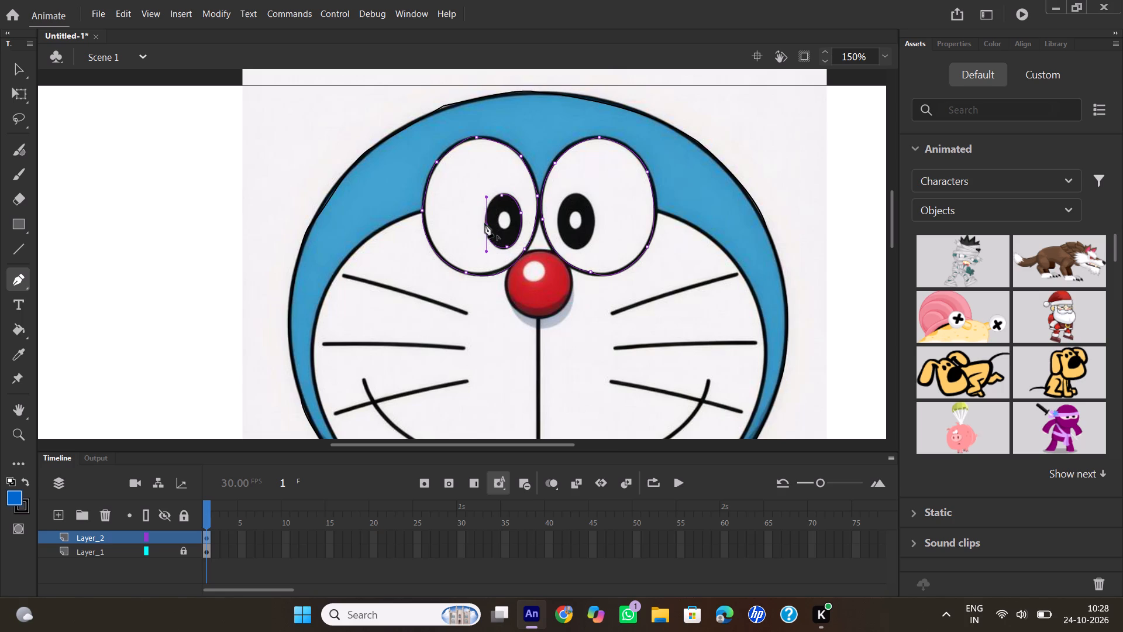
{"action": "left_click", "coordinate": [485, 224]}
{"action": "left_click_drag", "start_coordinate": [501, 196], "coordinate": [516, 198]}
{"action": "left_click_drag", "start_coordinate": [516, 198], "coordinate": [518, 195]}
Outline the right eye's black pupil with a closed Pen path, curving from its top through anchors on its right, bottom and left edges.
{"action": "left_click", "coordinate": [576, 196]}
{"action": "left_click_drag", "start_coordinate": [594, 214], "coordinate": [604, 233]}
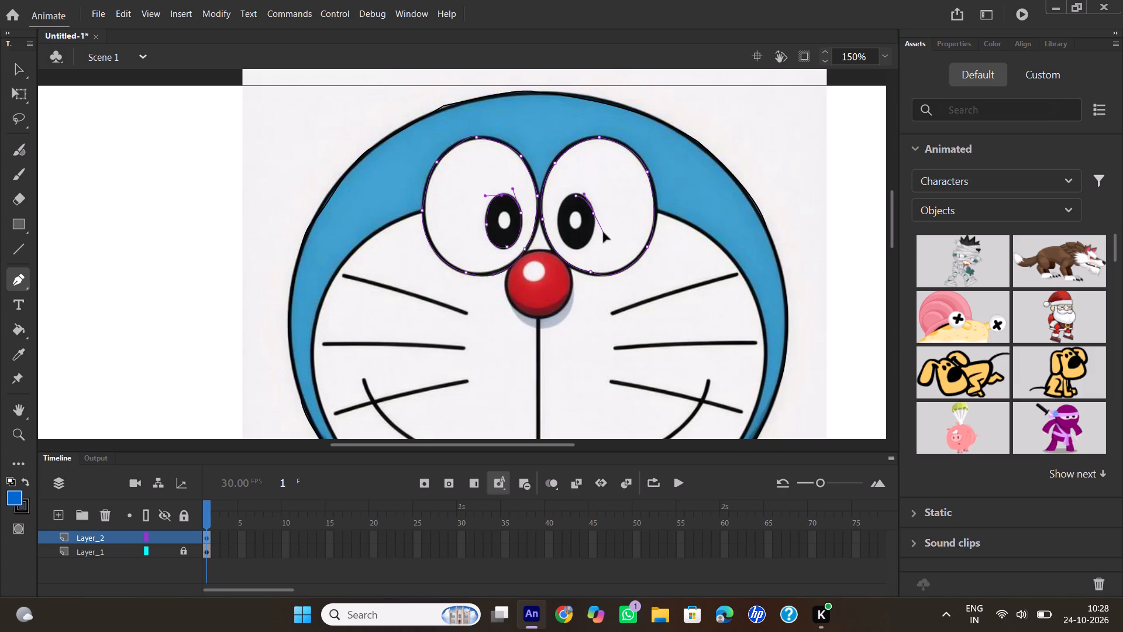
{"action": "left_click_drag", "start_coordinate": [604, 233], "coordinate": [604, 239]}
{"action": "left_click", "coordinate": [596, 215]}
{"action": "left_click_drag", "start_coordinate": [580, 248], "coordinate": [569, 249]}
{"action": "left_click_drag", "start_coordinate": [569, 249], "coordinate": [561, 253]}
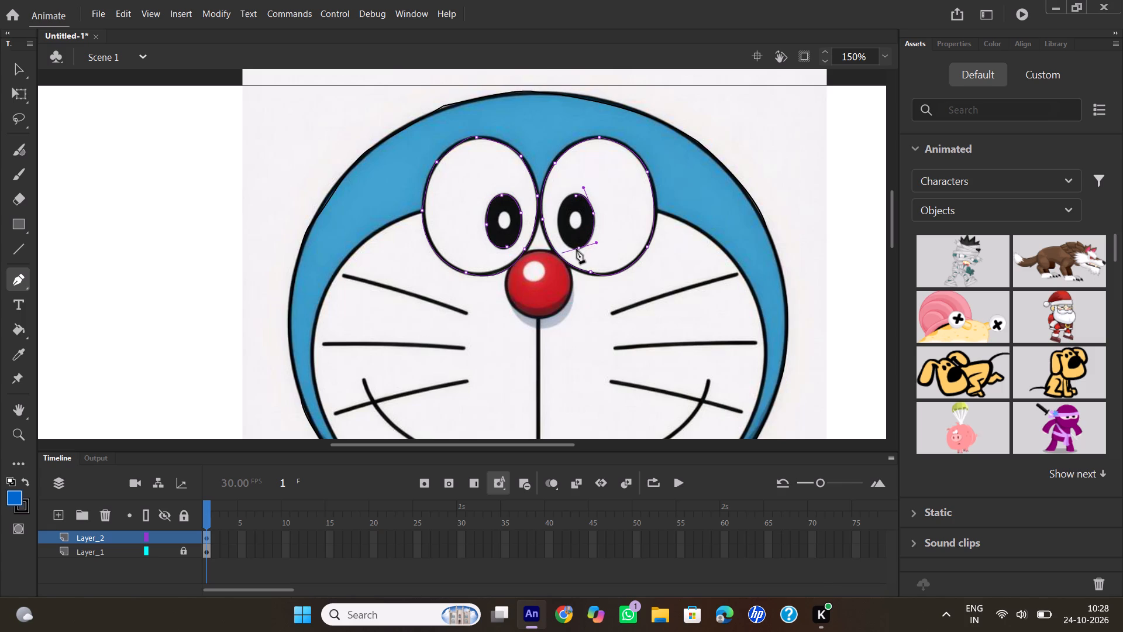
{"action": "left_click", "coordinate": [580, 249]}
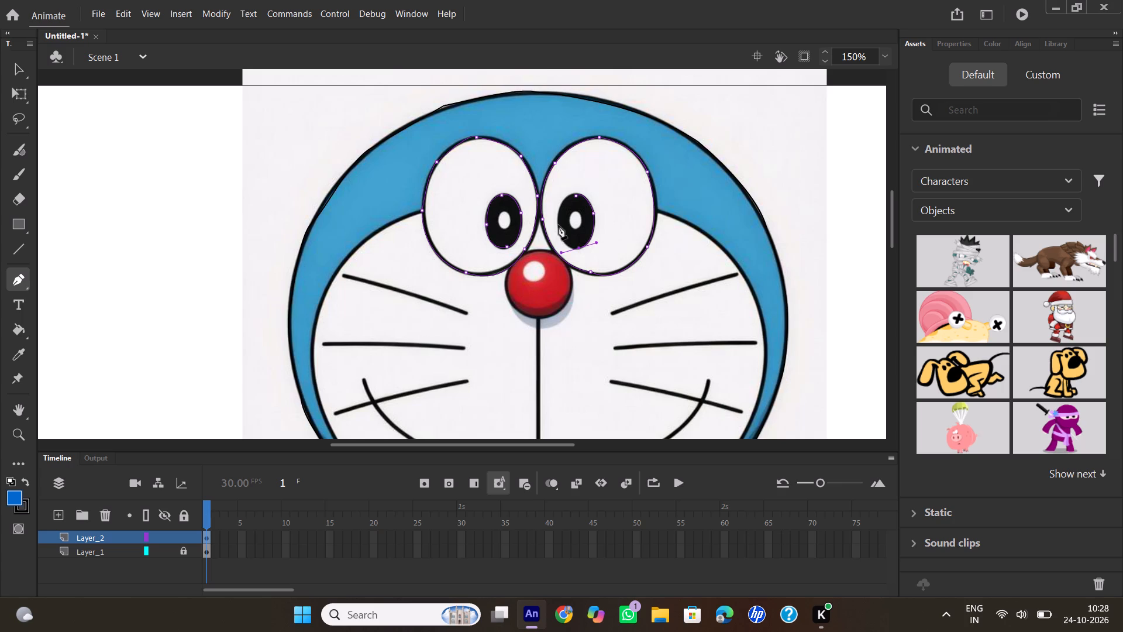
{"action": "left_click_drag", "start_coordinate": [559, 225], "coordinate": [559, 200]}
{"action": "left_click", "coordinate": [560, 225]}
{"action": "left_click_drag", "start_coordinate": [575, 197], "coordinate": [588, 204]}
{"action": "left_click_drag", "start_coordinate": [588, 204], "coordinate": [596, 201]}
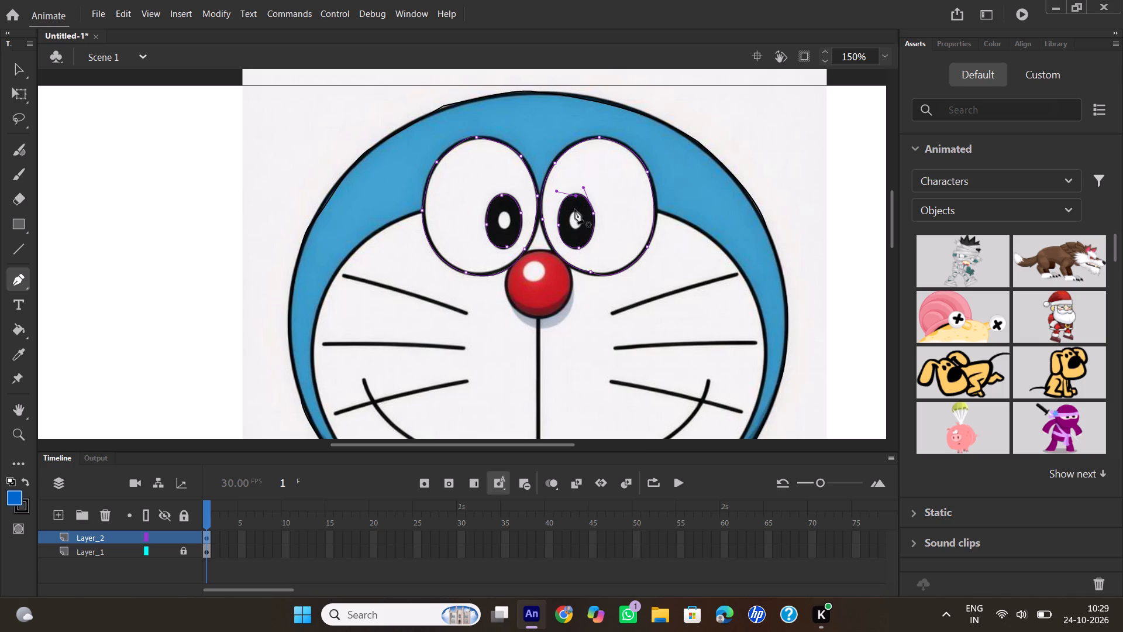
Trace the white highlight inside the right pupil with a closed Pen path through top, right and left anchors.
{"action": "left_click", "coordinate": [575, 209]}
{"action": "left_click_drag", "start_coordinate": [581, 222], "coordinate": [581, 232]}
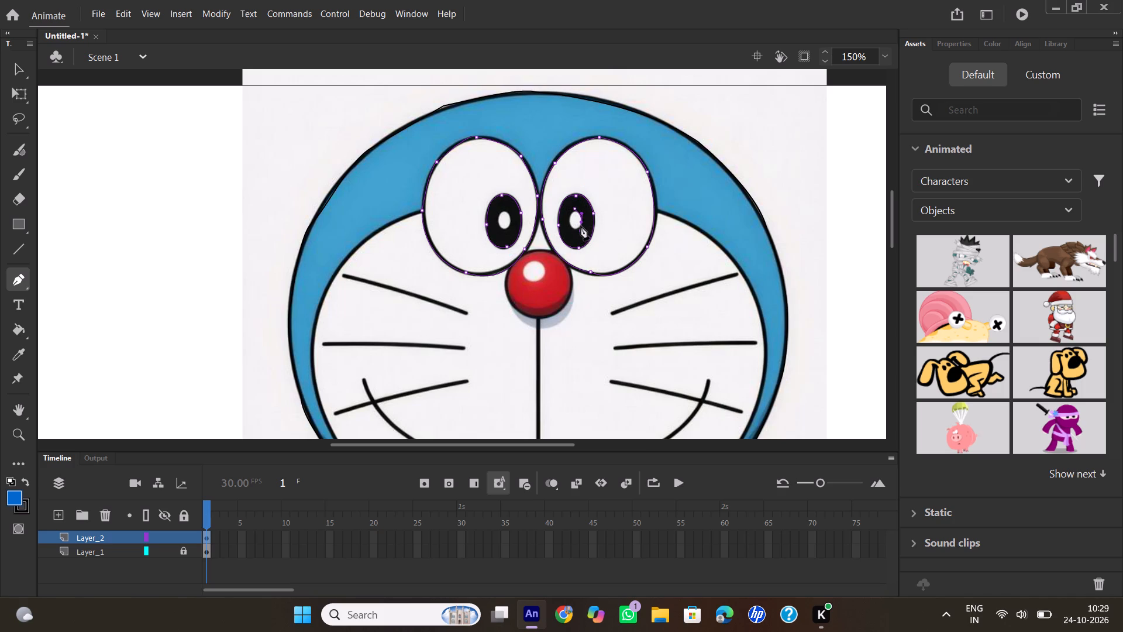
{"action": "left_click", "coordinate": [581, 222]}
{"action": "left_click_drag", "start_coordinate": [570, 223], "coordinate": [570, 209]}
{"action": "left_click_drag", "start_coordinate": [570, 209], "coordinate": [568, 208]}
{"action": "left_click", "coordinate": [571, 224]}
{"action": "left_click_drag", "start_coordinate": [574, 208], "coordinate": [578, 211]}
{"action": "left_click_drag", "start_coordinate": [578, 211], "coordinate": [582, 205]}
Trace the white highlight inside the left pupil with a closed Pen path through top, right and bottom anchors.
{"action": "left_click", "coordinate": [504, 212]}
{"action": "left_click_drag", "start_coordinate": [512, 221], "coordinate": [513, 228]}
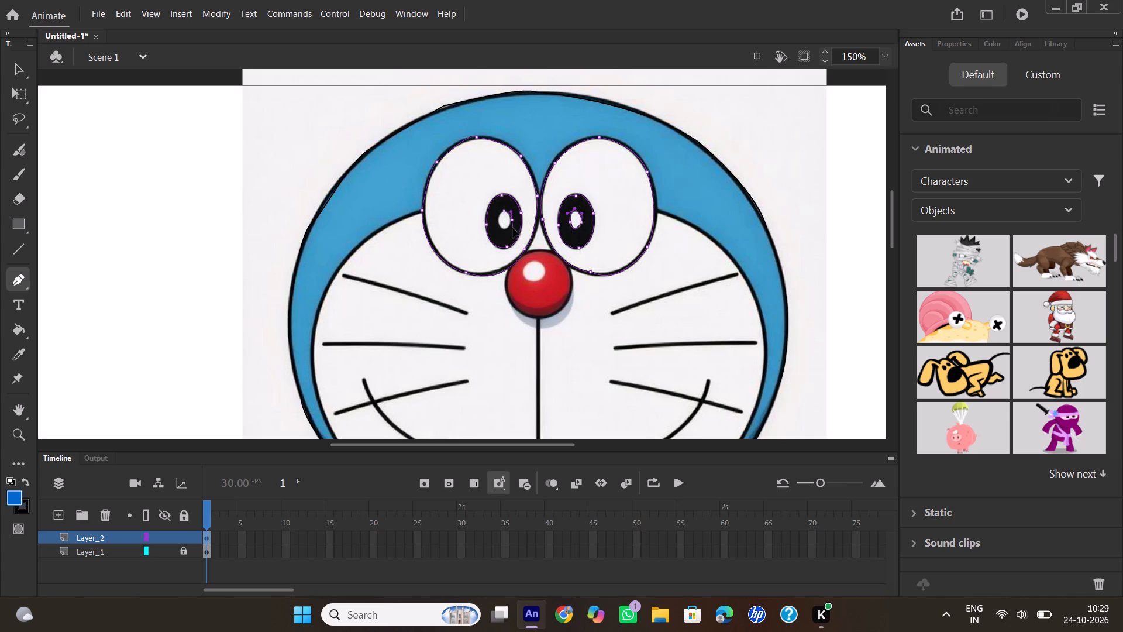
{"action": "left_click_drag", "start_coordinate": [513, 228], "coordinate": [513, 231]}
{"action": "left_click", "coordinate": [512, 221]}
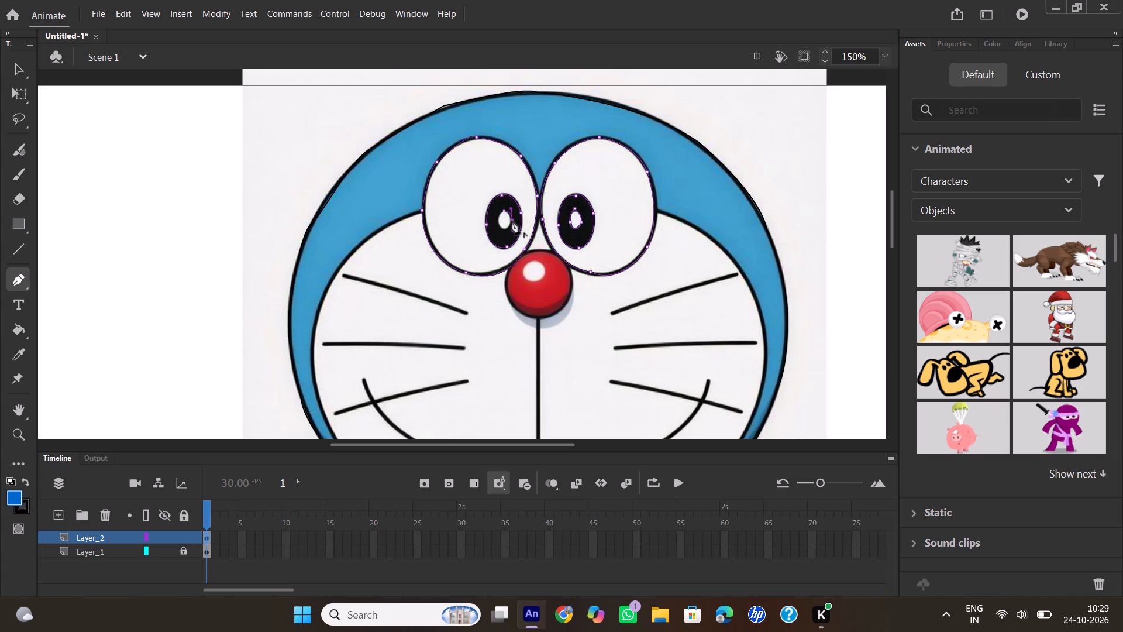
{"action": "left_click", "coordinate": [505, 230]}
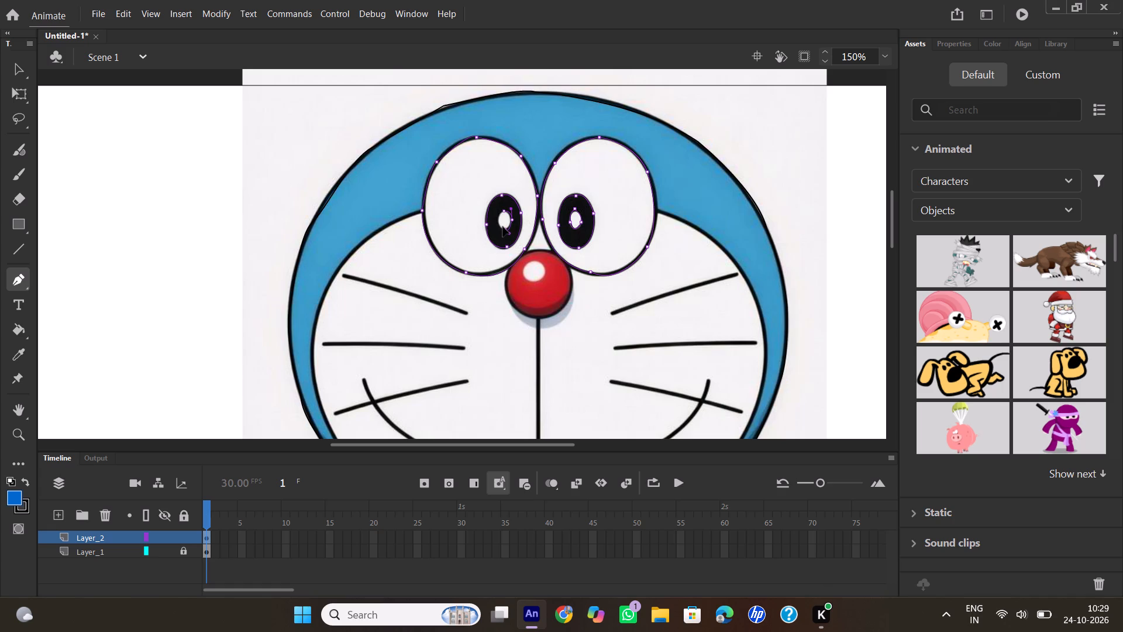
{"action": "left_click", "coordinate": [506, 230]}
{"action": "left_click_drag", "start_coordinate": [505, 212], "coordinate": [518, 205]}
{"action": "left_click_drag", "start_coordinate": [518, 205], "coordinate": [521, 201]}
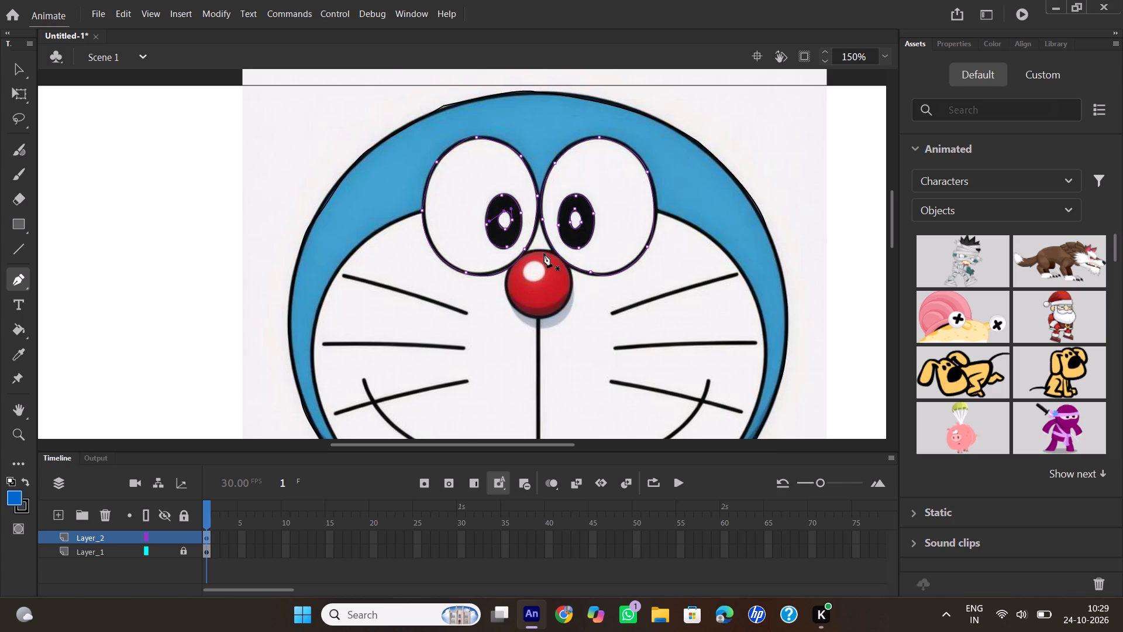
Outline the red nose with a closed Pen path, curving clockwise from its top through upper-right, lower-right, lower-left and upper-left anchors.
{"action": "left_click", "coordinate": [542, 249]}
{"action": "left_click_drag", "start_coordinate": [569, 272], "coordinate": [576, 286]}
{"action": "left_click_drag", "start_coordinate": [576, 286], "coordinate": [578, 291]}
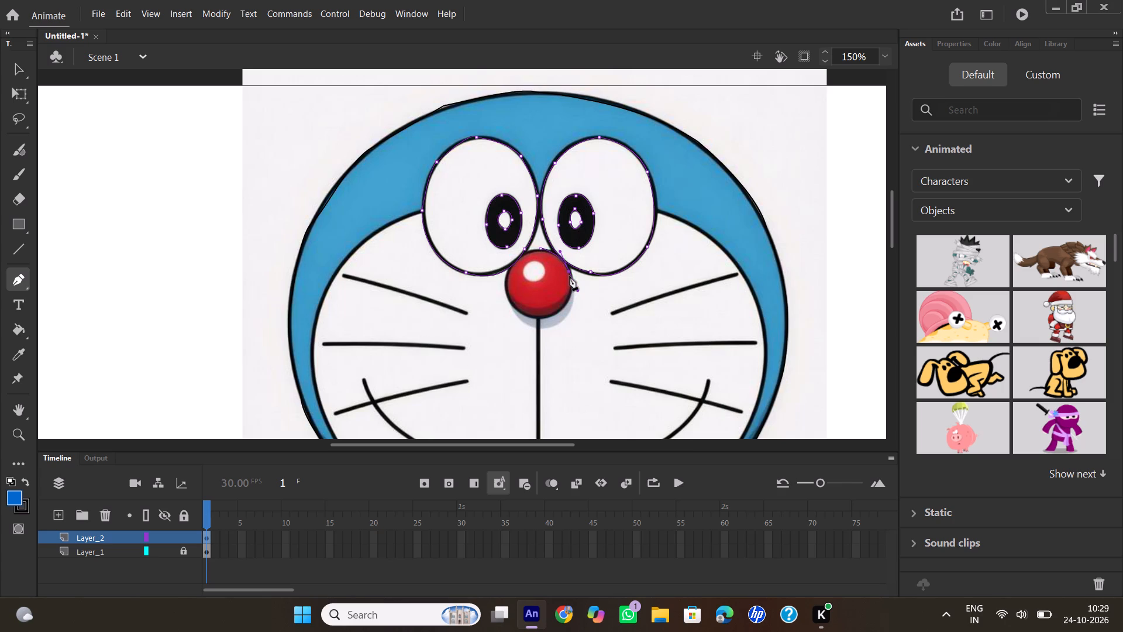
{"action": "left_click", "coordinate": [570, 273]}
{"action": "left_click_drag", "start_coordinate": [559, 310], "coordinate": [539, 320]}
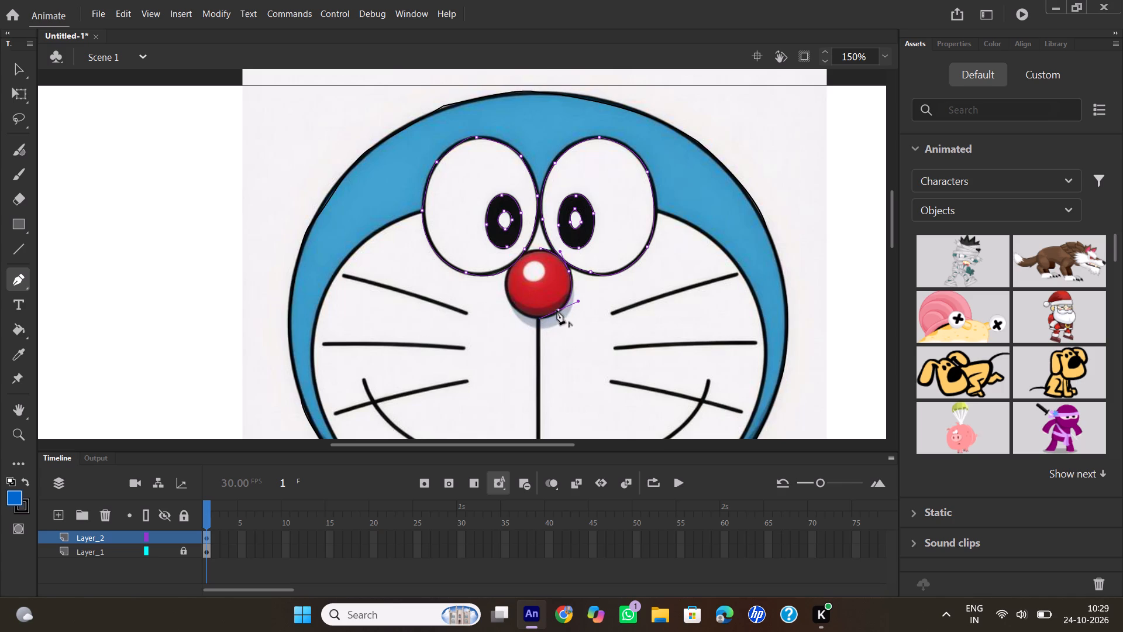
{"action": "left_click", "coordinate": [557, 310]}
{"action": "left_click_drag", "start_coordinate": [515, 307], "coordinate": [489, 280]}
{"action": "left_click_drag", "start_coordinate": [489, 280], "coordinate": [479, 281]}
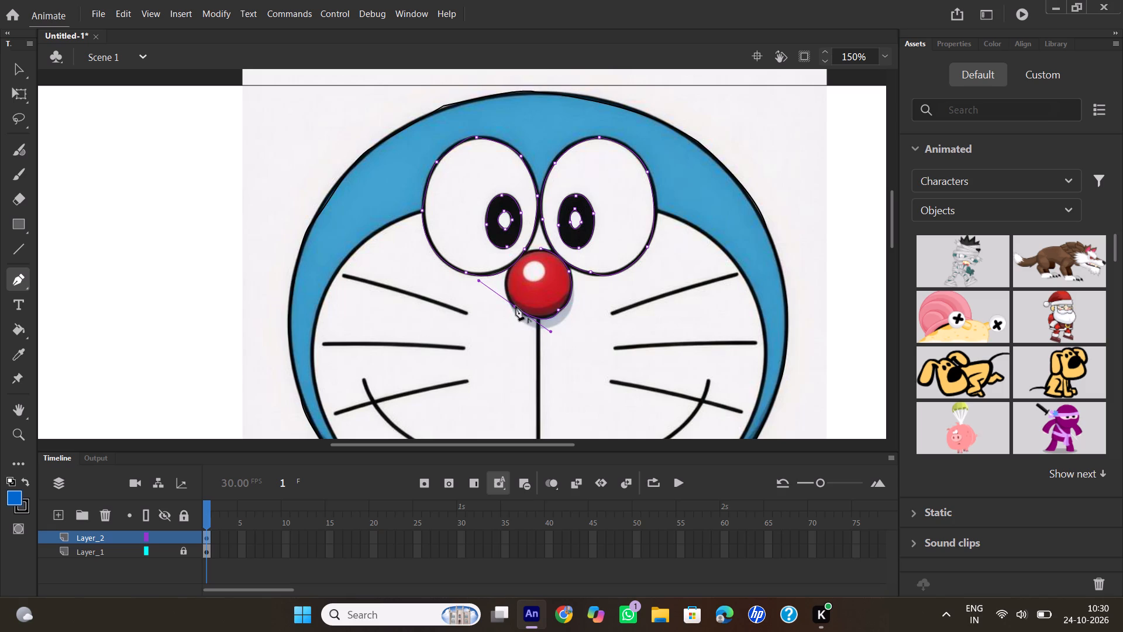
{"action": "left_click", "coordinate": [516, 305]}
{"action": "left_click_drag", "start_coordinate": [509, 273], "coordinate": [514, 269]}
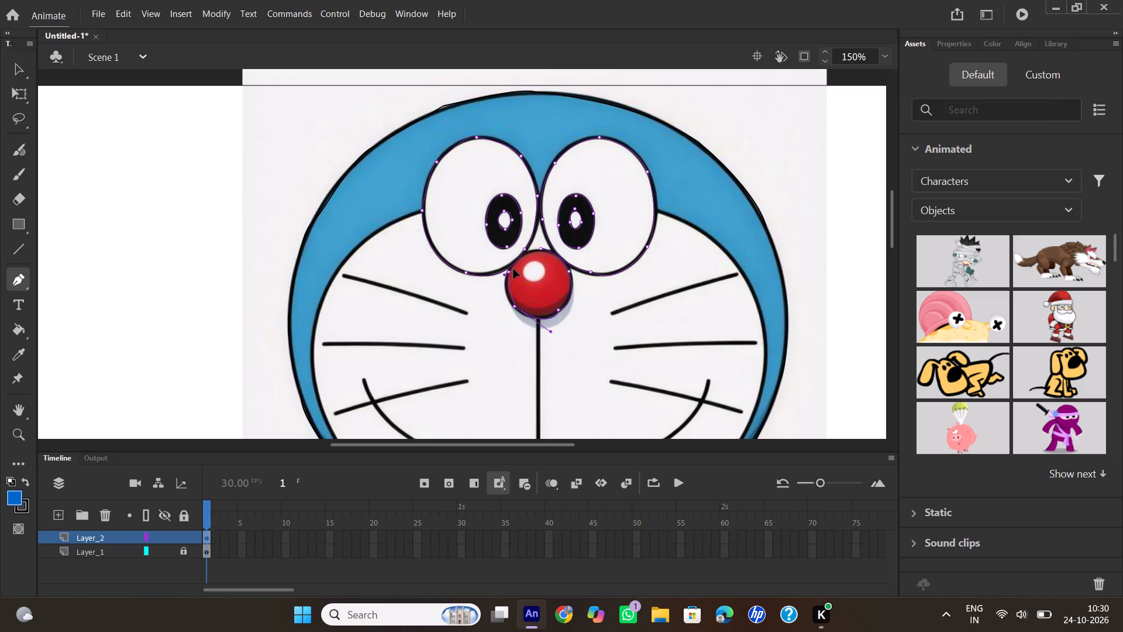
{"action": "left_click_drag", "start_coordinate": [514, 269], "coordinate": [521, 257]}
{"action": "left_click", "coordinate": [509, 273]}
{"action": "left_click_drag", "start_coordinate": [540, 249], "coordinate": [546, 252]}
{"action": "left_click_drag", "start_coordinate": [546, 252], "coordinate": [552, 255]}
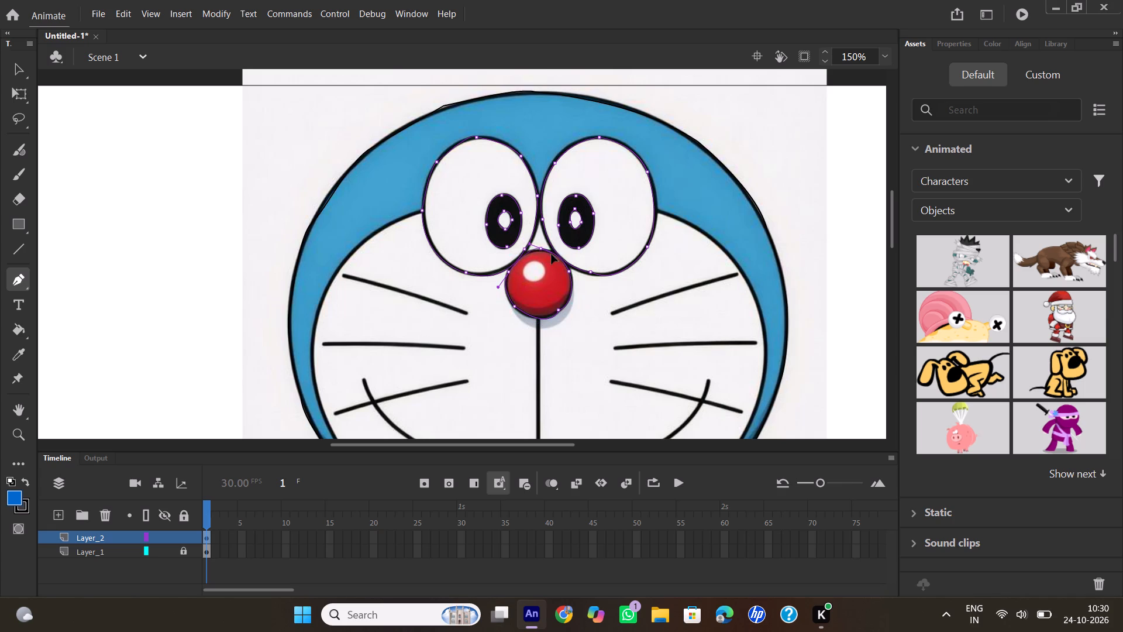
{"action": "left_click_drag", "start_coordinate": [552, 255], "coordinate": [567, 250]}
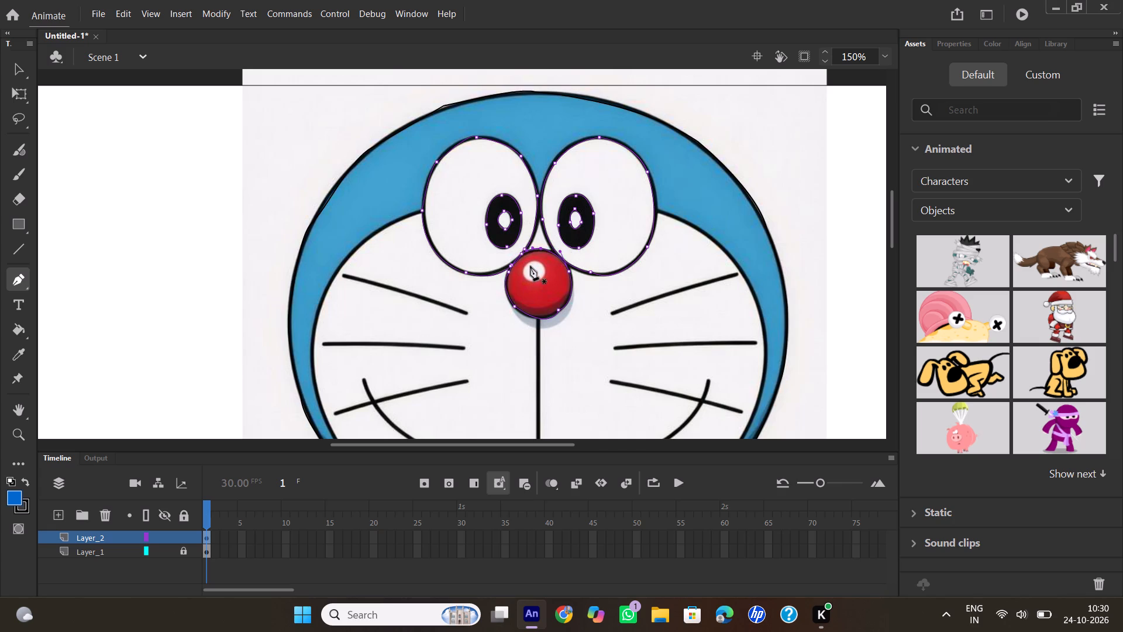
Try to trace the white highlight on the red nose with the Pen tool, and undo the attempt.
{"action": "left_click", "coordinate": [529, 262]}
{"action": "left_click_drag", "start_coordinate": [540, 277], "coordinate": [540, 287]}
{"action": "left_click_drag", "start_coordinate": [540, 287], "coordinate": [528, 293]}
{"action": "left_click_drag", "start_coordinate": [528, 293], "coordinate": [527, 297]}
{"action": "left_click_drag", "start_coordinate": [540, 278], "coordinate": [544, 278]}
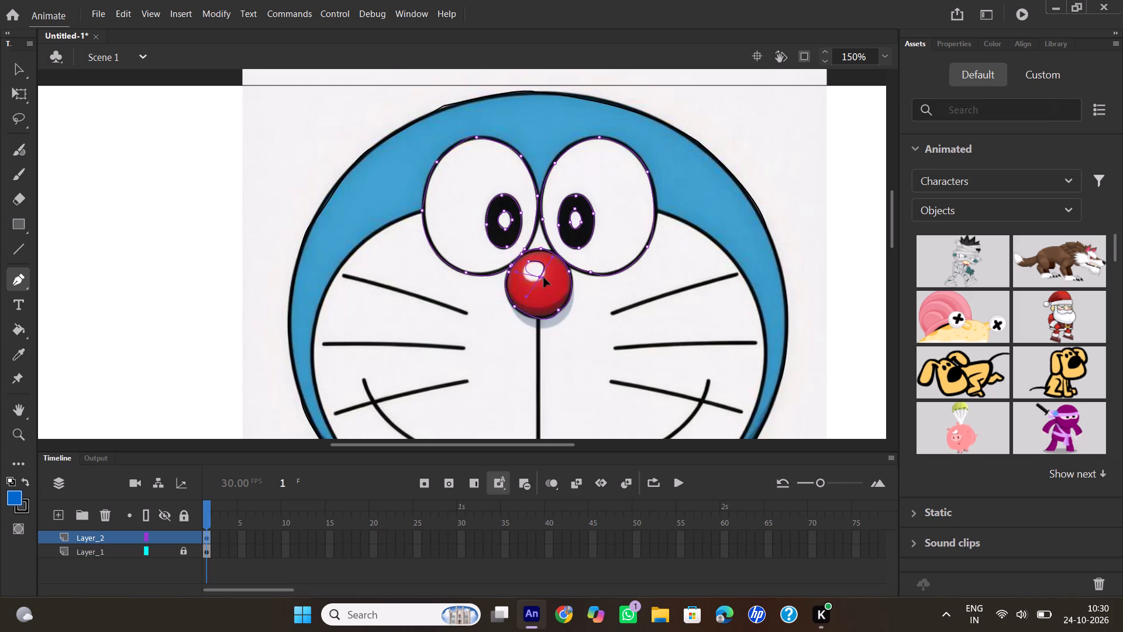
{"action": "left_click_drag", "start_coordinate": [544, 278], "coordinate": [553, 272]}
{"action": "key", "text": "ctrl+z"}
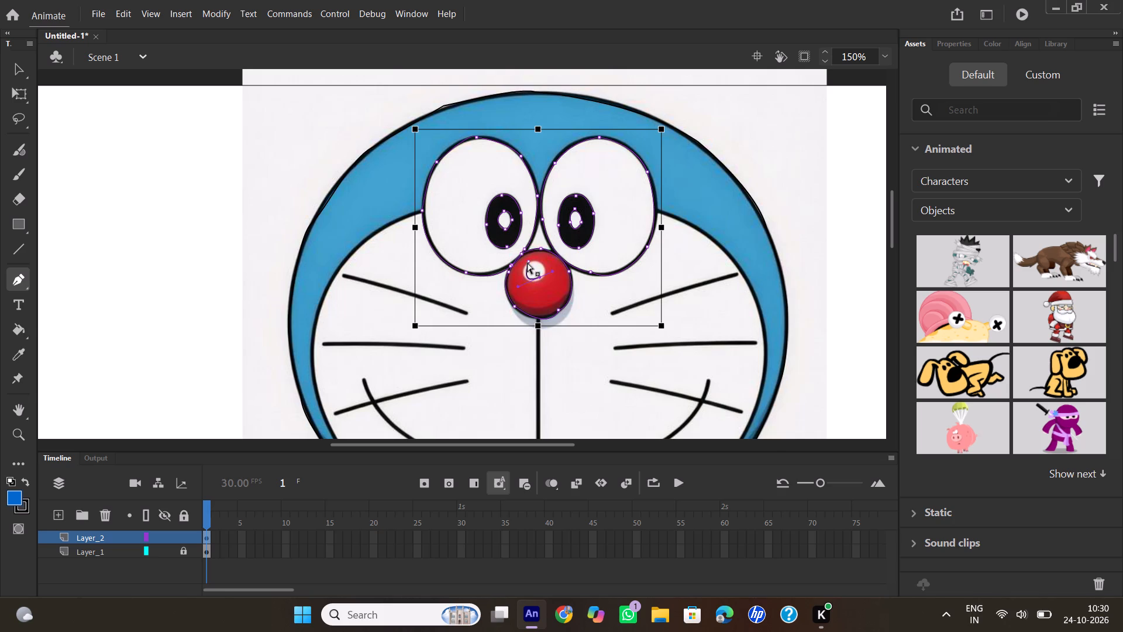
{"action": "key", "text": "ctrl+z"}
Trace the white highlight on the red nose with a closed Pen path through top, lower-right and lower-left anchors.
{"action": "left_click", "coordinate": [535, 260]}
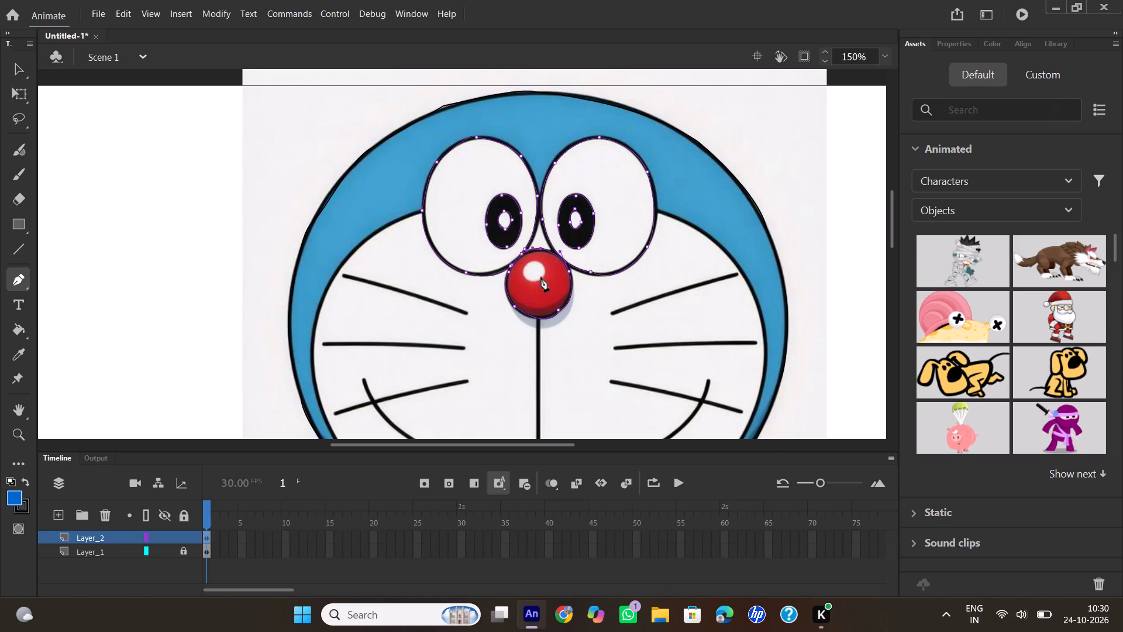
{"action": "left_click_drag", "start_coordinate": [545, 276], "coordinate": [543, 286]}
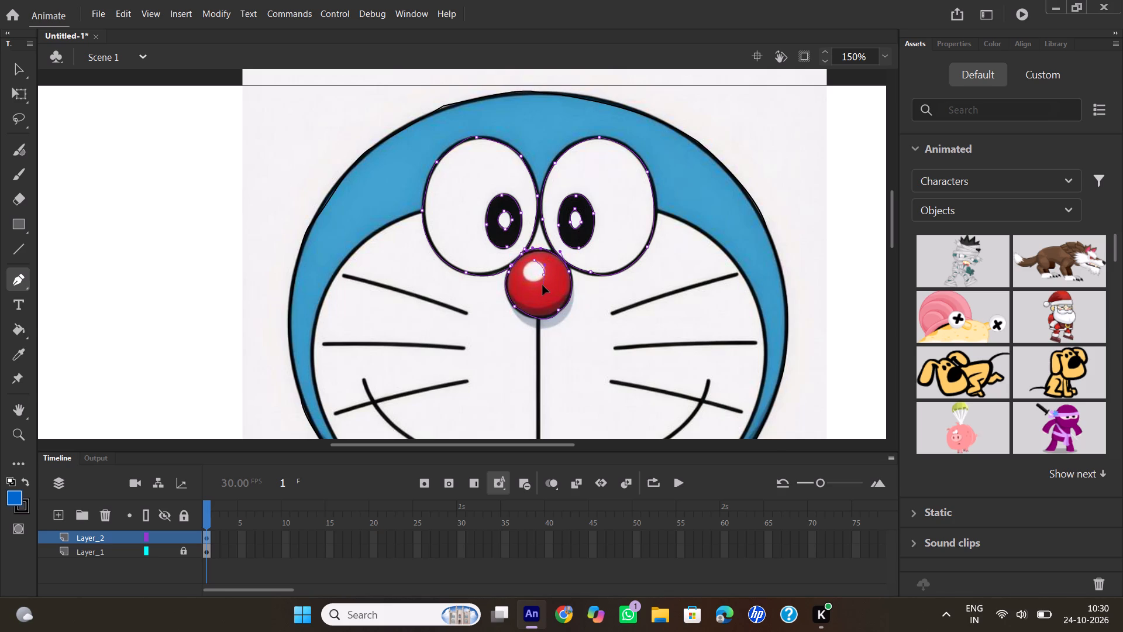
{"action": "left_click_drag", "start_coordinate": [543, 286], "coordinate": [541, 288]}
{"action": "left_click", "coordinate": [544, 275]}
{"action": "left_click_drag", "start_coordinate": [525, 276], "coordinate": [518, 262]}
{"action": "left_click_drag", "start_coordinate": [518, 262], "coordinate": [517, 257]}
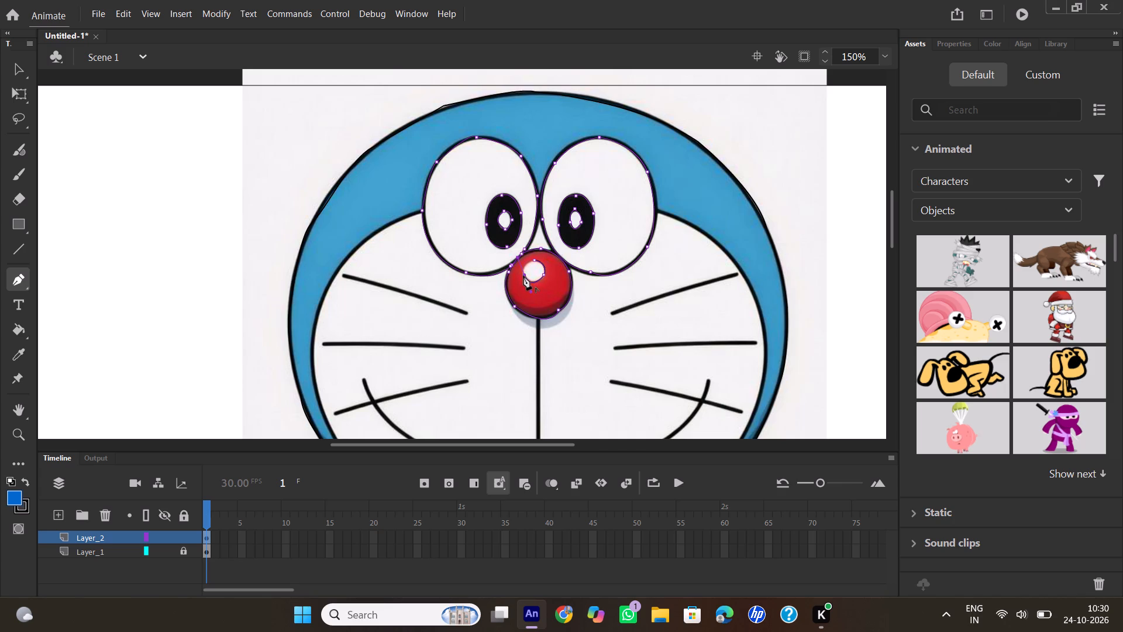
{"action": "left_click", "coordinate": [525, 273]}
{"action": "left_click_drag", "start_coordinate": [535, 261], "coordinate": [553, 256]}
Trace the white face's right edge with the Pen tool, from the right eye's outer side through upper-right anchors to mid-cheek.
{"action": "left_click", "coordinate": [11, 408]}
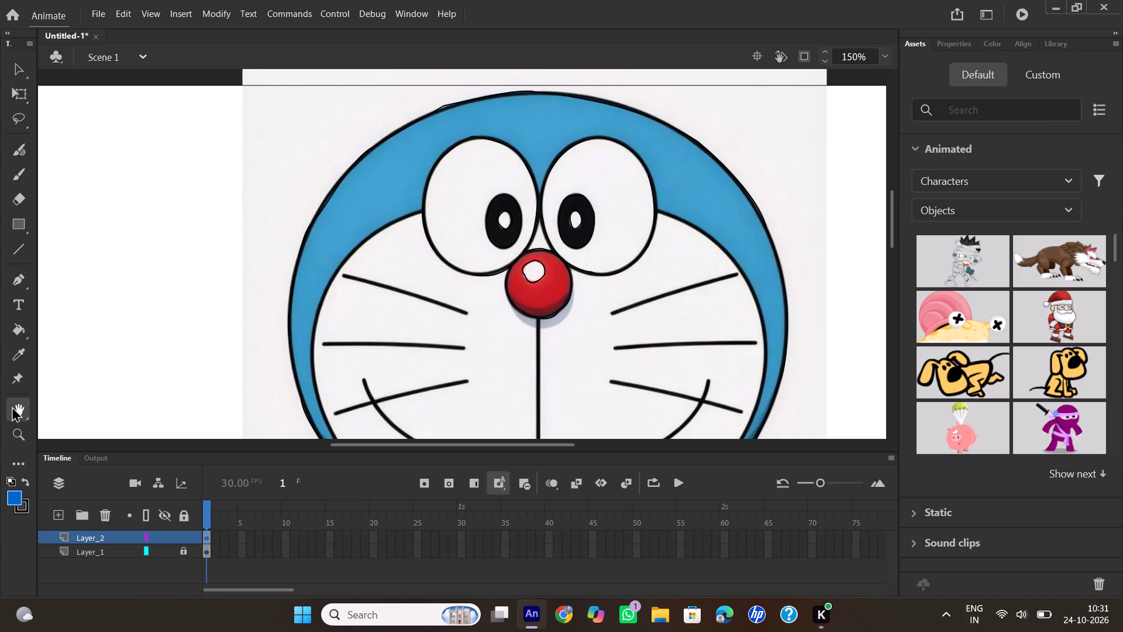
{"action": "left_click_drag", "start_coordinate": [346, 365], "coordinate": [351, 293]}
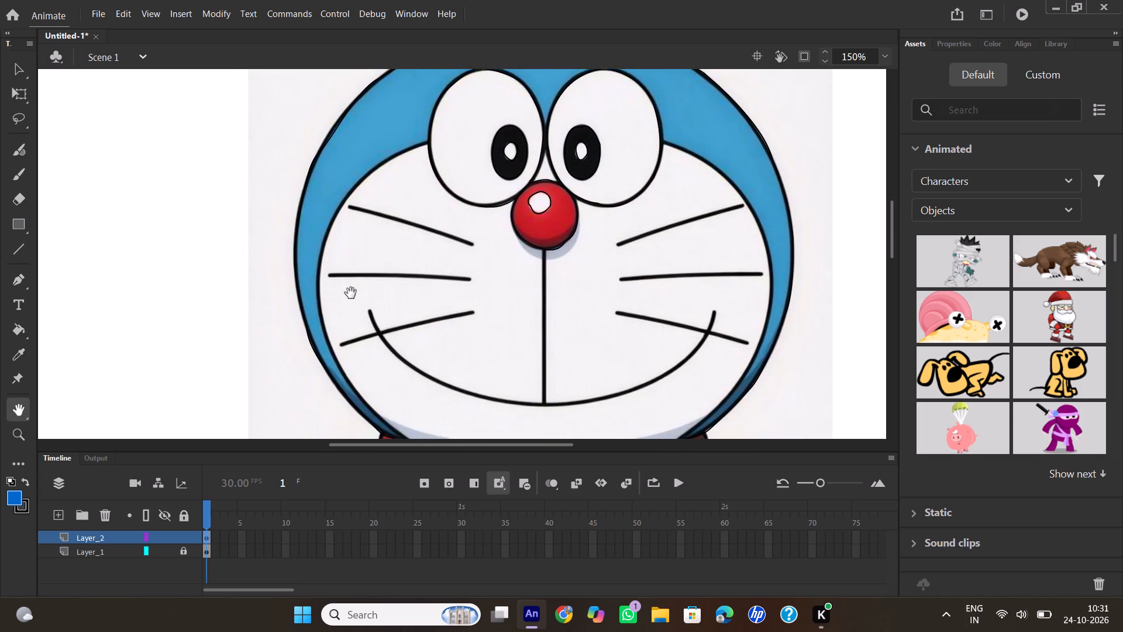
{"action": "left_click_drag", "start_coordinate": [351, 293], "coordinate": [349, 277]}
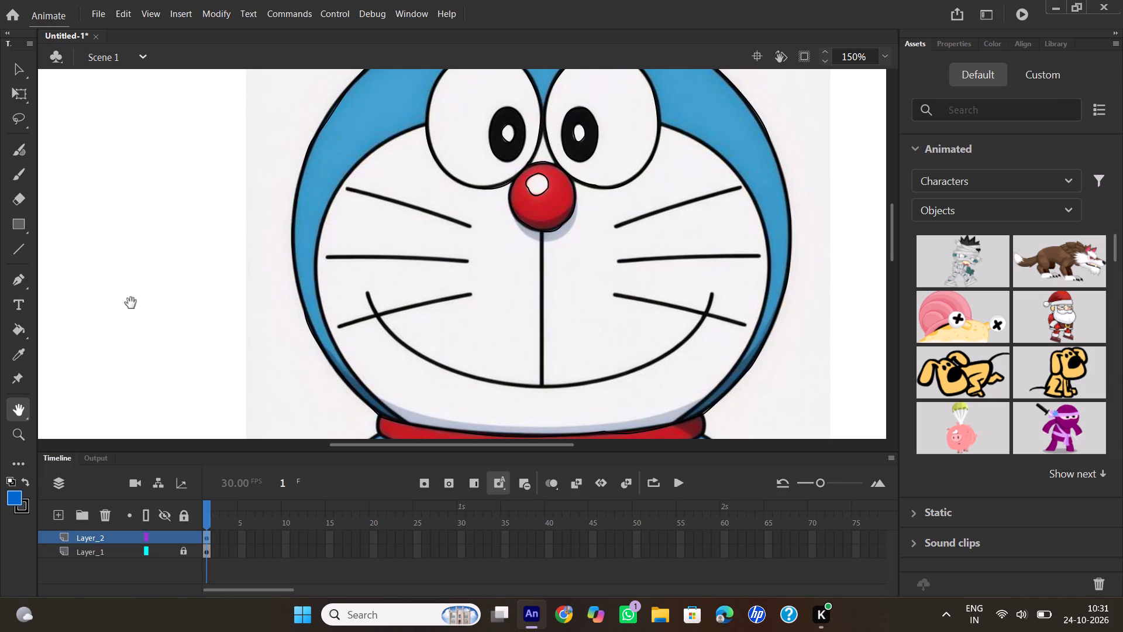
{"action": "left_click", "coordinate": [22, 272]}
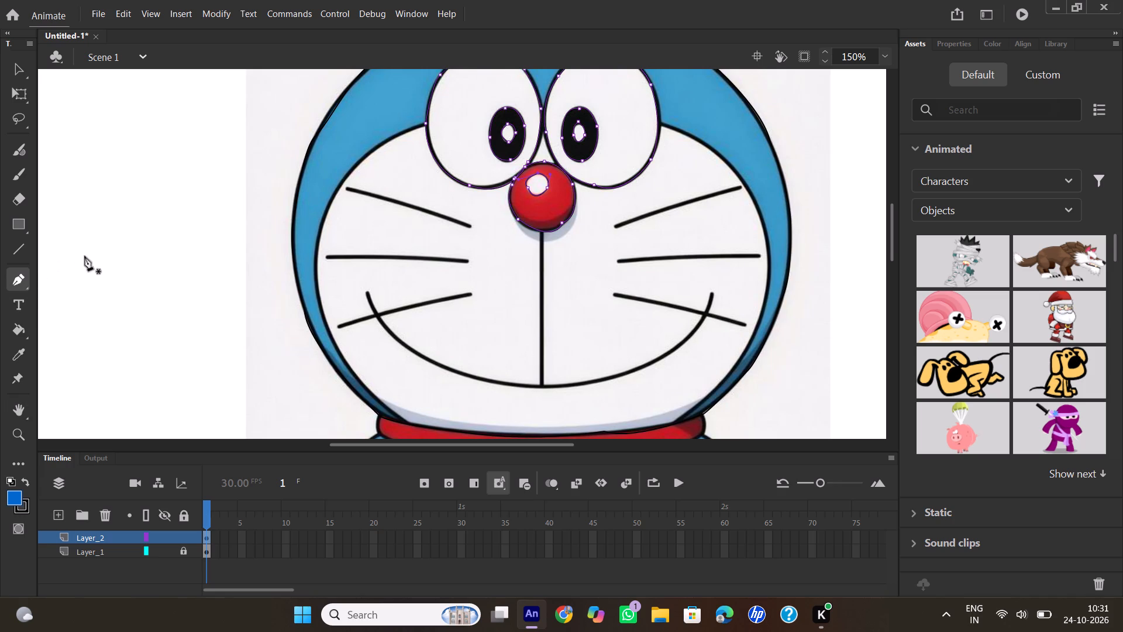
{"action": "left_click", "coordinate": [660, 124]}
{"action": "left_click_drag", "start_coordinate": [721, 159], "coordinate": [725, 163]}
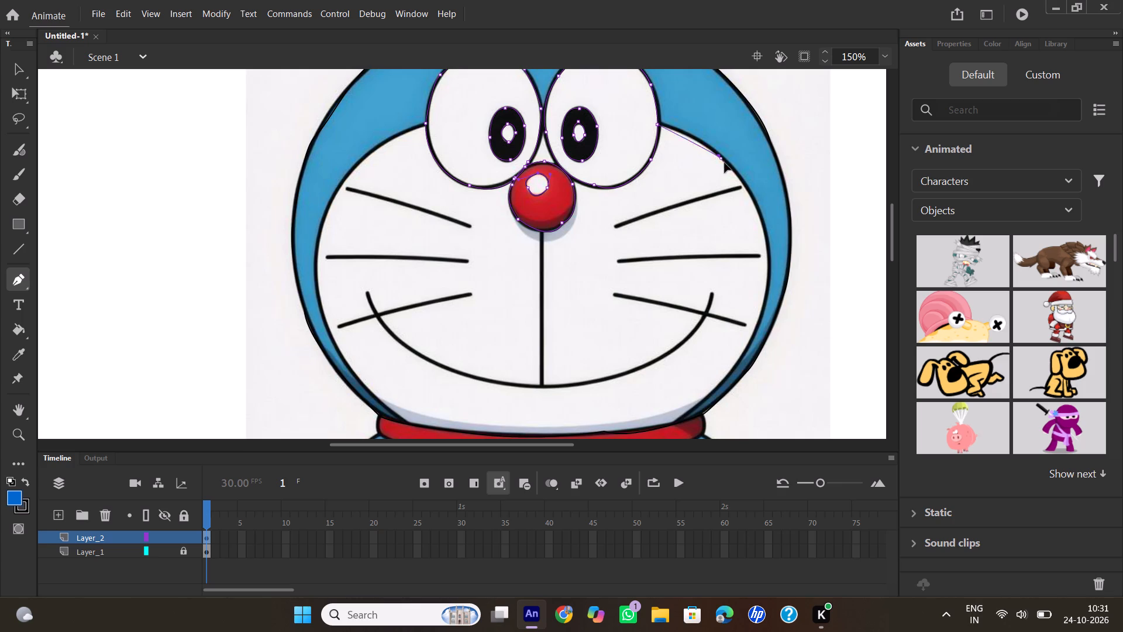
{"action": "left_click_drag", "start_coordinate": [725, 163], "coordinate": [745, 178]}
{"action": "left_click", "coordinate": [722, 160]}
{"action": "left_click_drag", "start_coordinate": [762, 219], "coordinate": [767, 237]}
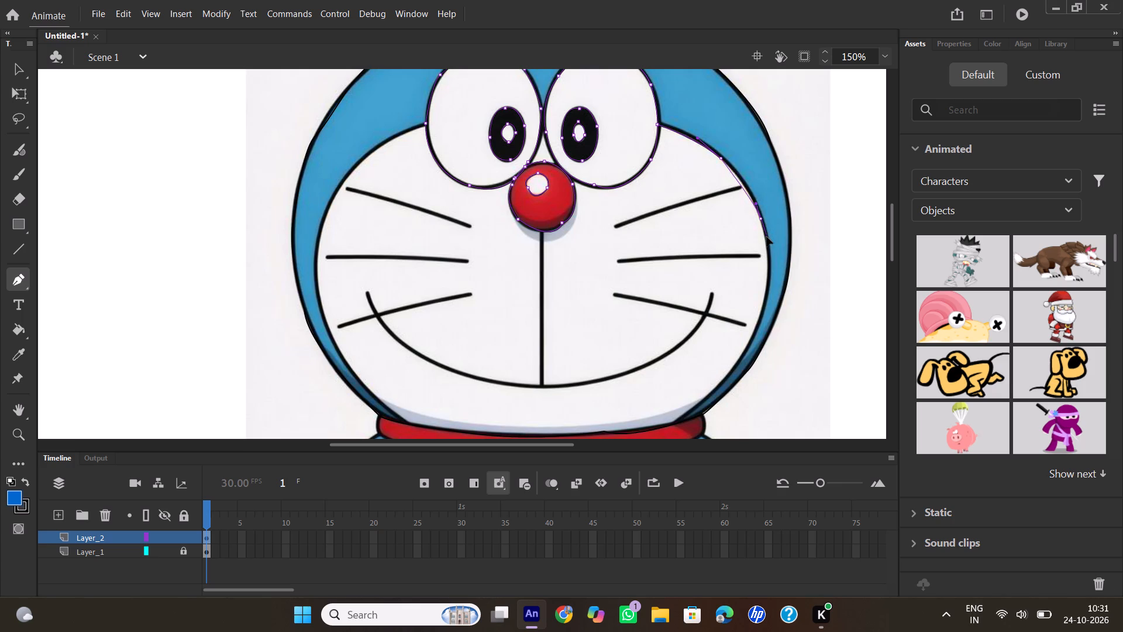
{"action": "left_click_drag", "start_coordinate": [767, 237], "coordinate": [770, 249]}
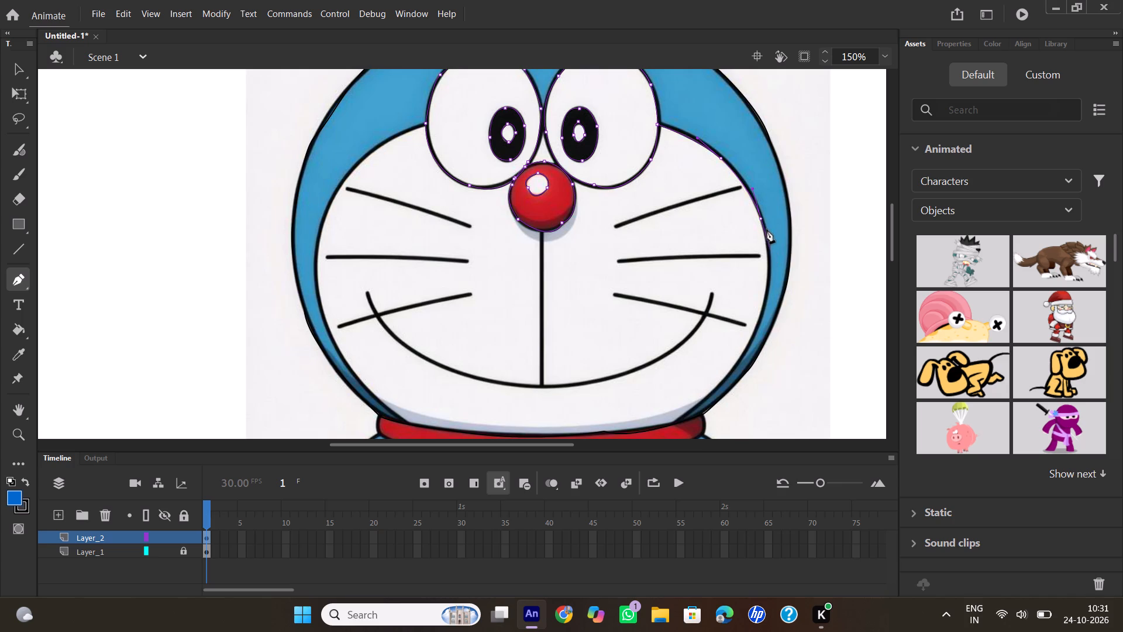
{"action": "left_click", "coordinate": [763, 218]}
{"action": "left_click_drag", "start_coordinate": [767, 286], "coordinate": [764, 313]}
{"action": "left_click_drag", "start_coordinate": [764, 313], "coordinate": [757, 320]}
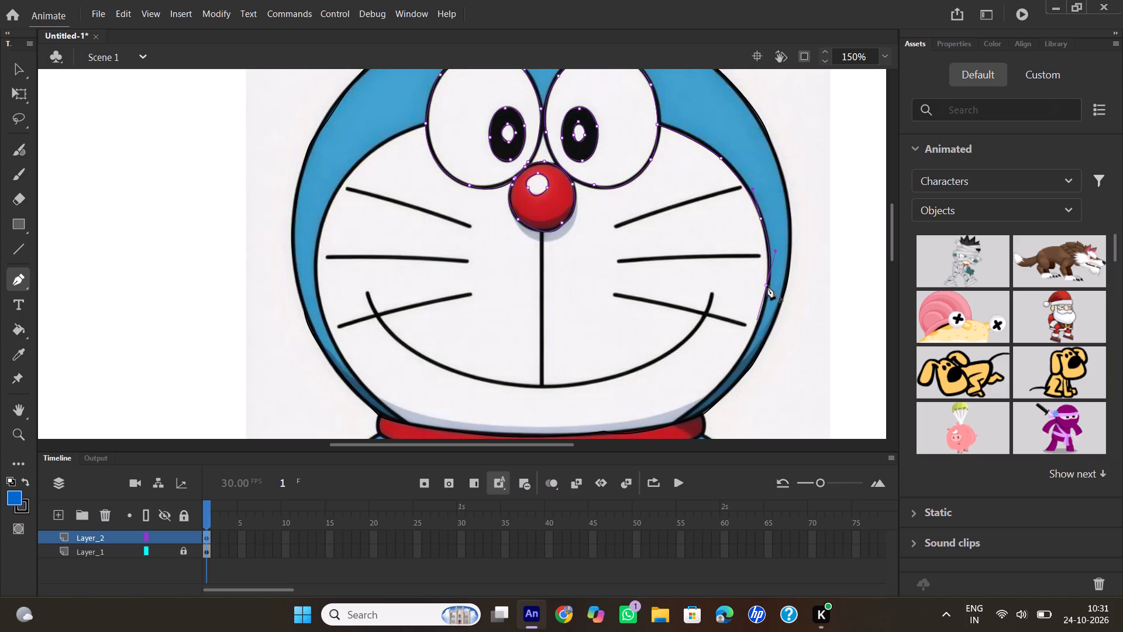
{"action": "left_click", "coordinate": [766, 286]}
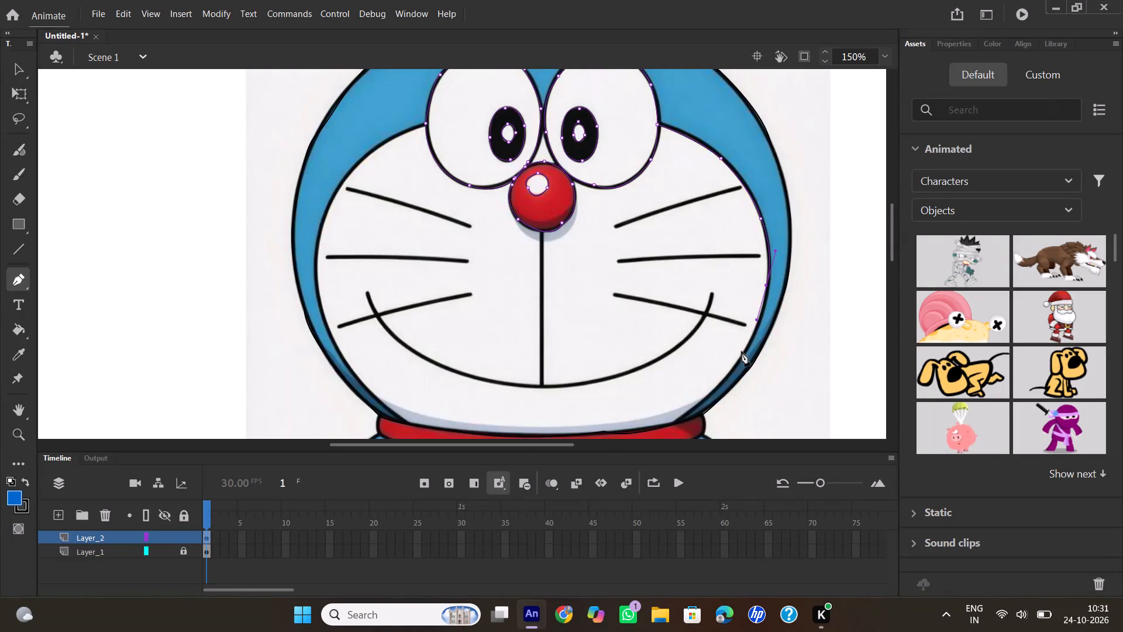
Continue the right face outline through a lower-right anchor down to the top edge of the red collar.
{"action": "left_click_drag", "start_coordinate": [742, 356], "coordinate": [722, 375]}
{"action": "left_click_drag", "start_coordinate": [722, 375], "coordinate": [722, 376]}
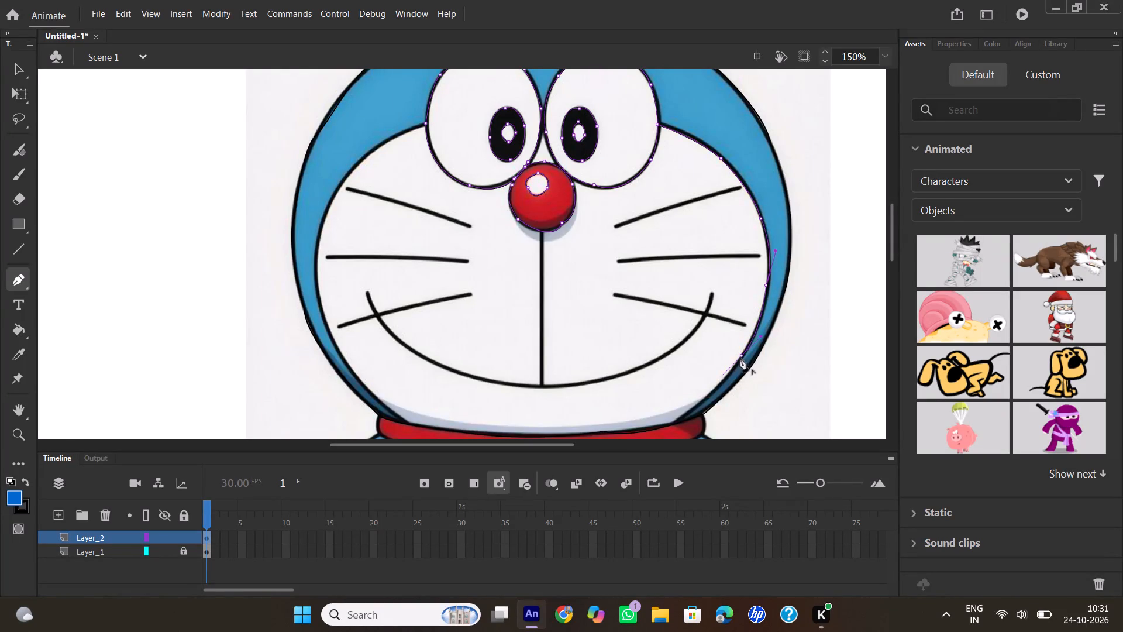
{"action": "left_click", "coordinate": [740, 357]}
{"action": "left_click_drag", "start_coordinate": [675, 421], "coordinate": [671, 425]}
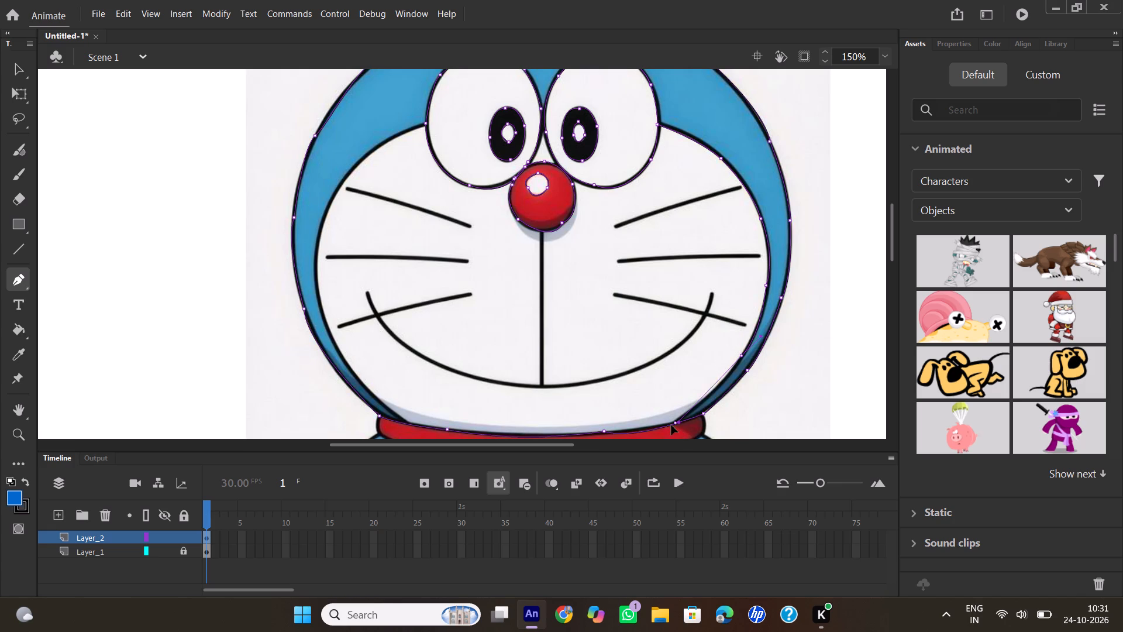
{"action": "left_click_drag", "start_coordinate": [671, 425], "coordinate": [659, 432]}
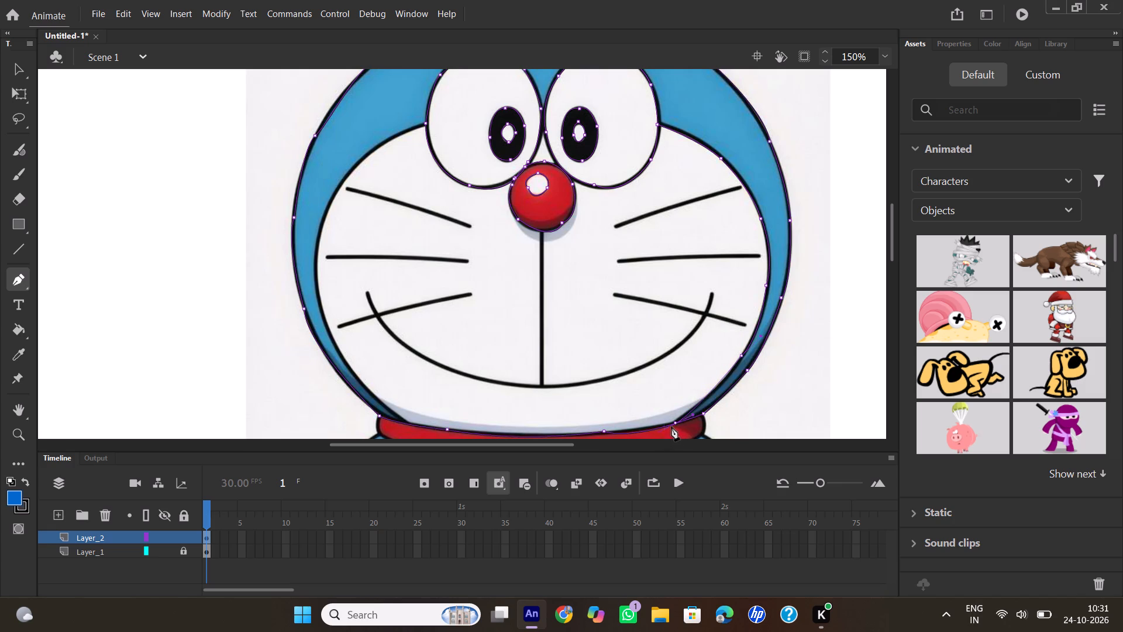
{"action": "left_click", "coordinate": [675, 423]}
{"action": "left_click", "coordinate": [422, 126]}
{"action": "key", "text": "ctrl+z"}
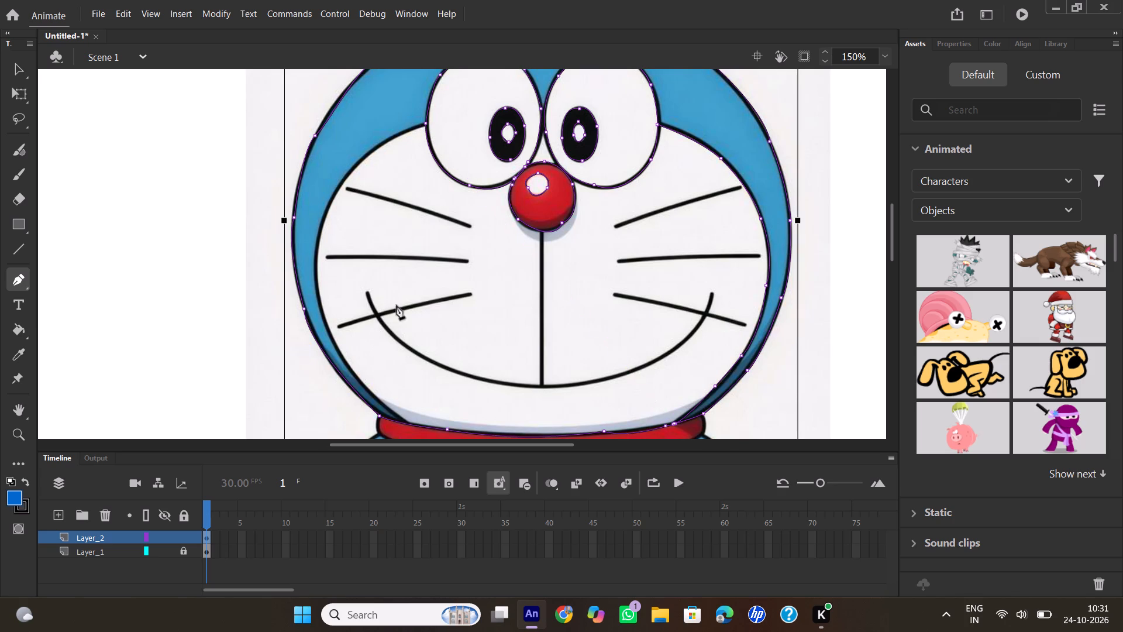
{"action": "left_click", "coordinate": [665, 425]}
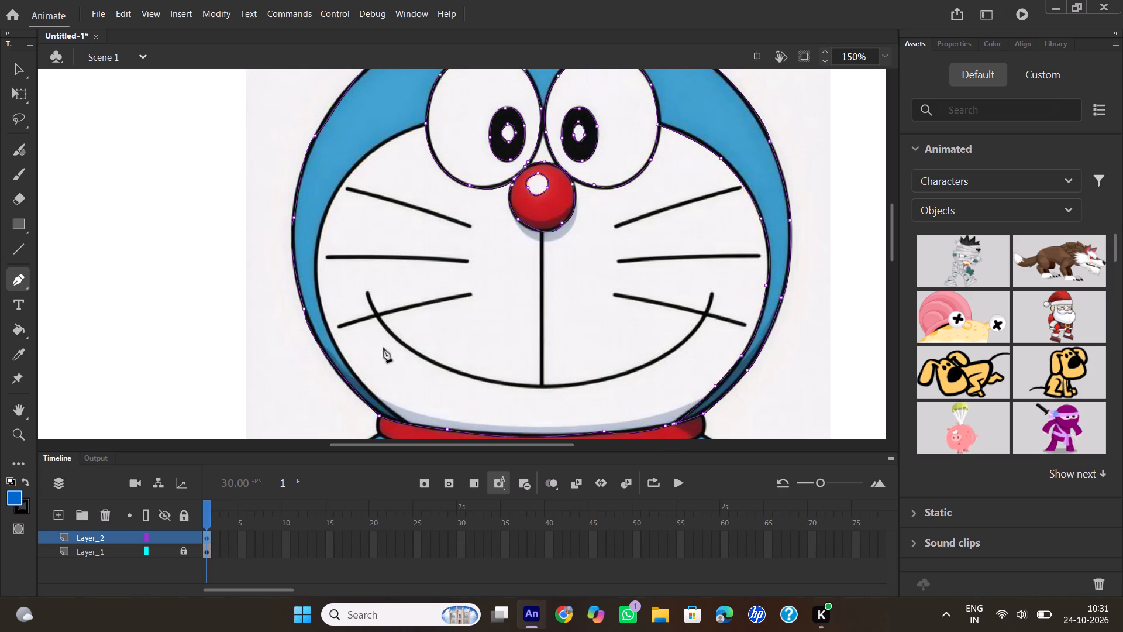
Bend the lower-right face outline segment above the collar outward with the Selection tool to match the reference curve.
{"action": "left_click", "coordinate": [26, 79]}
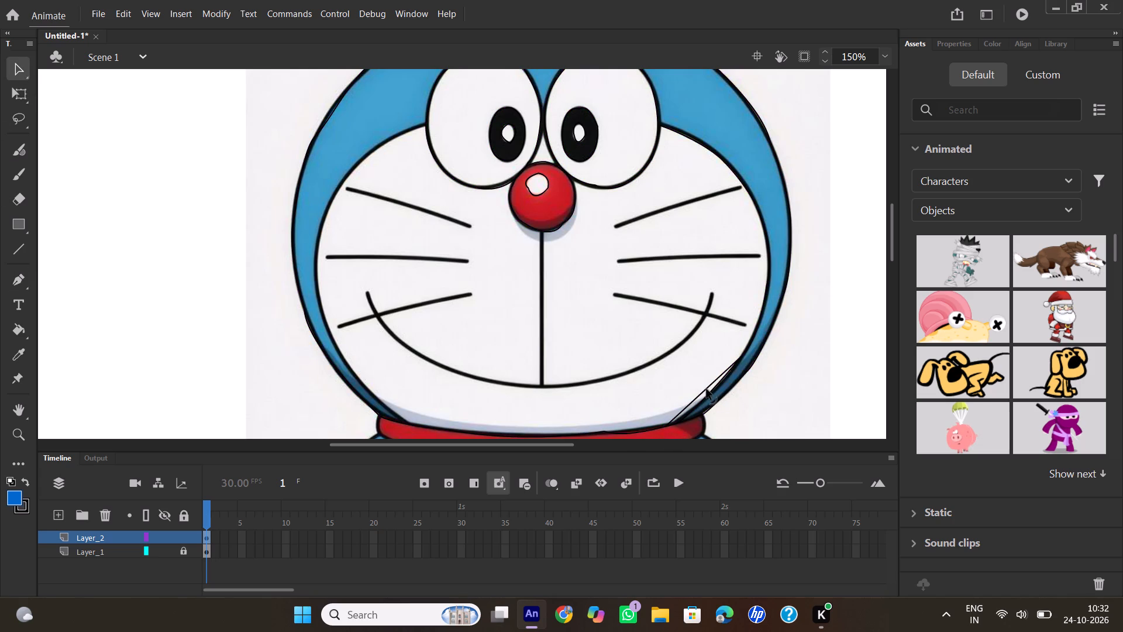
{"action": "left_click_drag", "start_coordinate": [707, 389], "coordinate": [712, 394]}
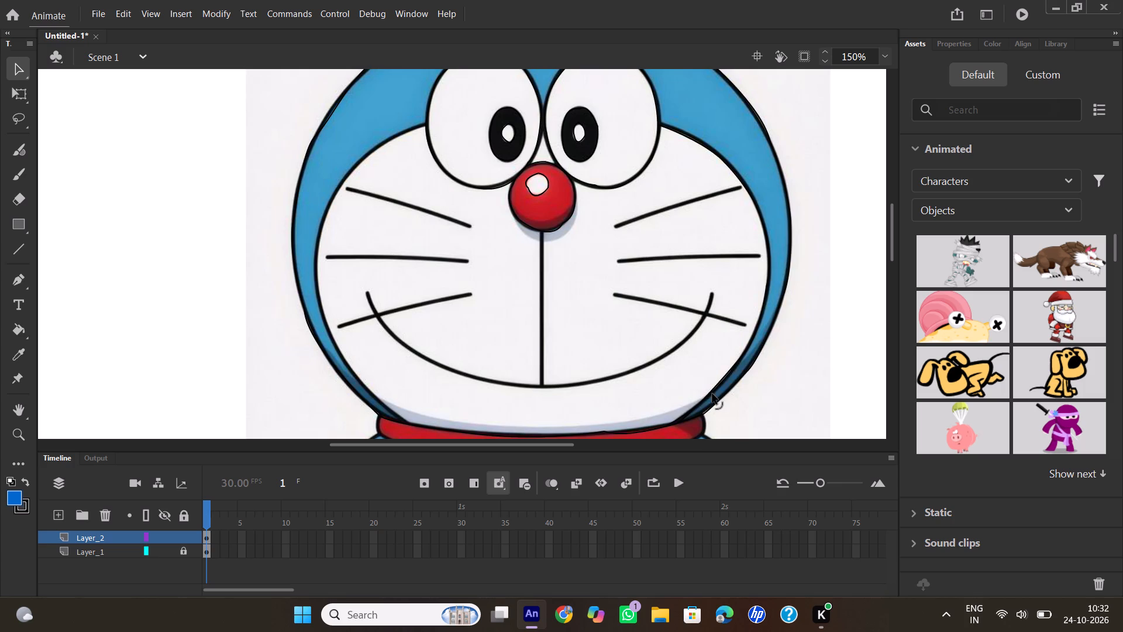
{"action": "left_click", "coordinate": [15, 68]}
Trace the white face's left edge with the Pen tool, from the left eye's outer side through upper-left and mid-left anchors to the collar.
{"action": "left_click", "coordinate": [20, 277]}
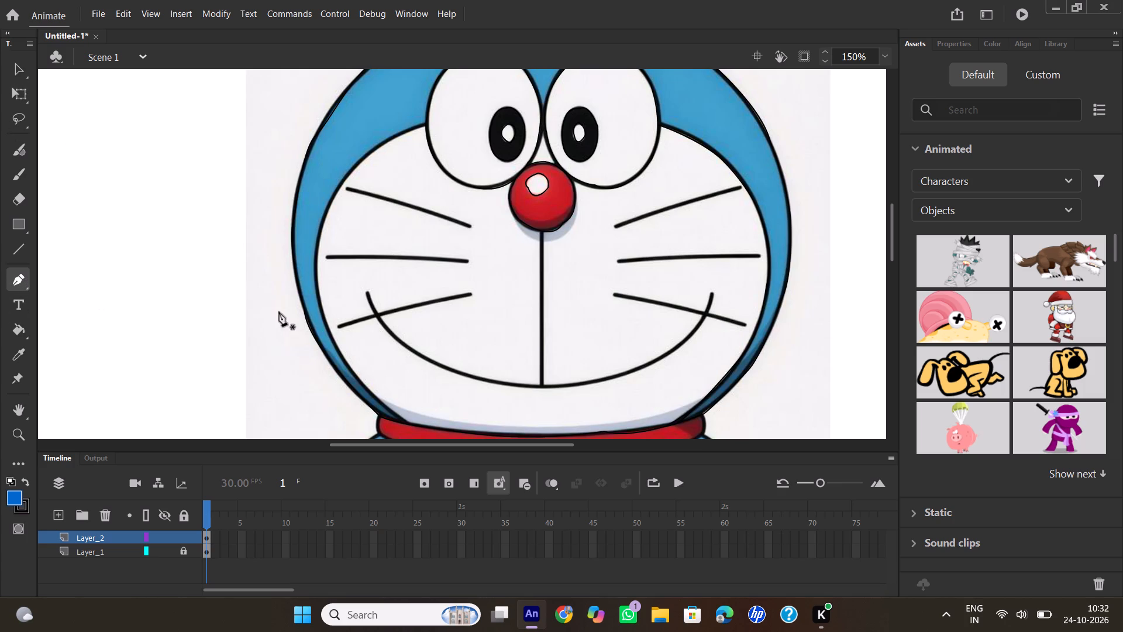
{"action": "left_click", "coordinate": [422, 126]}
{"action": "left_click_drag", "start_coordinate": [340, 181], "coordinate": [343, 189]}
{"action": "left_click_drag", "start_coordinate": [343, 189], "coordinate": [325, 211]}
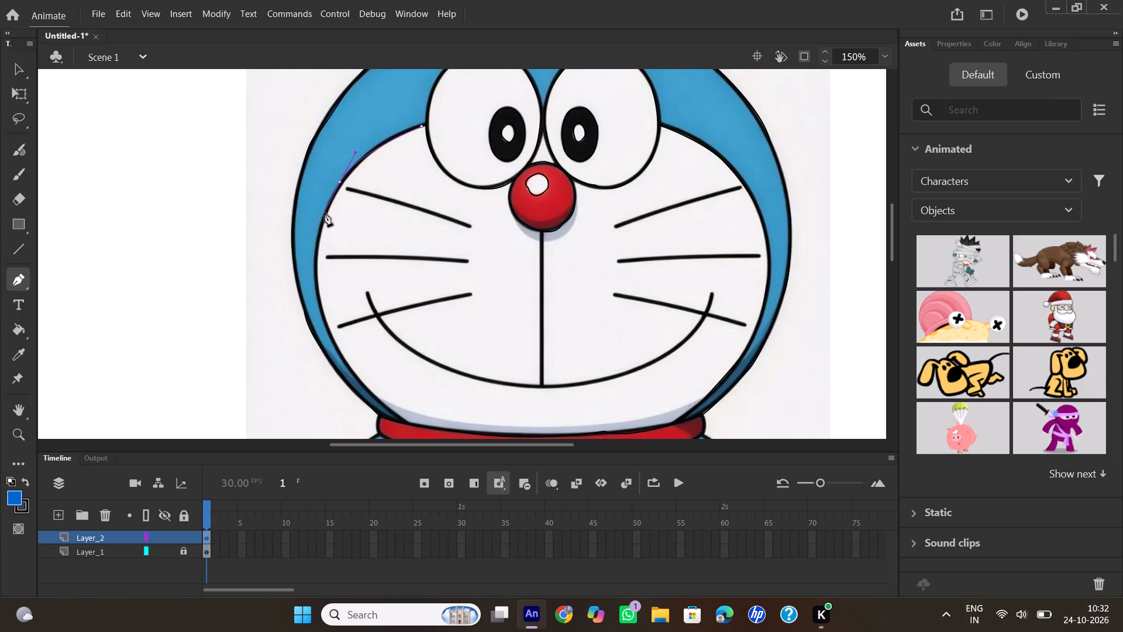
{"action": "left_click", "coordinate": [340, 181]}
{"action": "left_click_drag", "start_coordinate": [318, 271], "coordinate": [322, 281]}
{"action": "left_click_drag", "start_coordinate": [322, 281], "coordinate": [327, 291]}
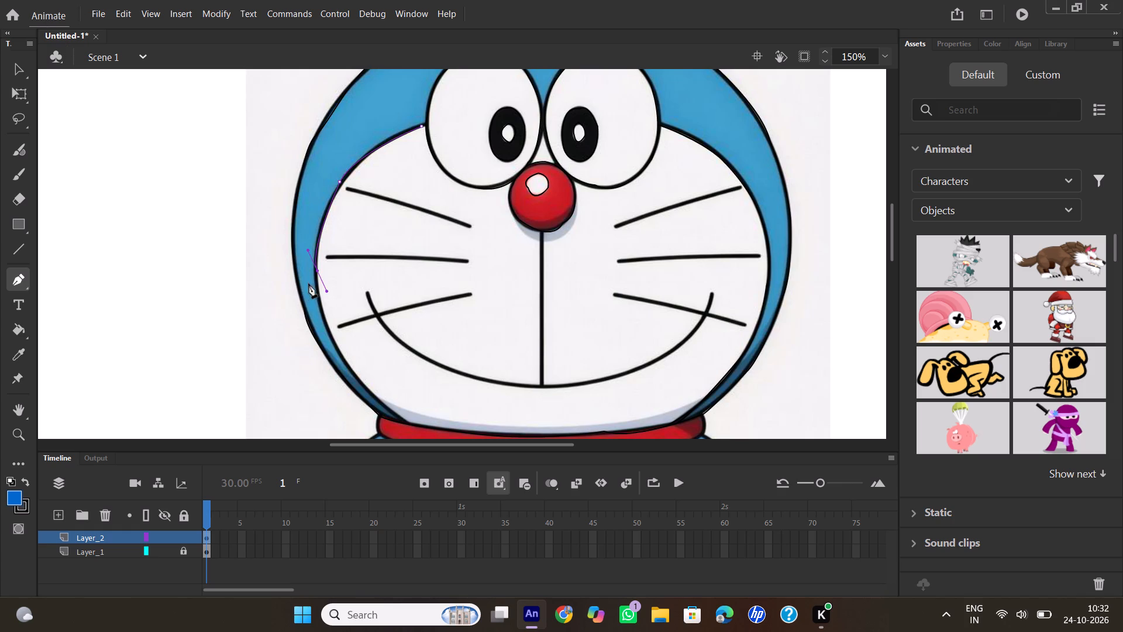
{"action": "left_click", "coordinate": [316, 271]}
{"action": "left_click_drag", "start_coordinate": [405, 421], "coordinate": [414, 428]}
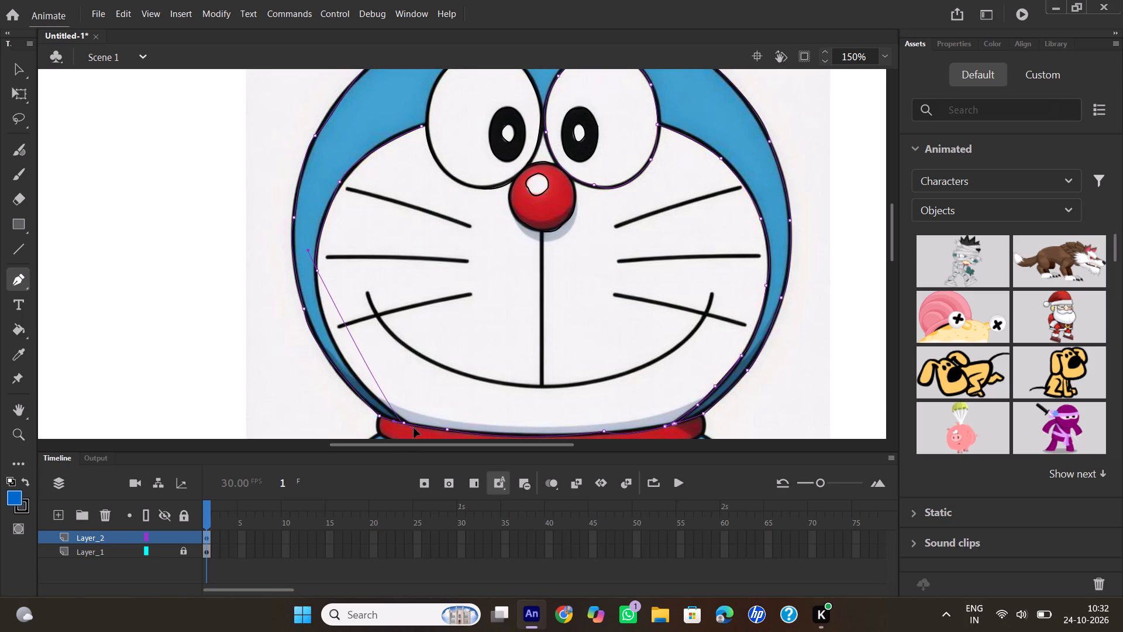
{"action": "left_click_drag", "start_coordinate": [414, 428], "coordinate": [457, 471]}
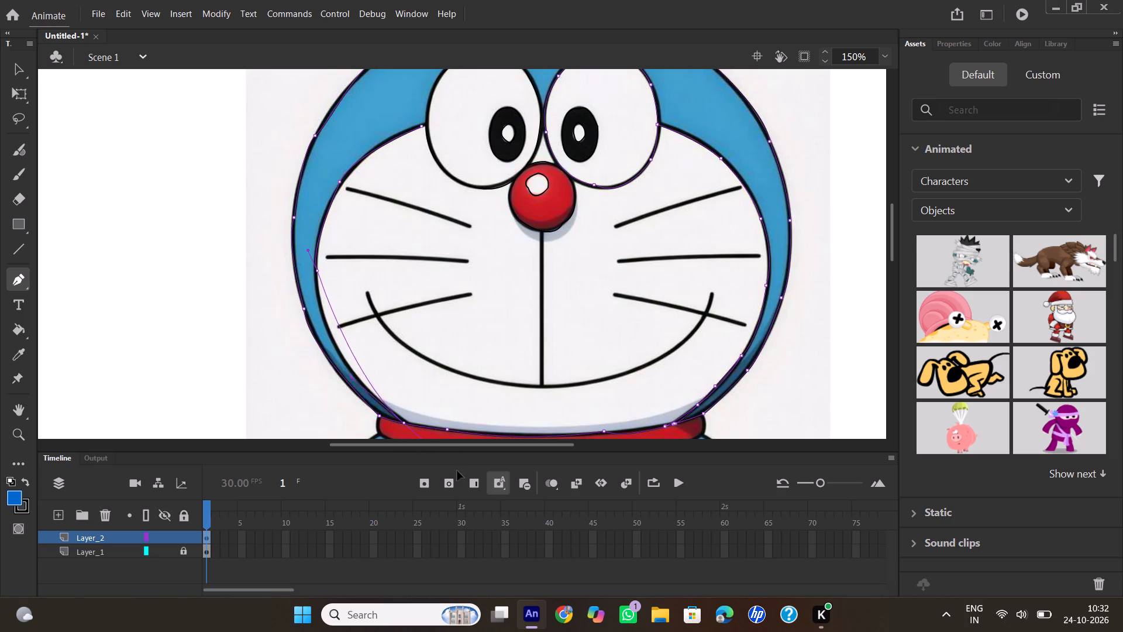
{"action": "left_click_drag", "start_coordinate": [457, 471], "coordinate": [504, 510]}
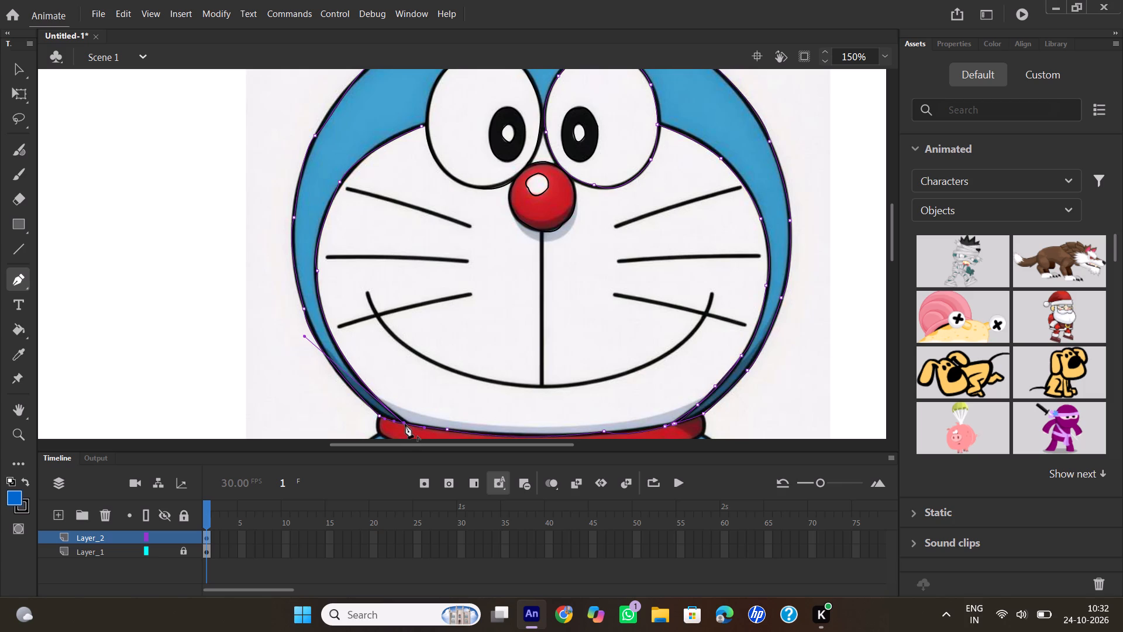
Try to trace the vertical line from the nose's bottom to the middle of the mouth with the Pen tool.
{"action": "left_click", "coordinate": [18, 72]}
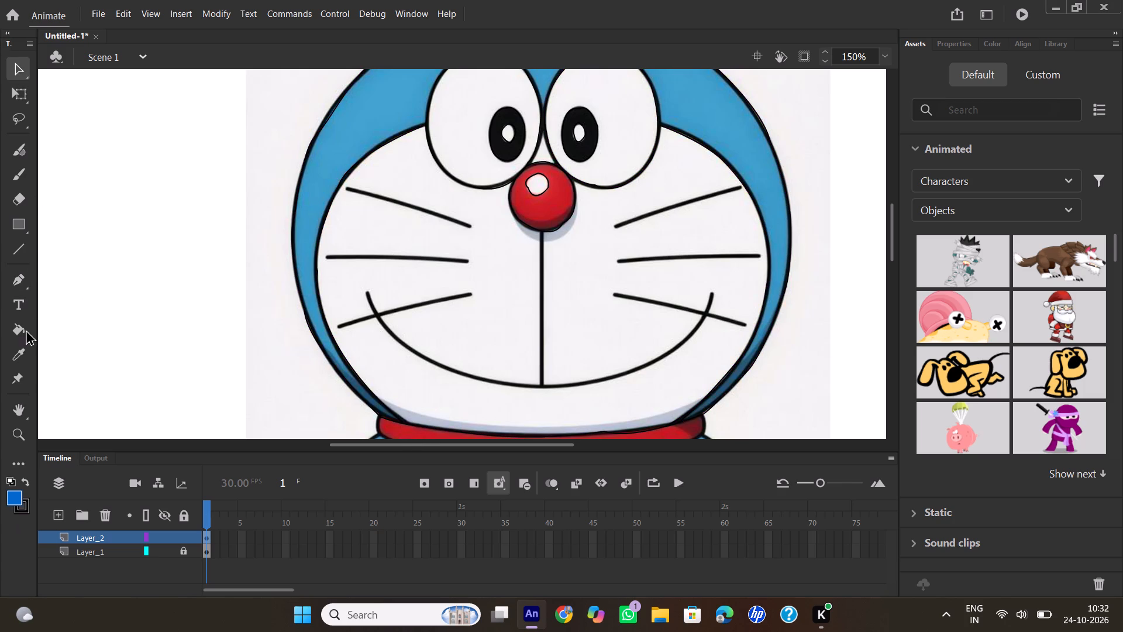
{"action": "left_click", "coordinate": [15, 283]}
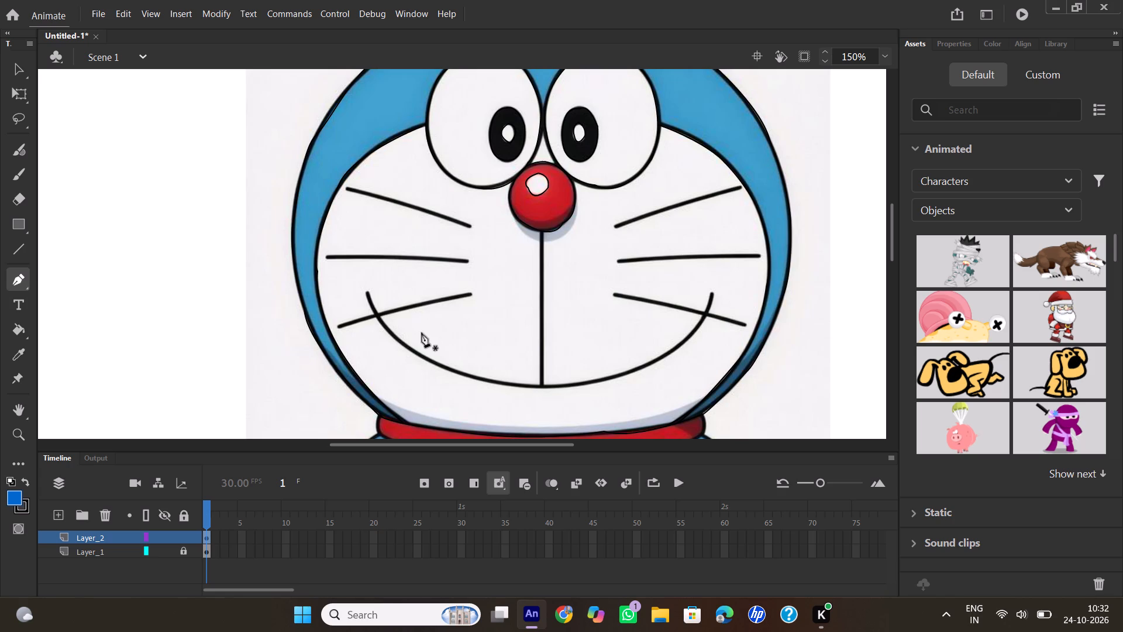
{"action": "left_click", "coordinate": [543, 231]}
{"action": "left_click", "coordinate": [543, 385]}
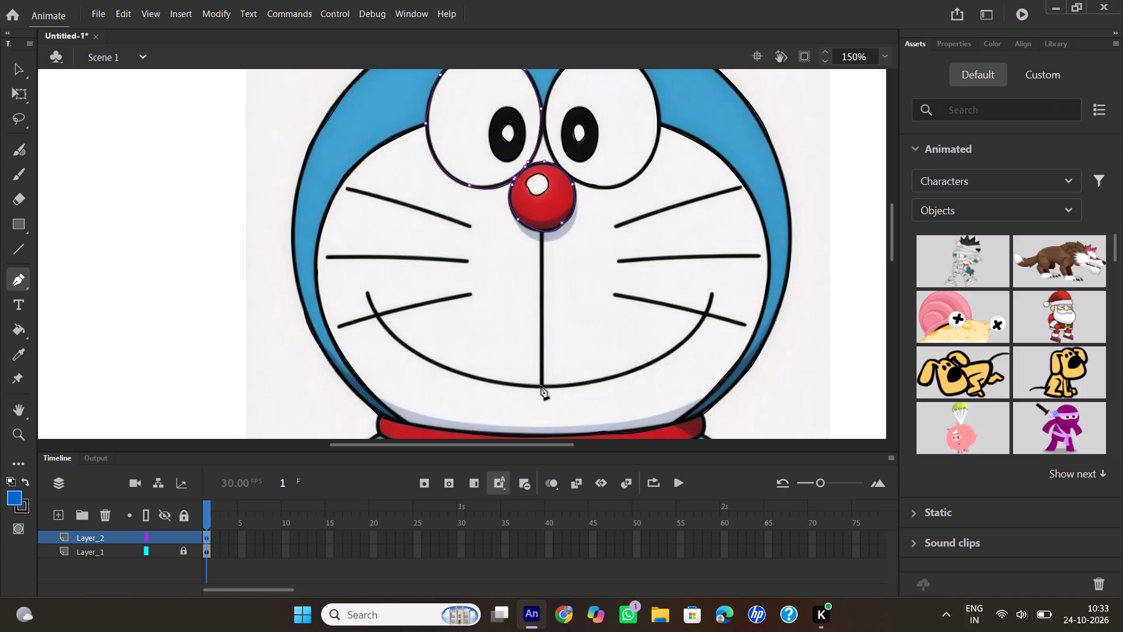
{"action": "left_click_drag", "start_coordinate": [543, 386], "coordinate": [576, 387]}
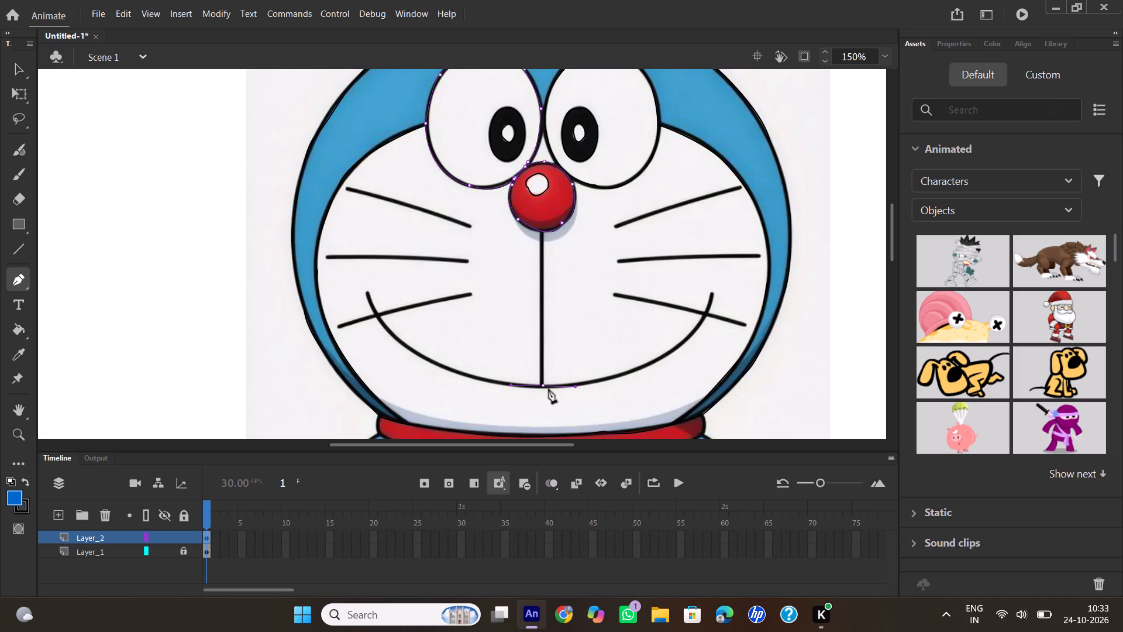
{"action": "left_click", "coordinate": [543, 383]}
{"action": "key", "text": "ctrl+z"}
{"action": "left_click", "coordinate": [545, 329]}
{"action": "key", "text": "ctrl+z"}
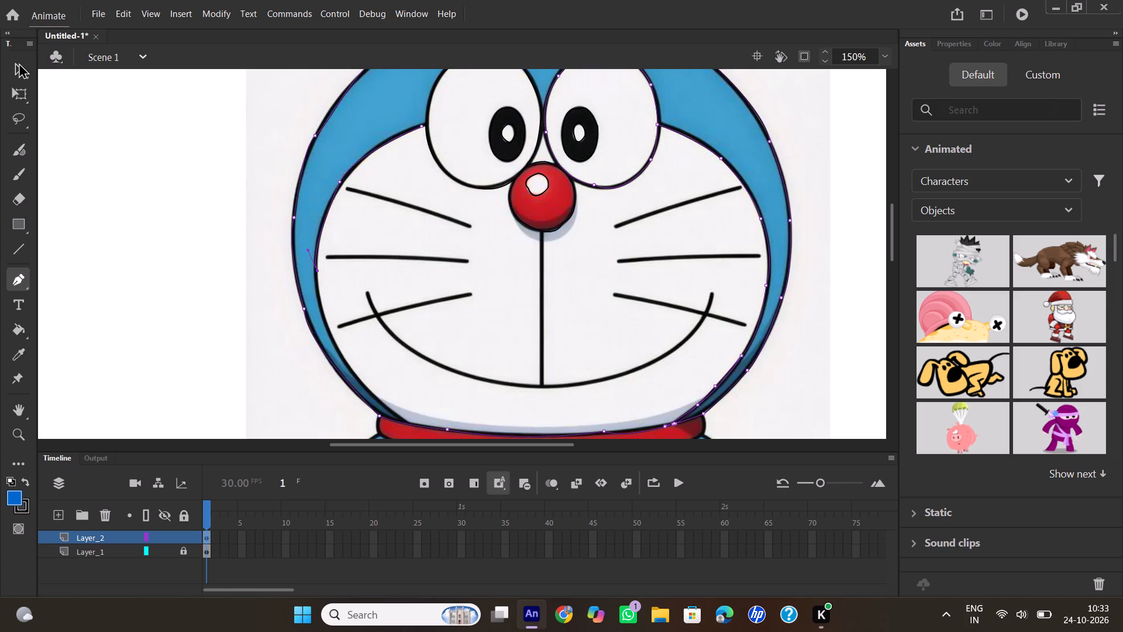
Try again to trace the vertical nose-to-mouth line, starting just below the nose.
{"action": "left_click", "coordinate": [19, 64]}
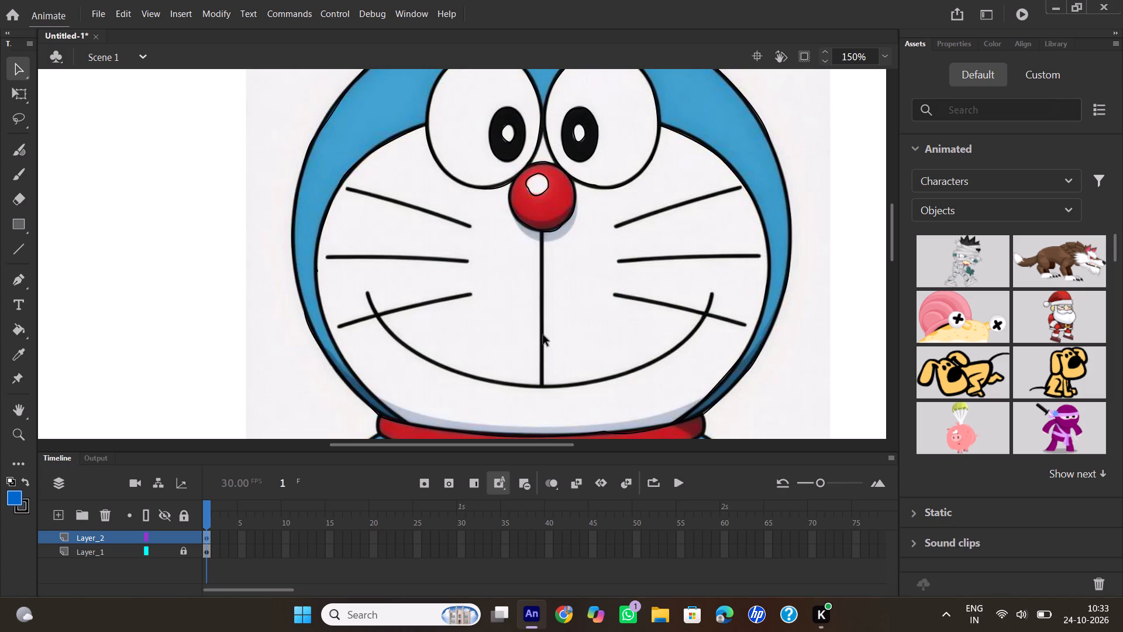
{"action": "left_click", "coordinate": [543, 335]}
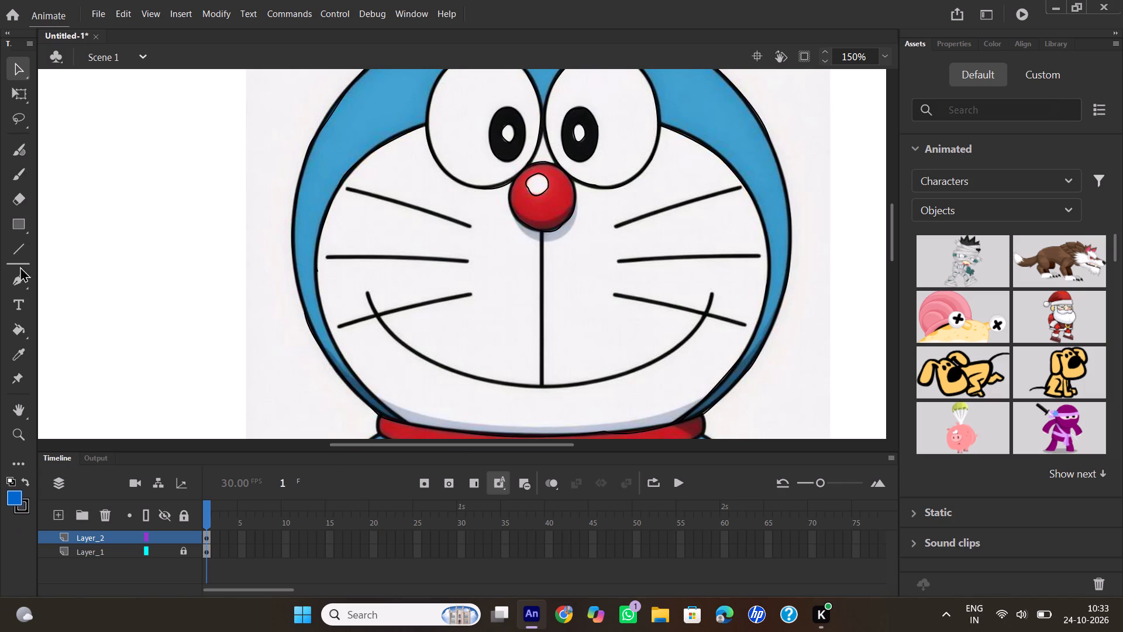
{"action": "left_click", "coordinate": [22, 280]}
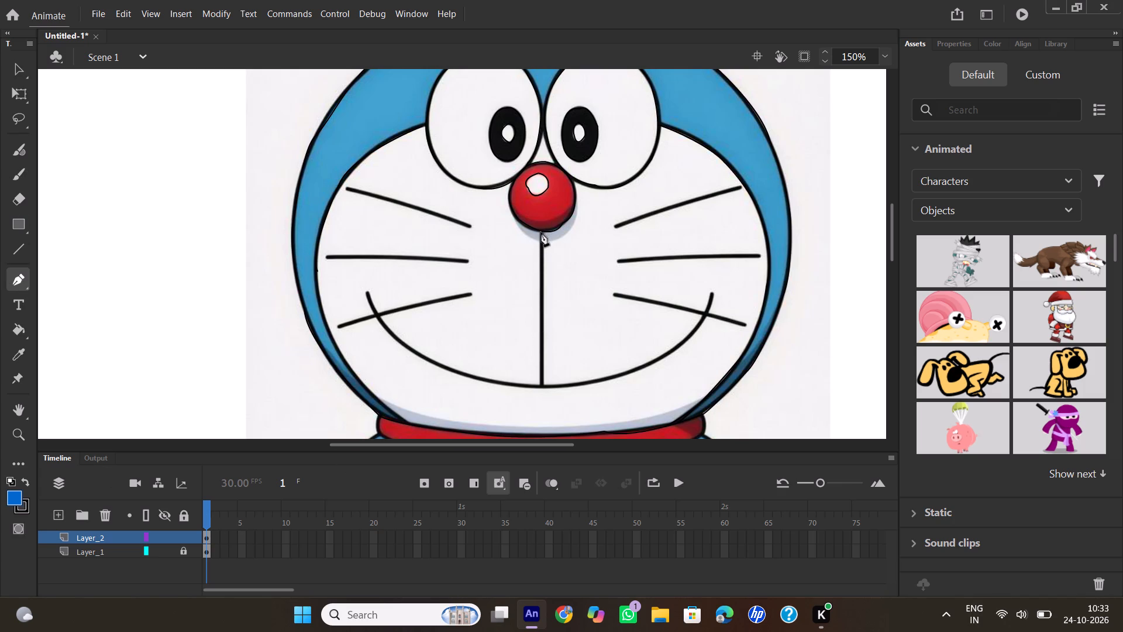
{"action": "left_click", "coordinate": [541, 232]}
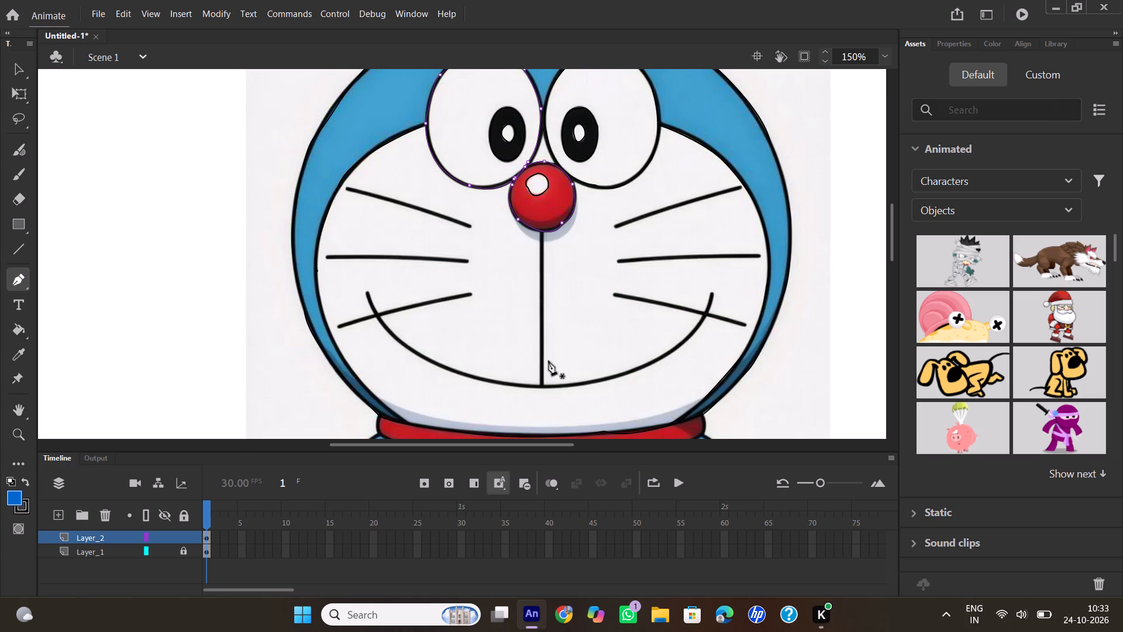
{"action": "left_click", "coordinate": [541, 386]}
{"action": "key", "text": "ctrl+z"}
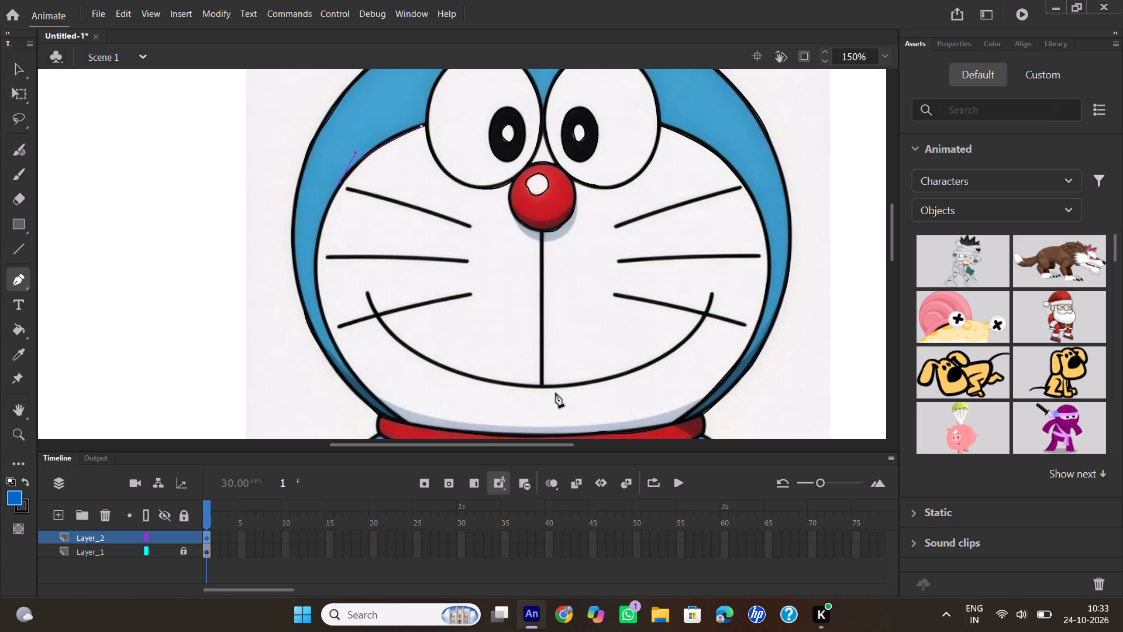
Toggle Layer_1's visibility to check the traced outlines without the reference image.
{"action": "left_click", "coordinate": [163, 549]}
{"action": "left_click", "coordinate": [163, 549]}
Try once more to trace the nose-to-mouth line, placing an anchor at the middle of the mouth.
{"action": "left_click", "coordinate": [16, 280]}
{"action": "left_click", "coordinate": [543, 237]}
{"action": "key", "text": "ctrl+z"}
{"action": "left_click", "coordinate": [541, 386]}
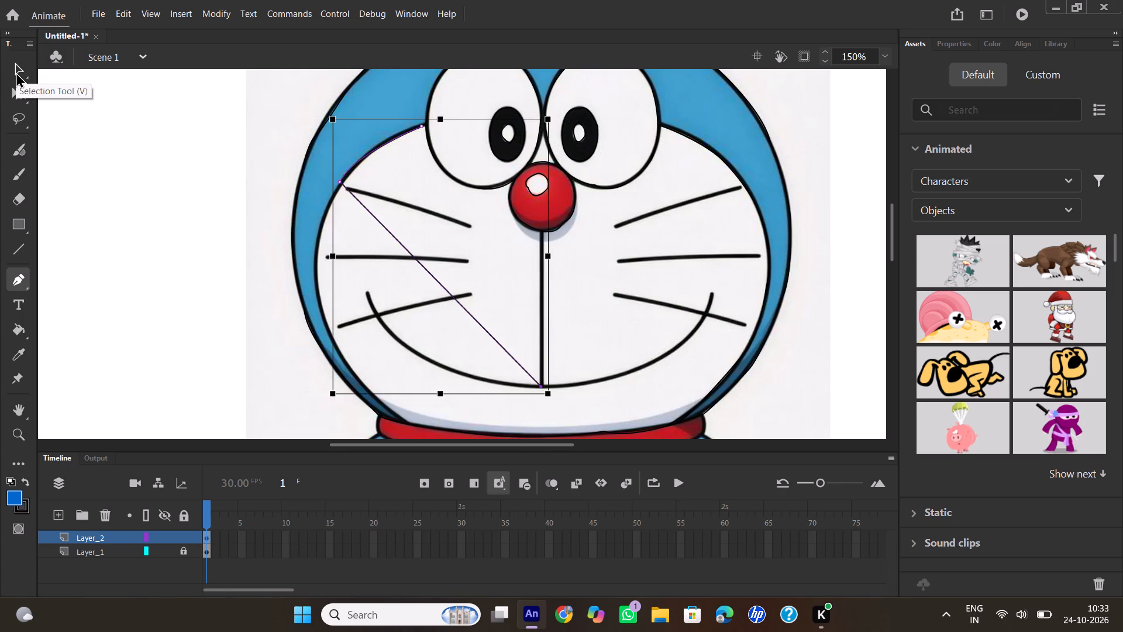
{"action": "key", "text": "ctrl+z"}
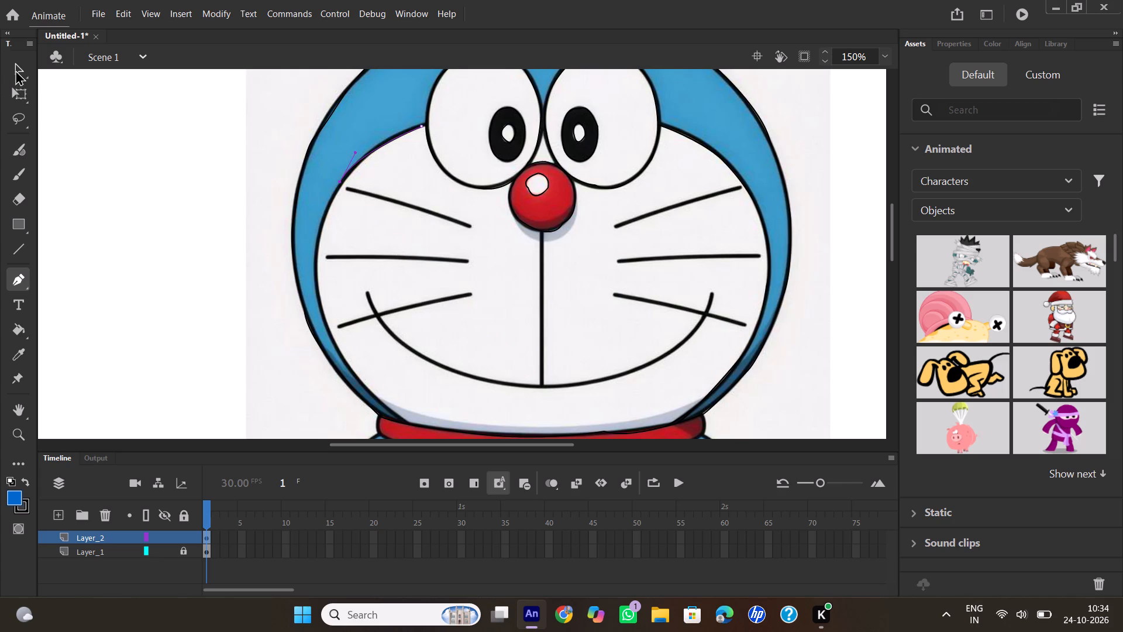
Trace the straight vertical line from the middle of the mouth curve up to the bottom of the nose with the Pen tool.
{"action": "left_click", "coordinate": [16, 70]}
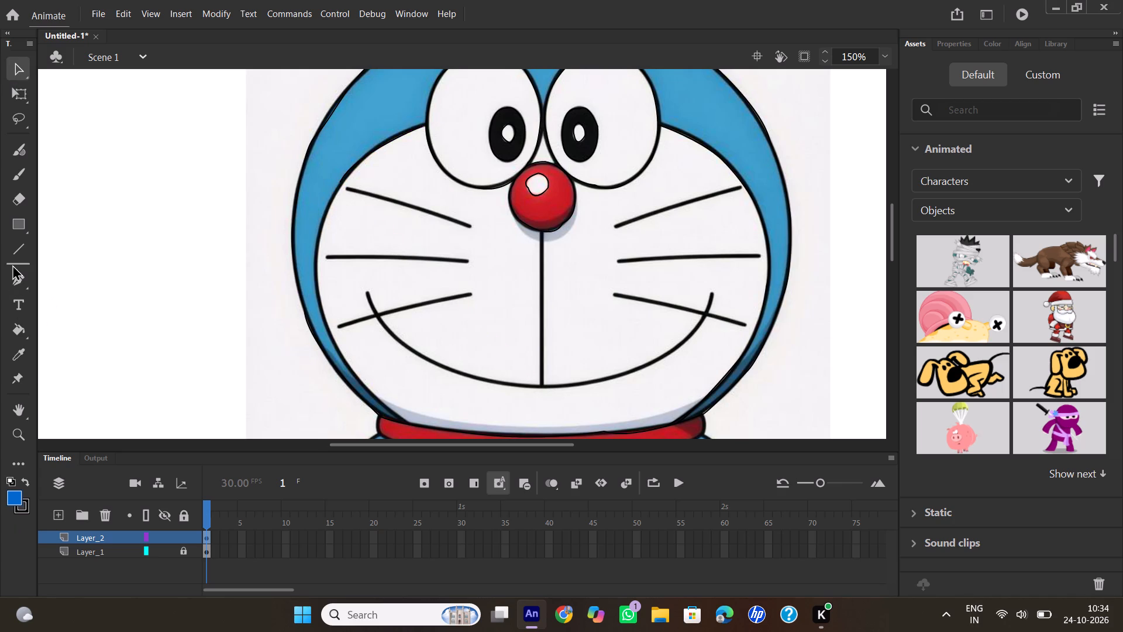
{"action": "left_click", "coordinate": [15, 280]}
{"action": "left_click", "coordinate": [413, 425]}
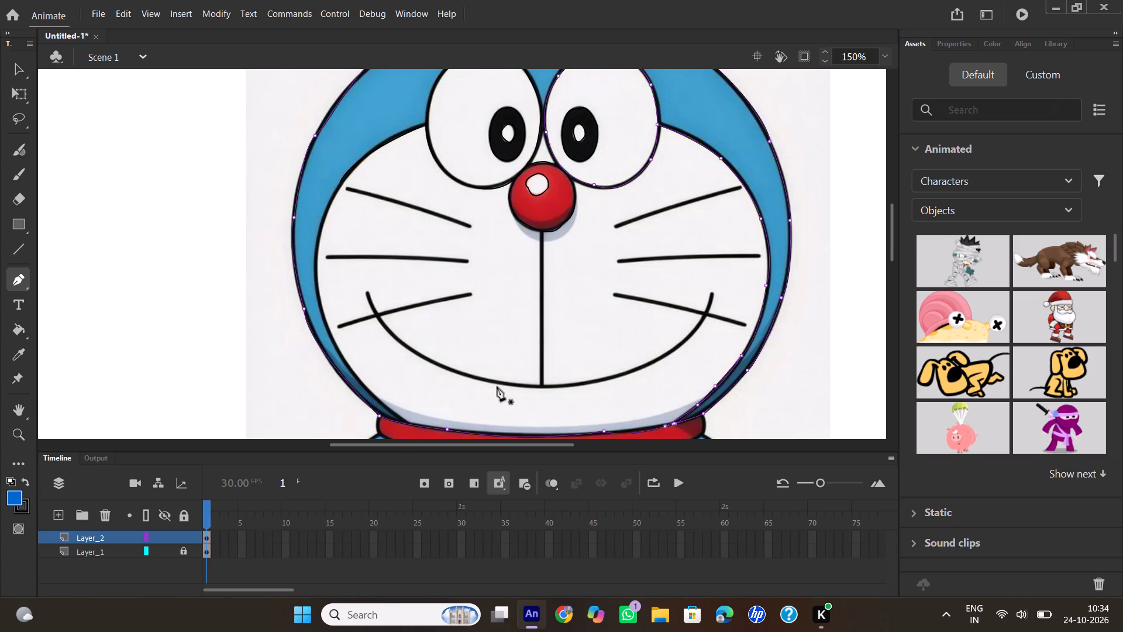
{"action": "left_click", "coordinate": [541, 386]}
{"action": "left_click", "coordinate": [542, 235]}
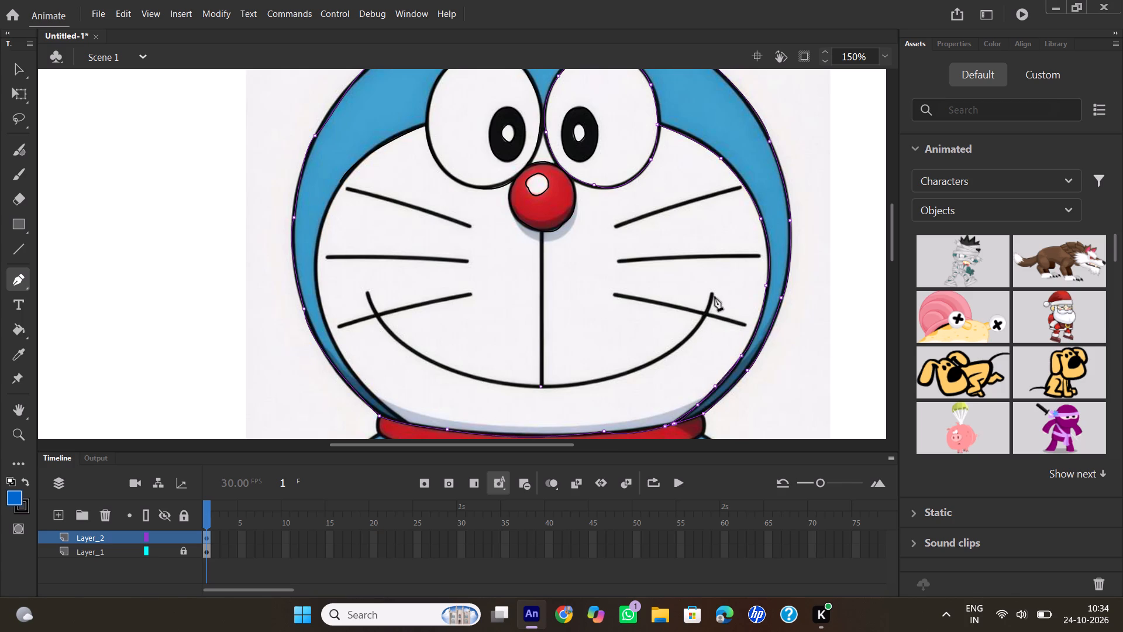
{"action": "left_click", "coordinate": [542, 236]}
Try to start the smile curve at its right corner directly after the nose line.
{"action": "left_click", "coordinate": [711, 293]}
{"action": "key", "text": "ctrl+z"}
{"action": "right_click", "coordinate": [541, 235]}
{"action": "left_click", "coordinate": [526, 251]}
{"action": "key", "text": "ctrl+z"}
Trace the right half of the smile with the Pen tool, from its right corner to the bottom of the nose line.
{"action": "left_click", "coordinate": [15, 70]}
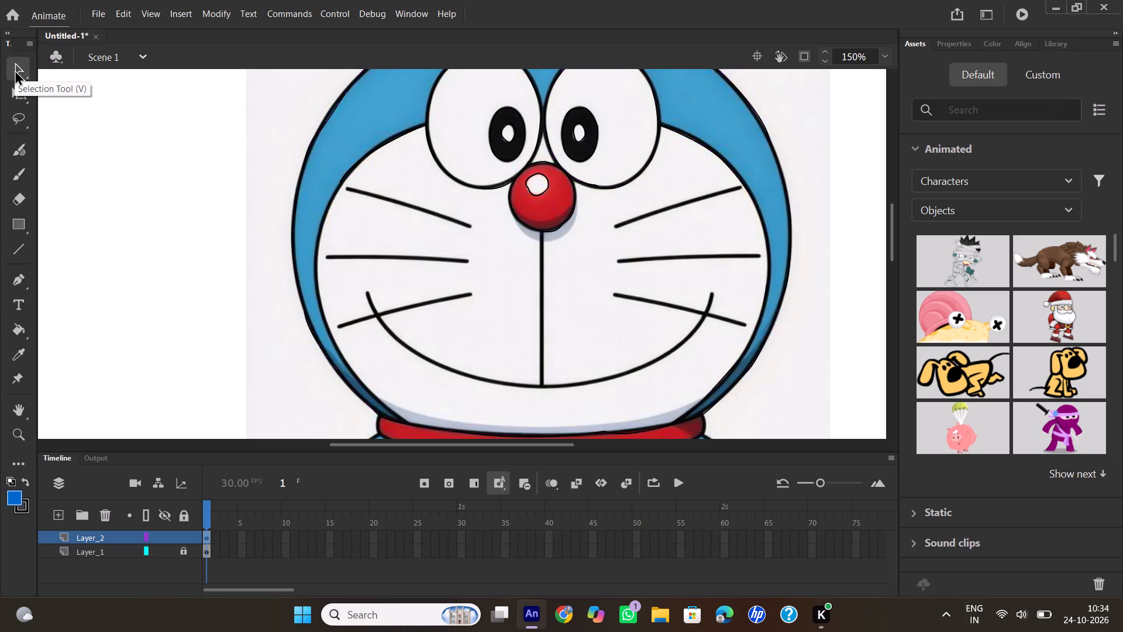
{"action": "left_click", "coordinate": [542, 290]}
{"action": "left_click", "coordinate": [513, 275]}
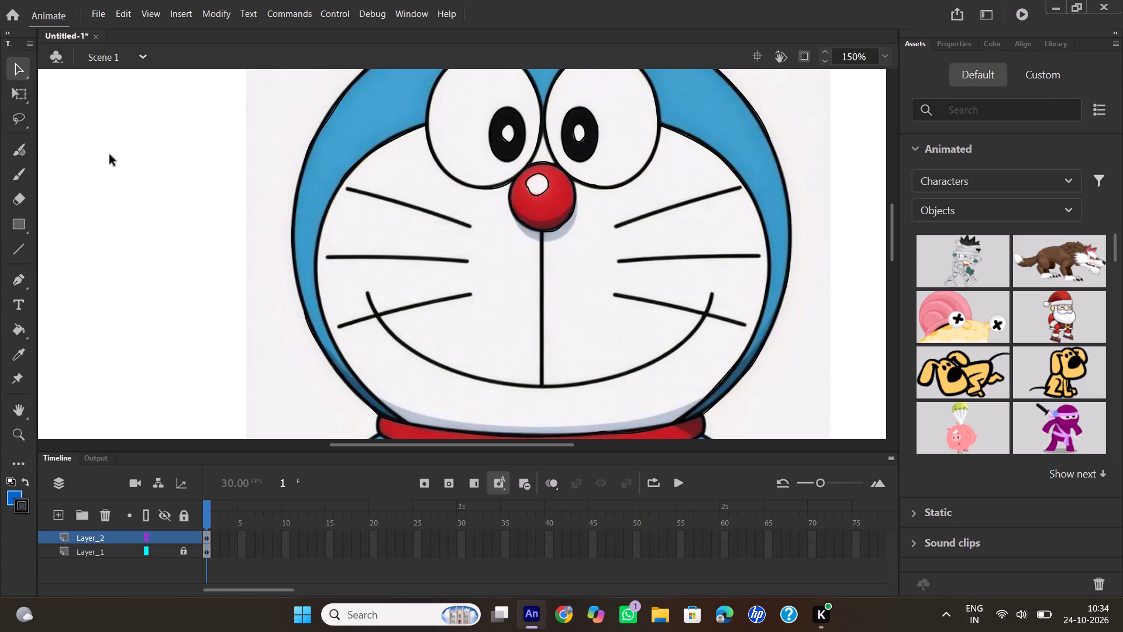
{"action": "left_click", "coordinate": [20, 268]}
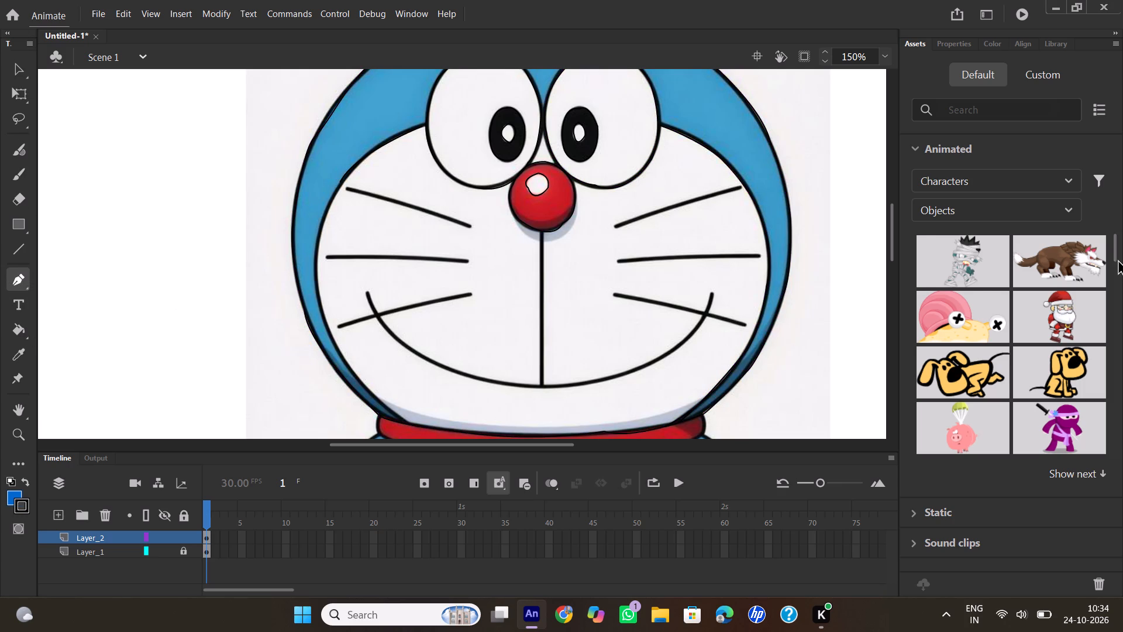
{"action": "left_click", "coordinate": [712, 296]}
{"action": "left_click_drag", "start_coordinate": [645, 365], "coordinate": [620, 370]}
{"action": "left_click_drag", "start_coordinate": [620, 370], "coordinate": [598, 372]}
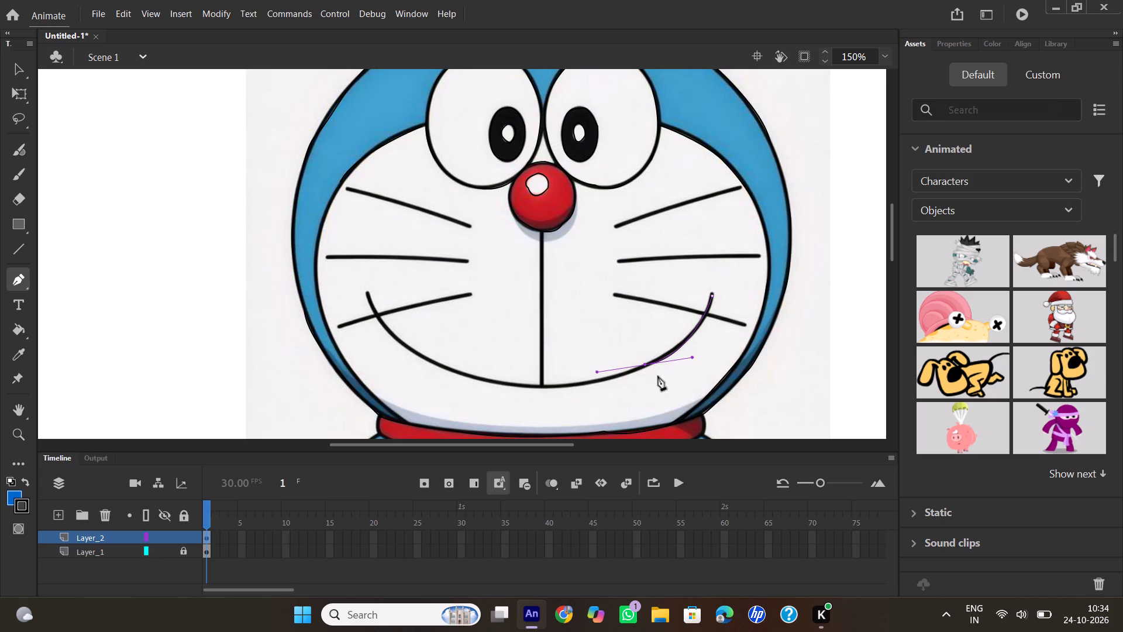
{"action": "left_click", "coordinate": [644, 365]}
{"action": "left_click_drag", "start_coordinate": [542, 386], "coordinate": [540, 386]}
{"action": "left_click_drag", "start_coordinate": [540, 386], "coordinate": [495, 380]}
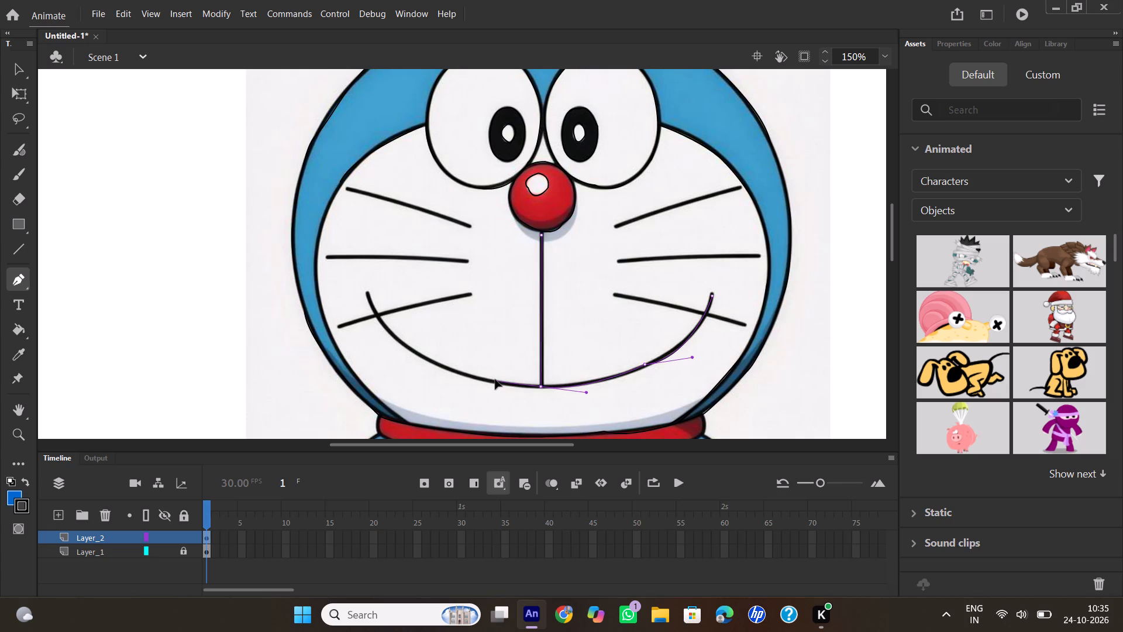
{"action": "left_click_drag", "start_coordinate": [495, 380], "coordinate": [496, 383]}
{"action": "left_click", "coordinate": [539, 387]}
Bend the straight segment beside the middle of the mouth with the Selection tool so it follows the right half of the smile.
{"action": "left_click", "coordinate": [12, 73]}
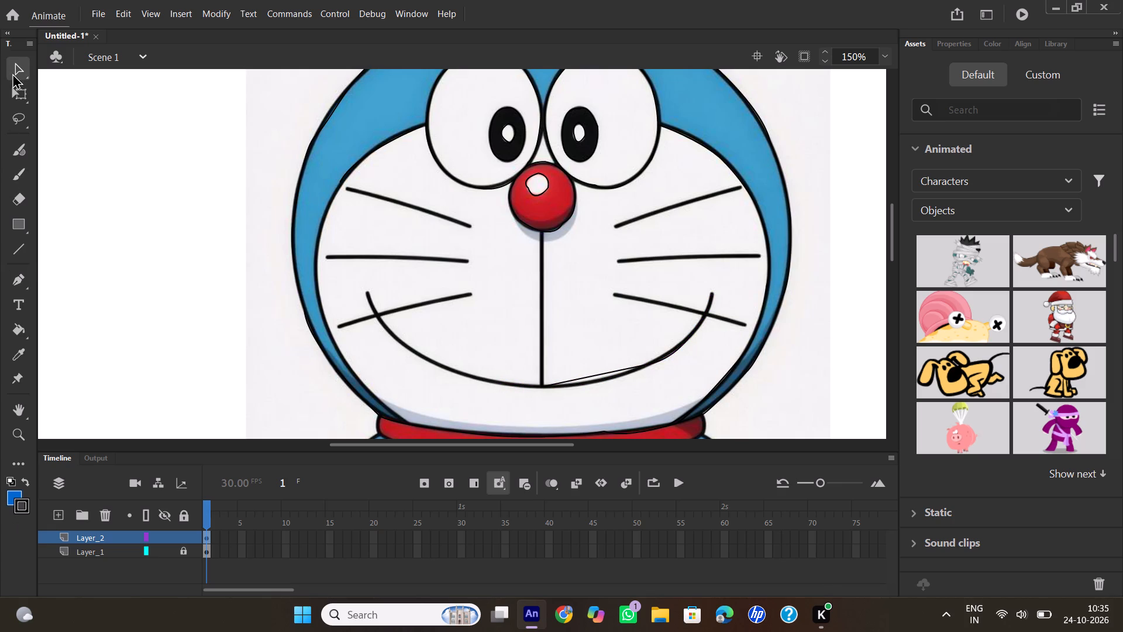
{"action": "left_click_drag", "start_coordinate": [599, 376], "coordinate": [600, 376]}
{"action": "left_click_drag", "start_coordinate": [600, 376], "coordinate": [605, 380]}
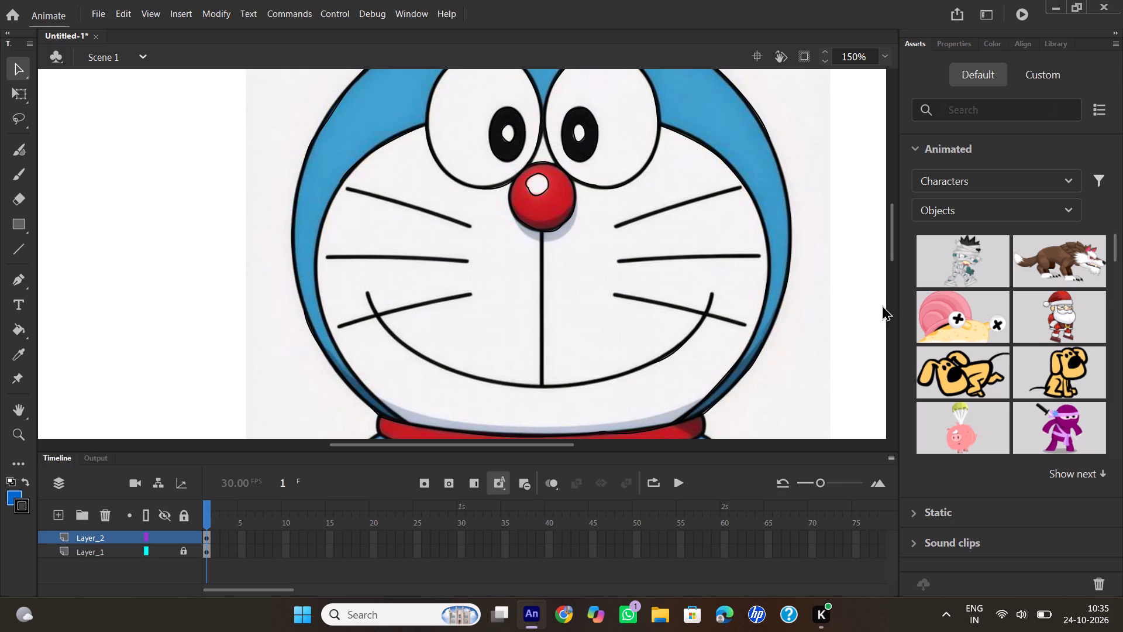
Trace the left half of the smile with the Pen tool, from its left corner to the middle of the mouth, and deselect the path.
{"action": "left_click", "coordinate": [28, 281]}
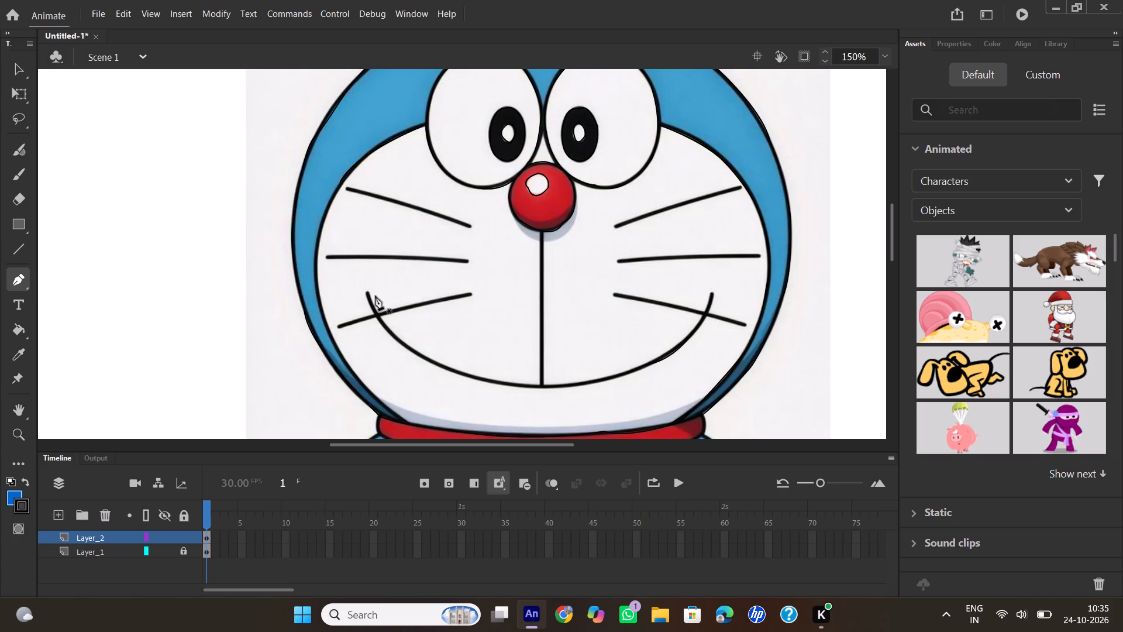
{"action": "left_click", "coordinate": [368, 295]}
{"action": "left_click_drag", "start_coordinate": [424, 358], "coordinate": [438, 361]}
{"action": "left_click_drag", "start_coordinate": [438, 361], "coordinate": [461, 373]}
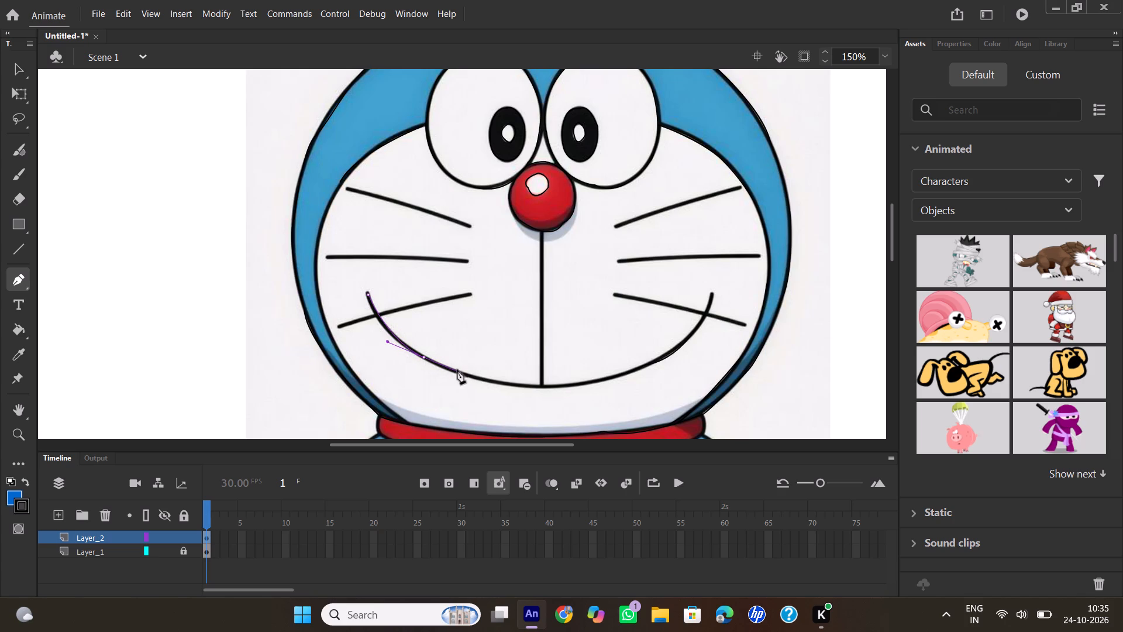
{"action": "left_click", "coordinate": [426, 357]}
{"action": "left_click_drag", "start_coordinate": [543, 386], "coordinate": [546, 386]}
{"action": "left_click_drag", "start_coordinate": [546, 386], "coordinate": [590, 376]}
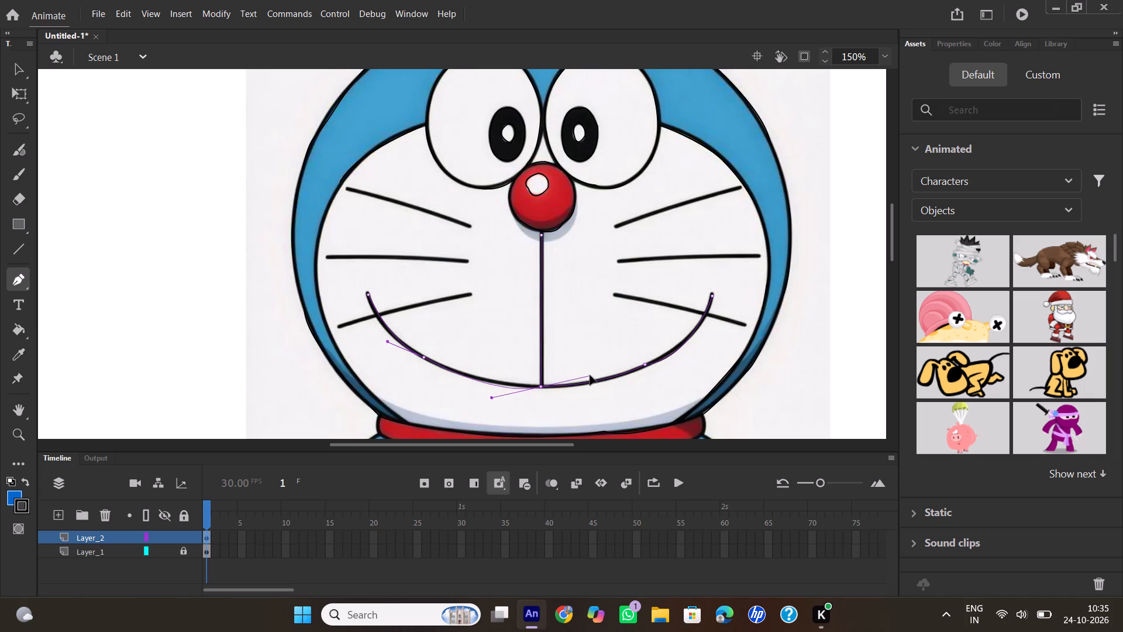
{"action": "left_click_drag", "start_coordinate": [590, 376], "coordinate": [591, 382]}
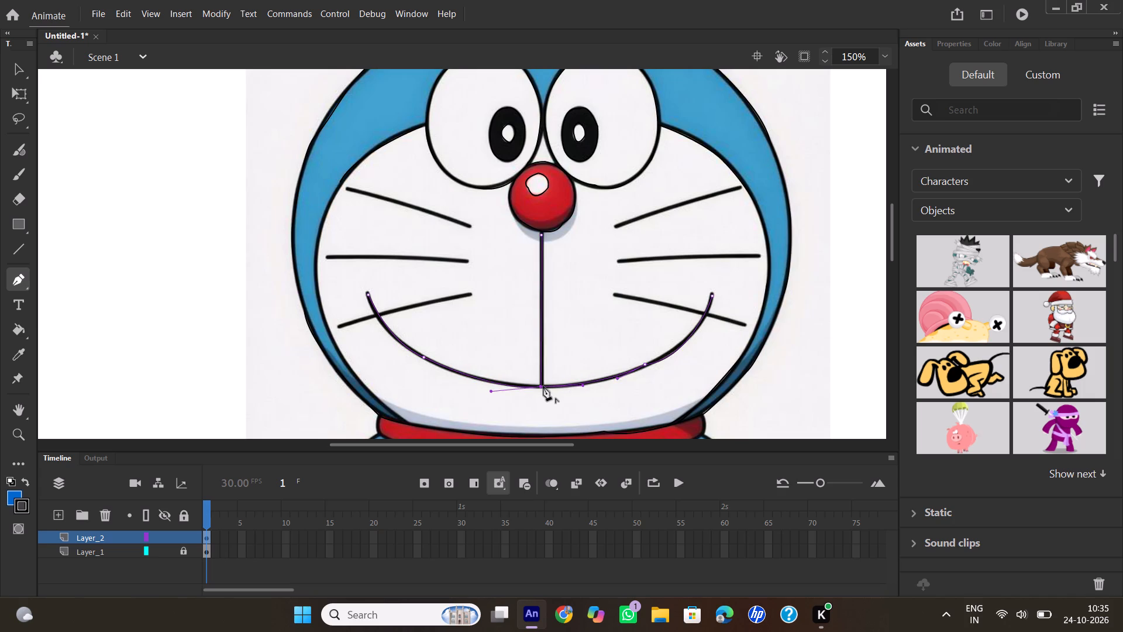
{"action": "left_click", "coordinate": [541, 387]}
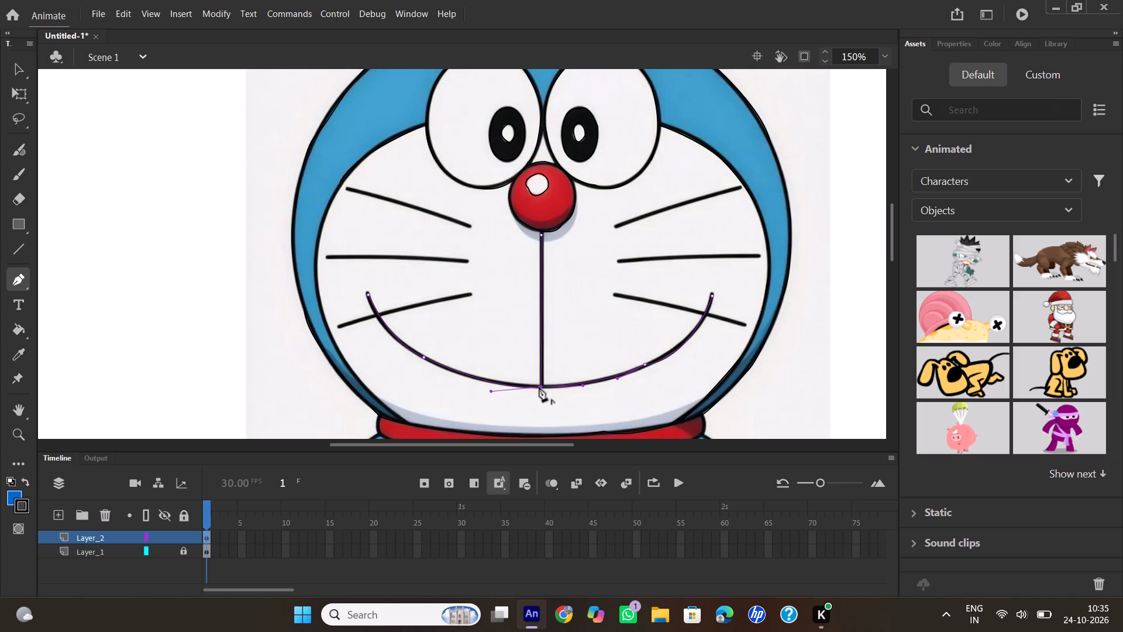
{"action": "left_click", "coordinate": [543, 386]}
{"action": "left_click", "coordinate": [16, 73]}
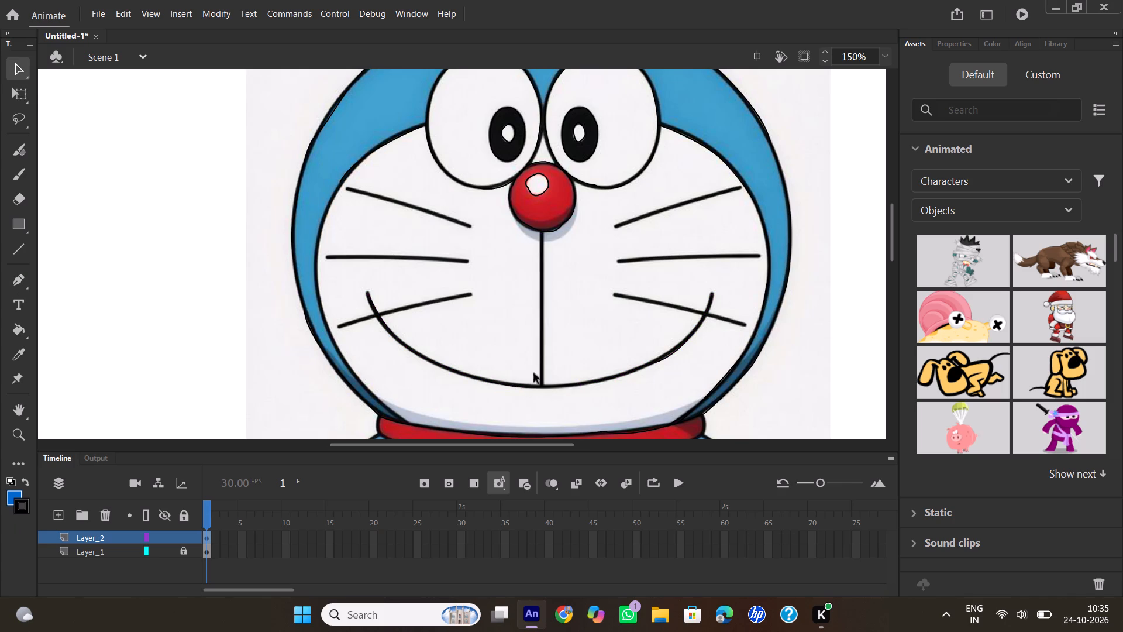
{"action": "left_click", "coordinate": [519, 317]}
{"action": "left_click", "coordinate": [498, 384]}
{"action": "left_click", "coordinate": [512, 335]}
Trace the upper right whisker with the Pen tool from its inner end to its outer tip and end the path there.
{"action": "left_click", "coordinate": [21, 280]}
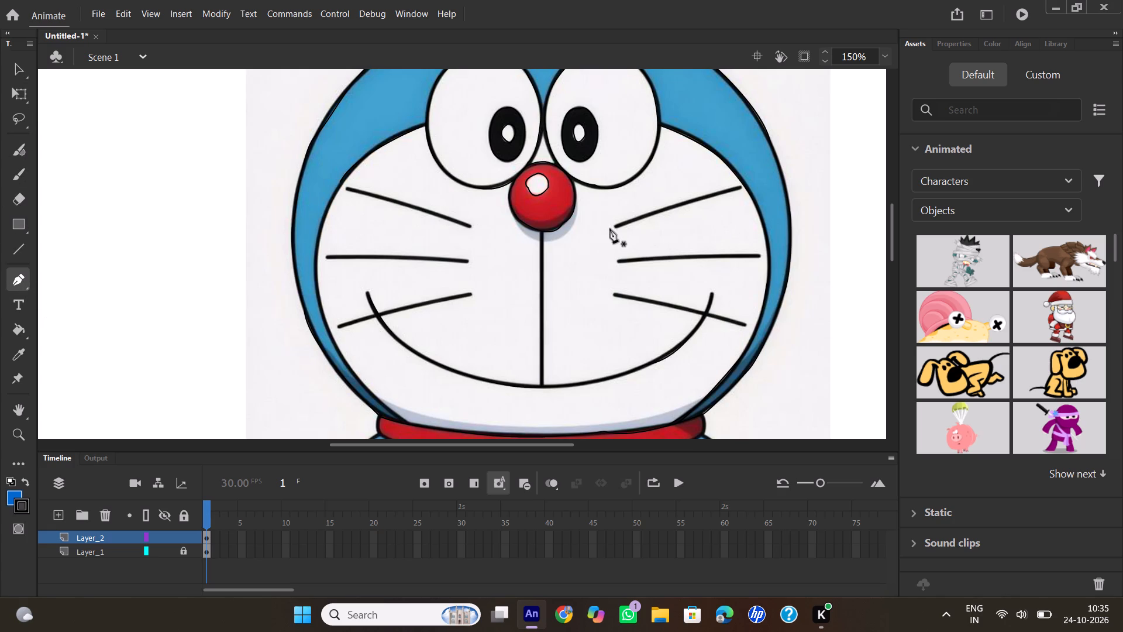
{"action": "left_click", "coordinate": [616, 226]}
{"action": "left_click_drag", "start_coordinate": [741, 186], "coordinate": [742, 186]}
{"action": "left_click_drag", "start_coordinate": [742, 186], "coordinate": [758, 184]}
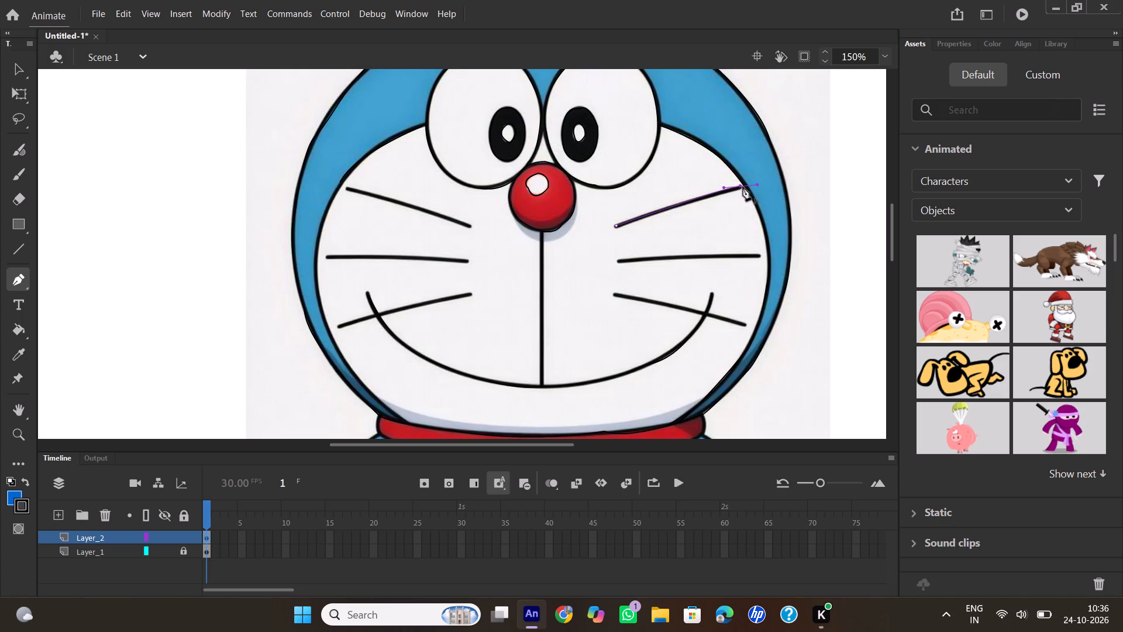
{"action": "left_click", "coordinate": [739, 186]}
{"action": "left_click", "coordinate": [619, 262]}
{"action": "key", "text": "ctrl+z"}
{"action": "double_click", "coordinate": [741, 188]}
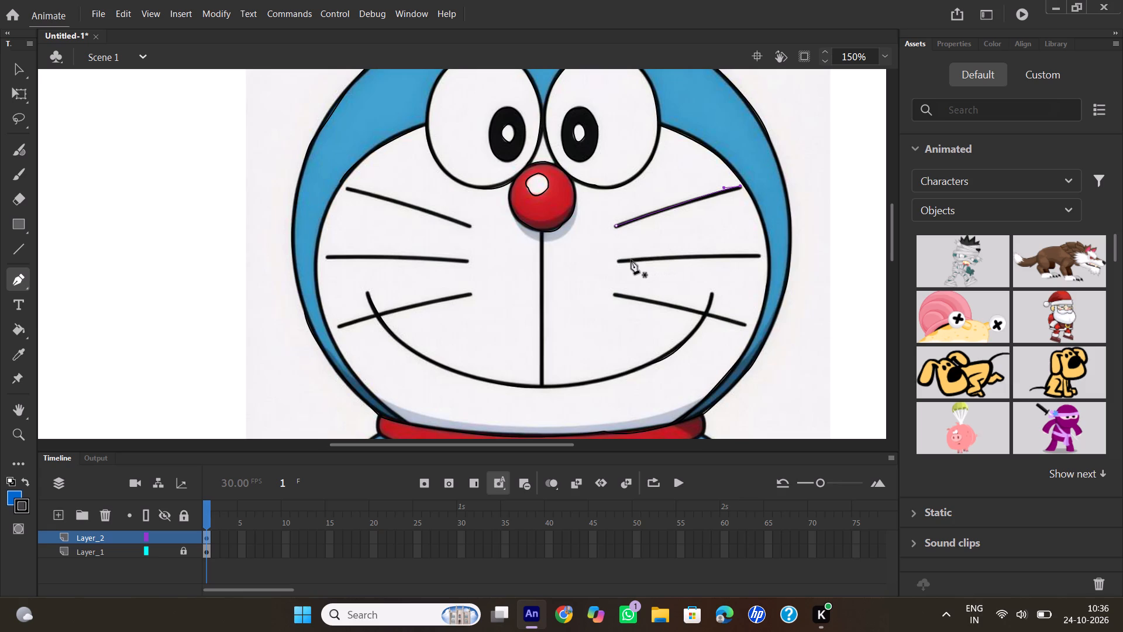
Trace the middle and lower right whiskers with the Pen tool, each from inner end to outer tip as a separate path.
{"action": "left_click", "coordinate": [618, 262]}
{"action": "left_click_drag", "start_coordinate": [760, 255], "coordinate": [770, 255]}
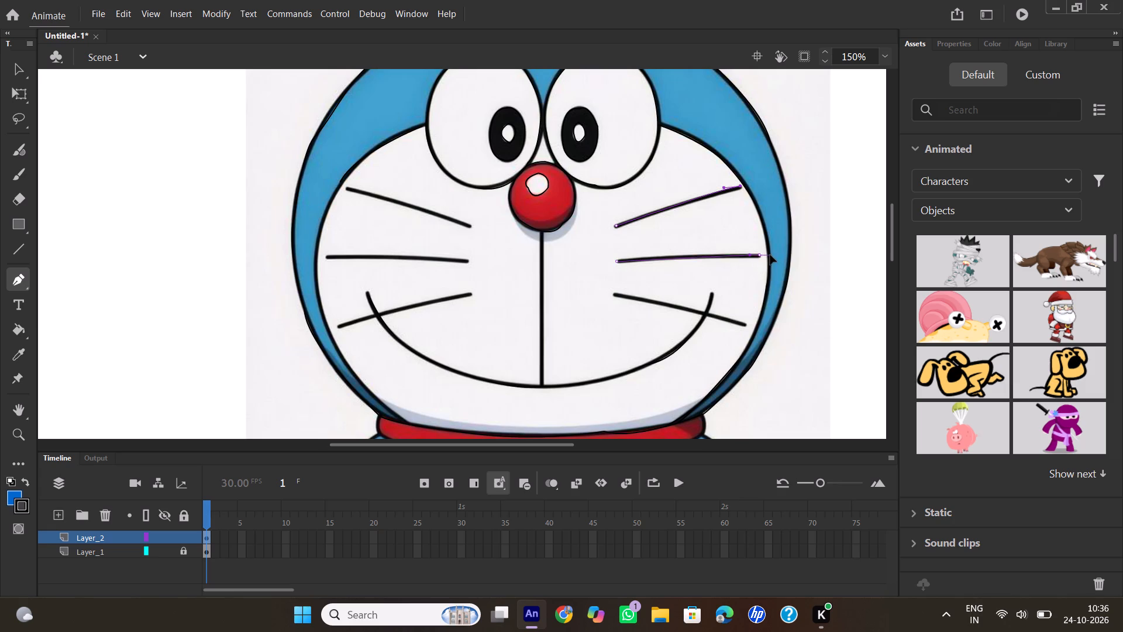
{"action": "left_click_drag", "start_coordinate": [770, 255], "coordinate": [771, 253]}
{"action": "double_click", "coordinate": [760, 256]}
{"action": "left_click", "coordinate": [615, 294]}
{"action": "left_click_drag", "start_coordinate": [745, 324], "coordinate": [749, 325]}
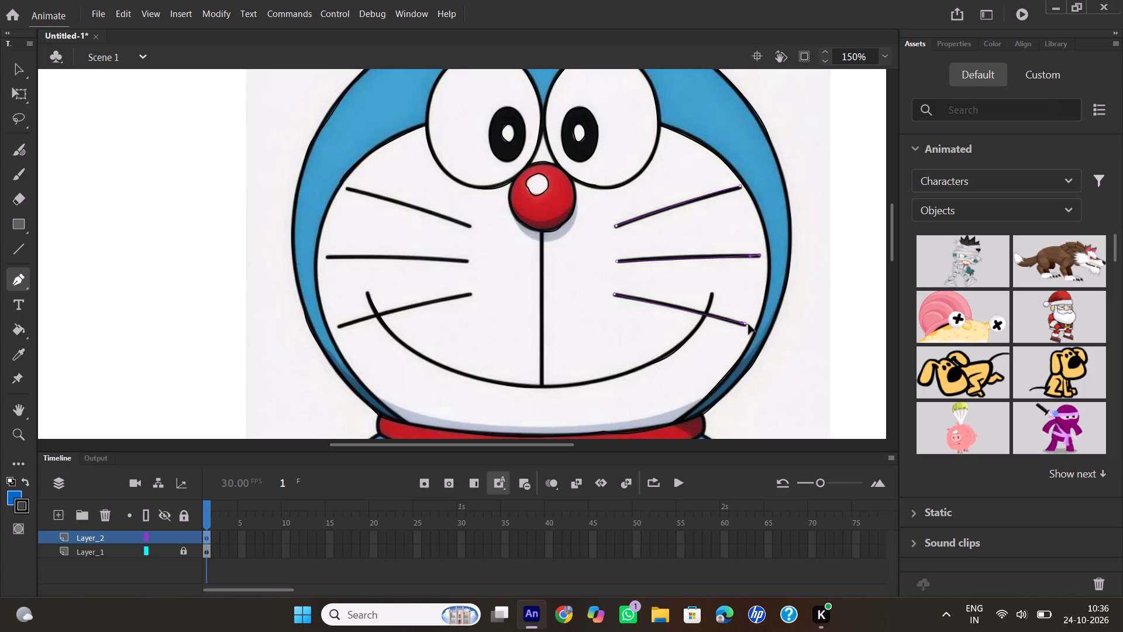
{"action": "left_click_drag", "start_coordinate": [749, 325], "coordinate": [754, 328]}
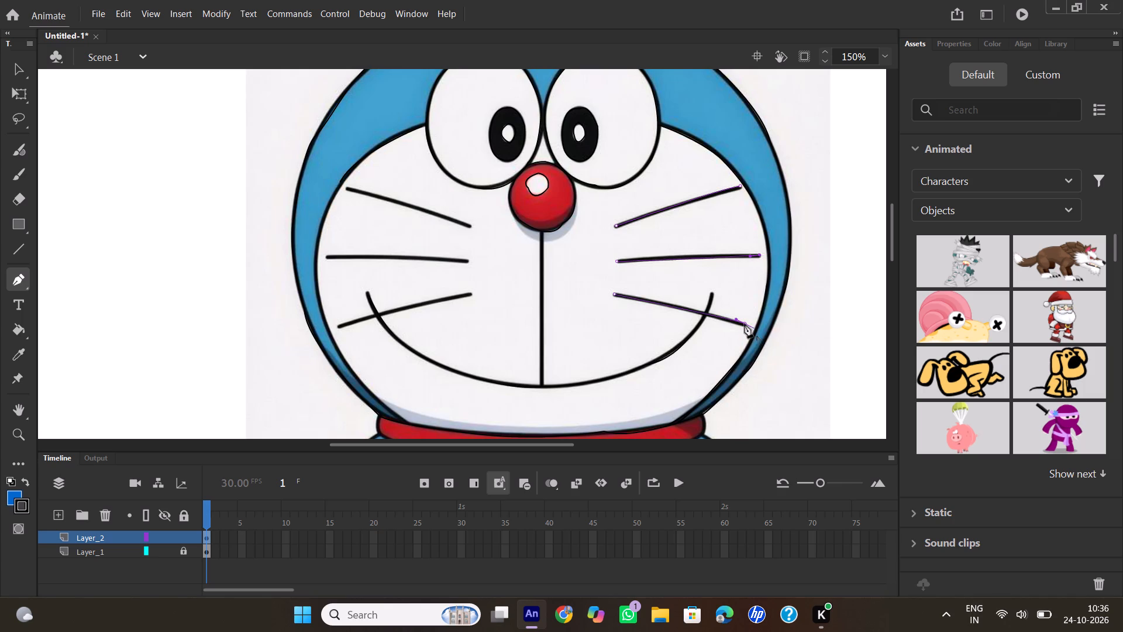
{"action": "double_click", "coordinate": [745, 324]}
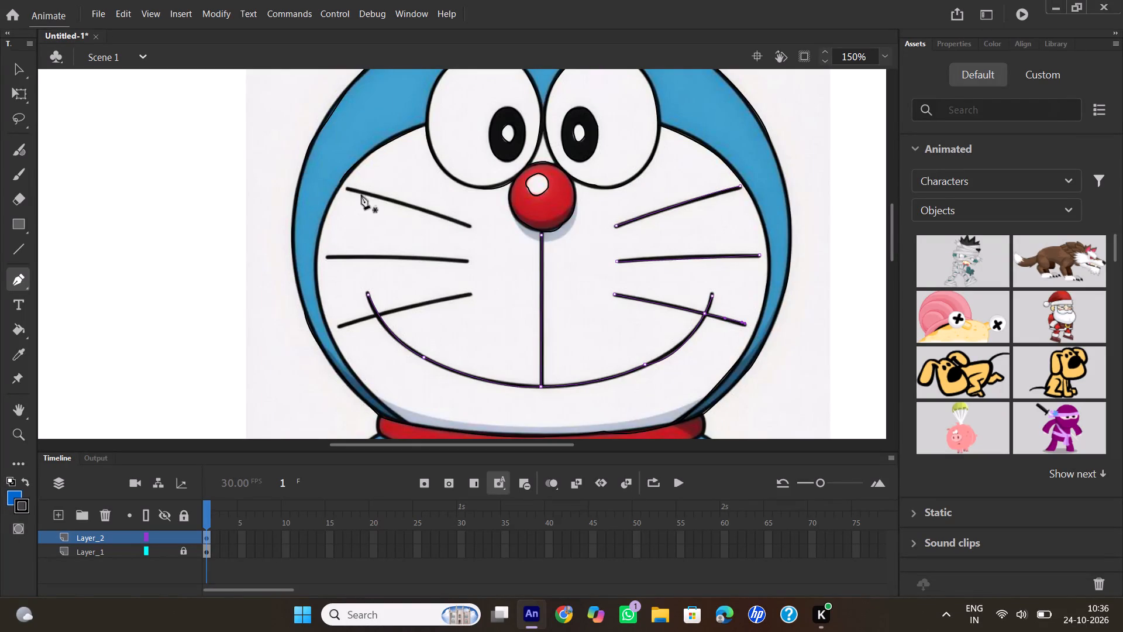
Trace the three left whiskers with the Pen tool, each from outer tip to inner end as a separate path, and deselect.
{"action": "left_click", "coordinate": [348, 189]}
{"action": "left_click_drag", "start_coordinate": [469, 225], "coordinate": [476, 229]}
{"action": "left_click_drag", "start_coordinate": [476, 229], "coordinate": [483, 231]}
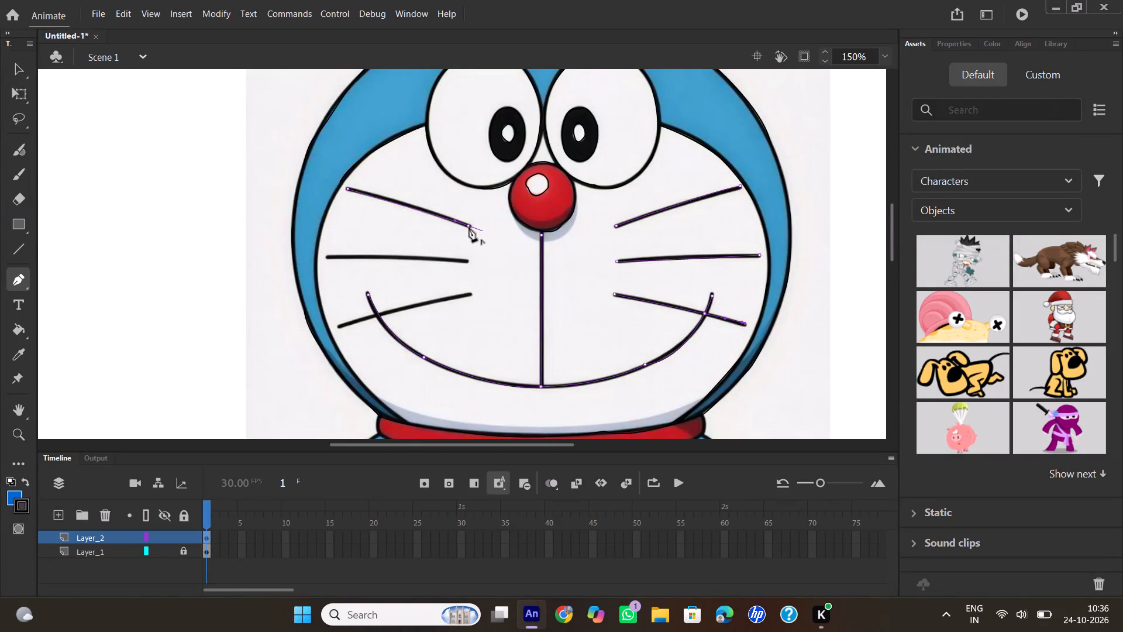
{"action": "double_click", "coordinate": [469, 226]}
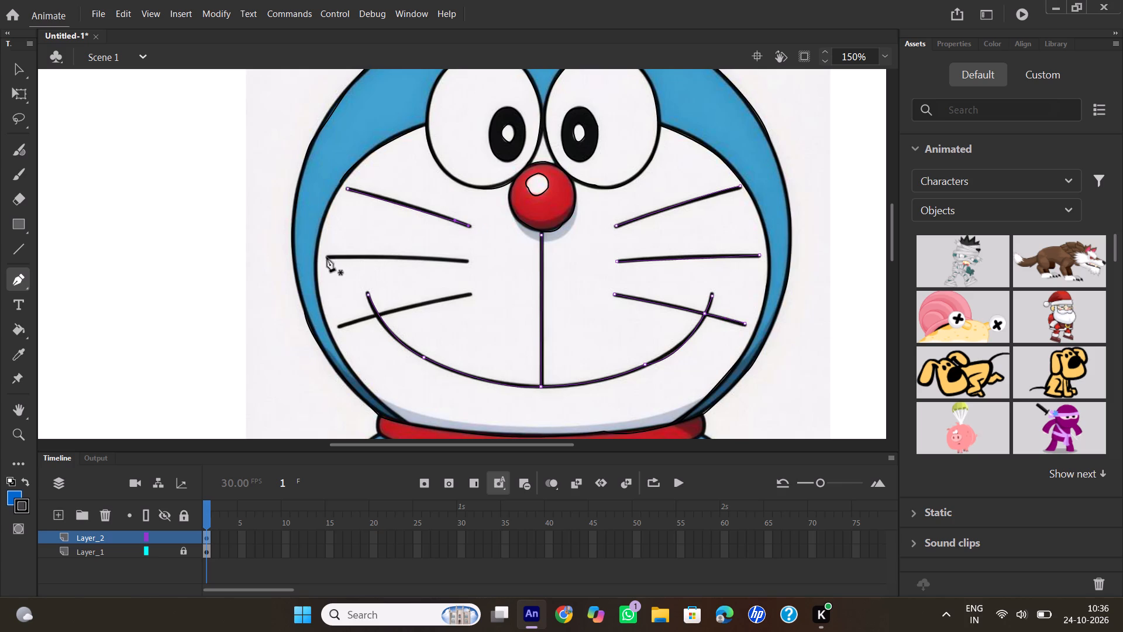
{"action": "left_click", "coordinate": [327, 257]}
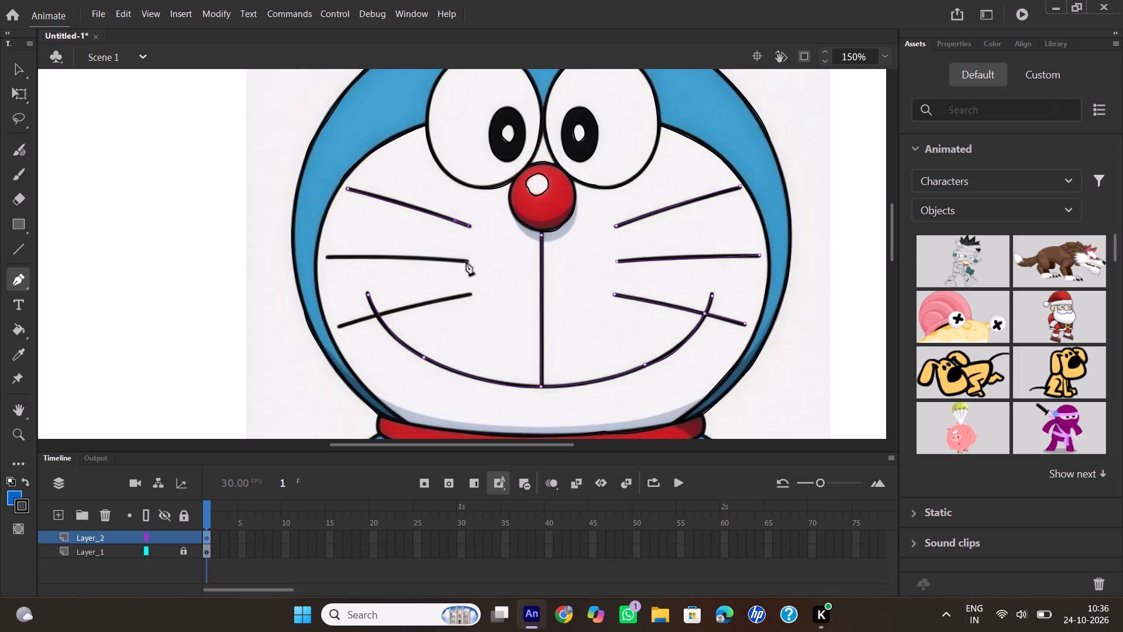
{"action": "left_click", "coordinate": [466, 262]}
{"action": "left_click_drag", "start_coordinate": [466, 261], "coordinate": [481, 269]}
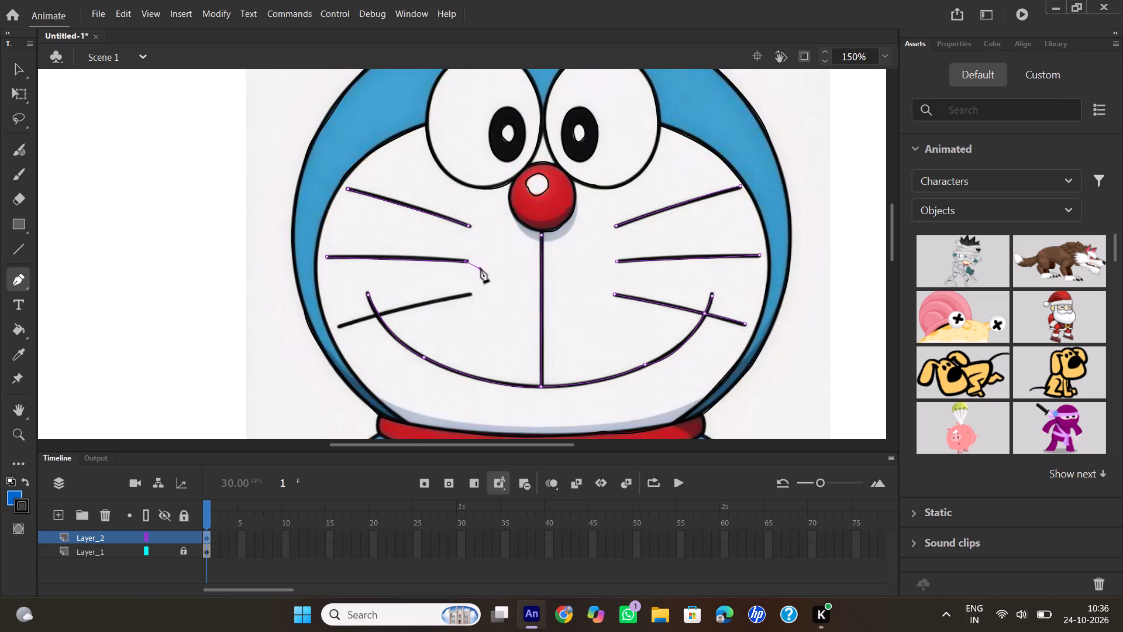
{"action": "double_click", "coordinate": [466, 261]}
{"action": "left_click", "coordinate": [339, 326]}
{"action": "left_click_drag", "start_coordinate": [470, 296], "coordinate": [487, 300]}
{"action": "double_click", "coordinate": [470, 294]}
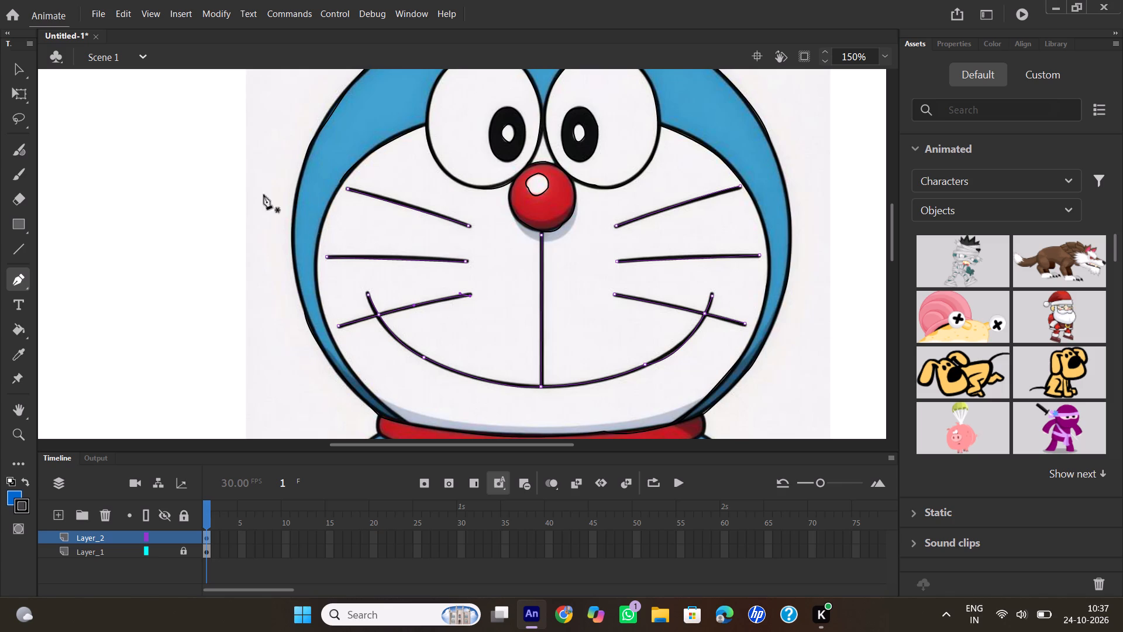
{"action": "left_click", "coordinate": [22, 64]}
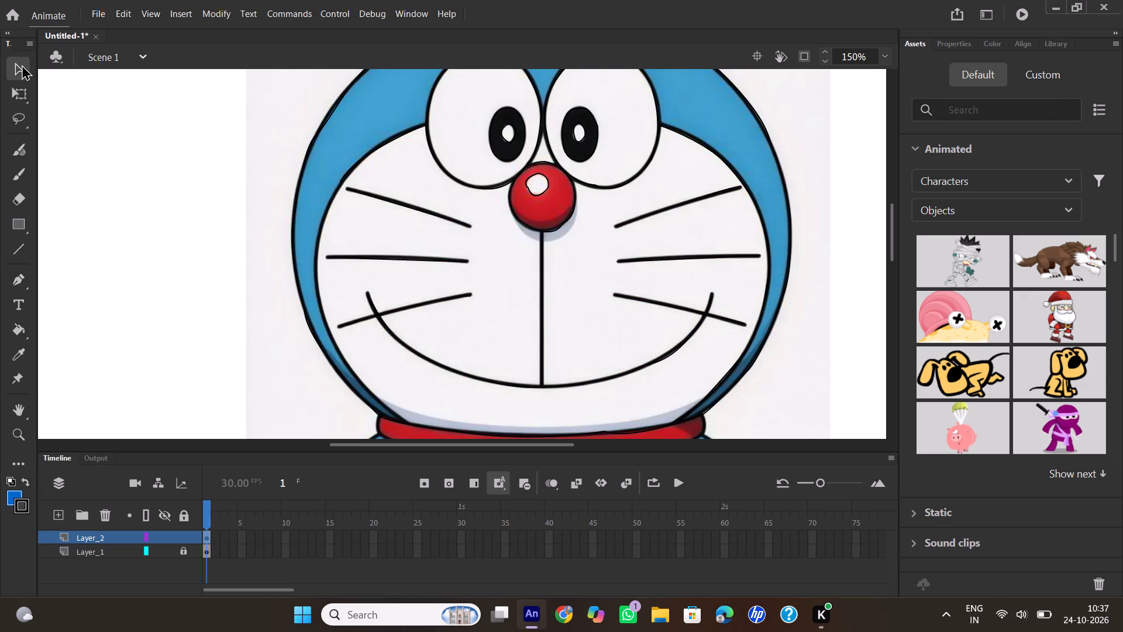
Trace the red collar's left end and its lower edge with the Pen tool, as far as the left side of the bell.
{"action": "left_click", "coordinate": [11, 414]}
{"action": "left_click_drag", "start_coordinate": [166, 354], "coordinate": [187, 163]}
{"action": "left_click_drag", "start_coordinate": [184, 294], "coordinate": [158, 218]}
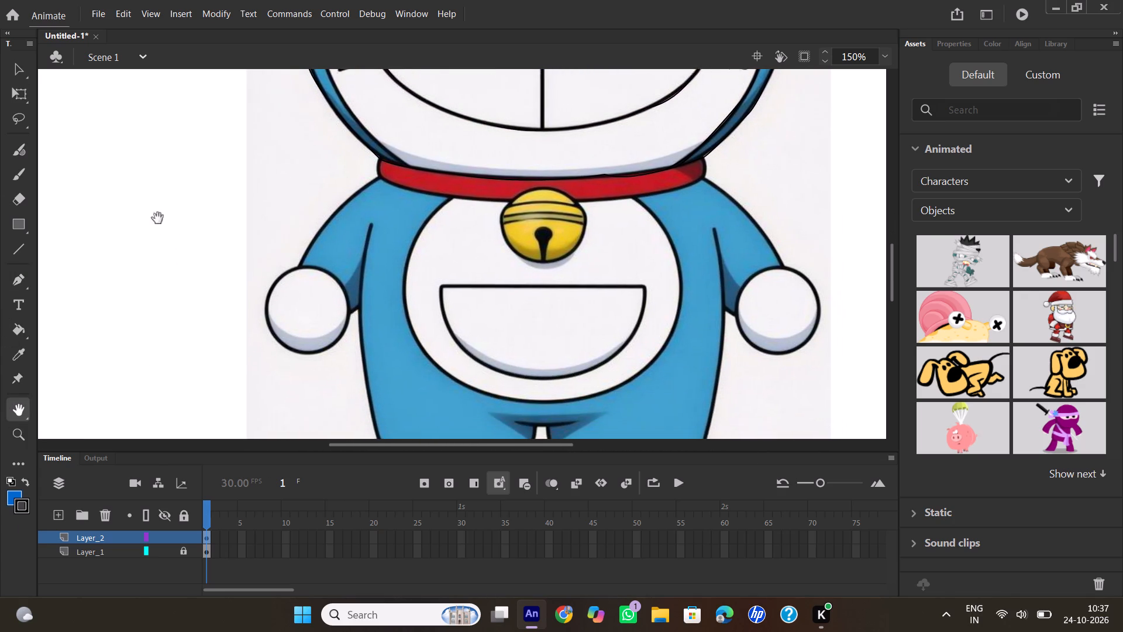
{"action": "left_click_drag", "start_coordinate": [158, 218], "coordinate": [127, 150]}
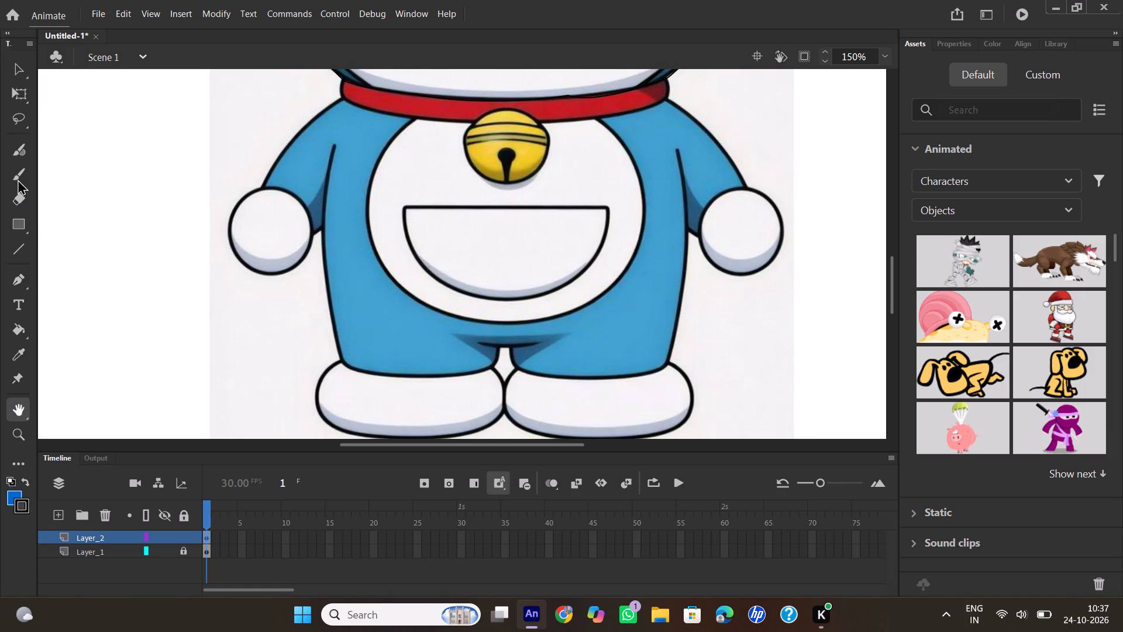
{"action": "left_click", "coordinate": [21, 277]}
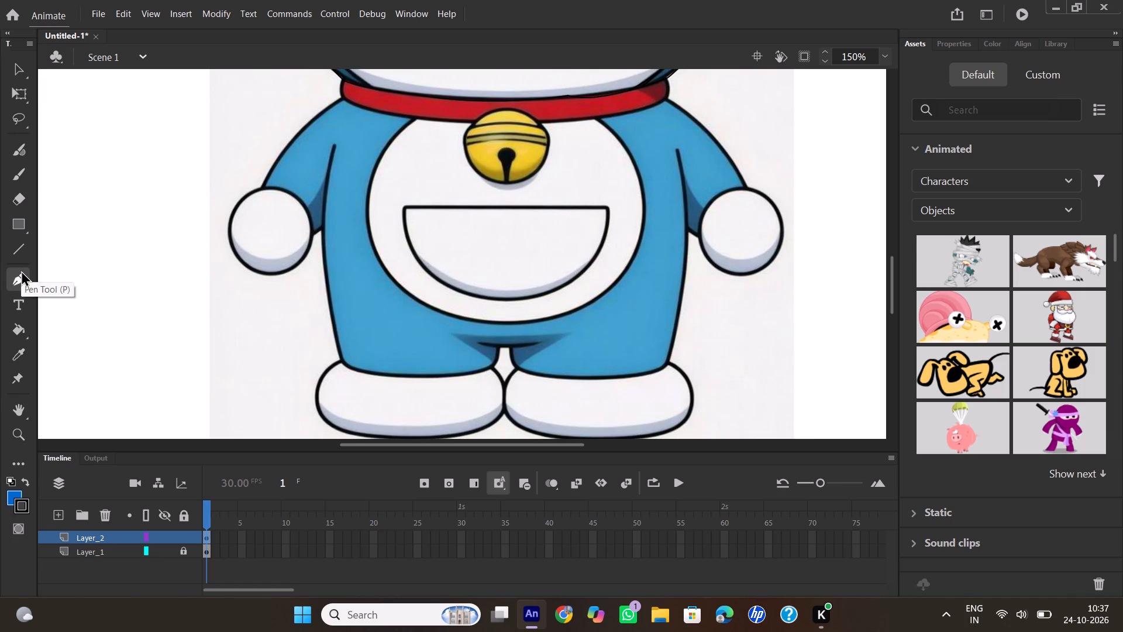
{"action": "left_click", "coordinate": [343, 80]}
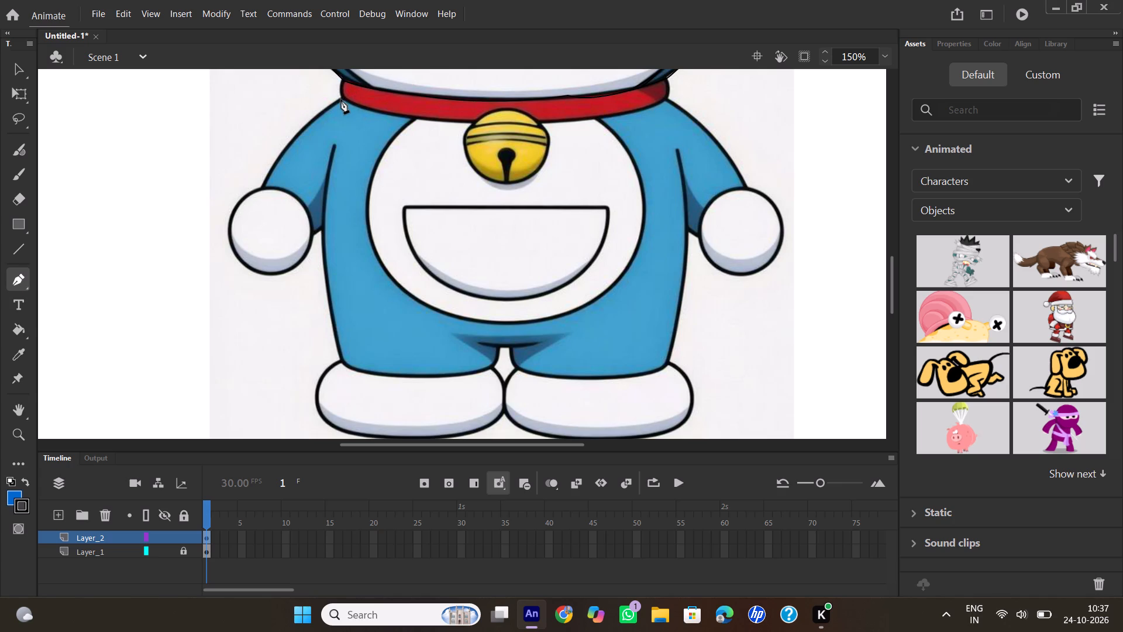
{"action": "left_click_drag", "start_coordinate": [343, 99], "coordinate": [349, 107]}
{"action": "left_click", "coordinate": [344, 99]}
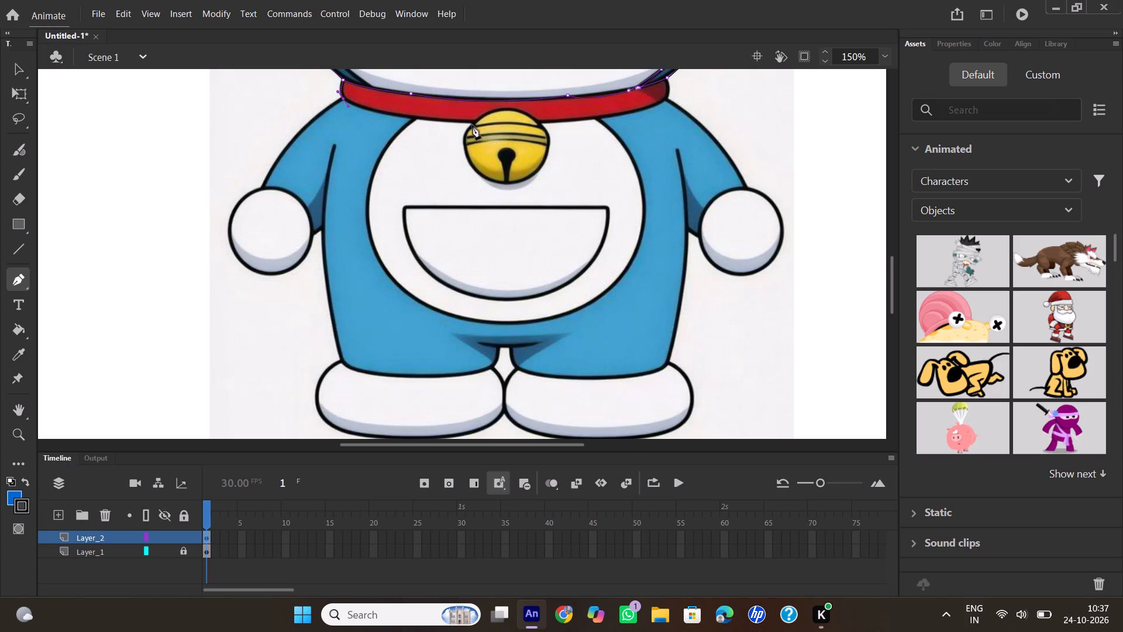
{"action": "left_click_drag", "start_coordinate": [474, 123], "coordinate": [476, 123]}
{"action": "left_click_drag", "start_coordinate": [476, 123], "coordinate": [504, 123]}
{"action": "left_click_drag", "start_coordinate": [504, 123], "coordinate": [524, 123]}
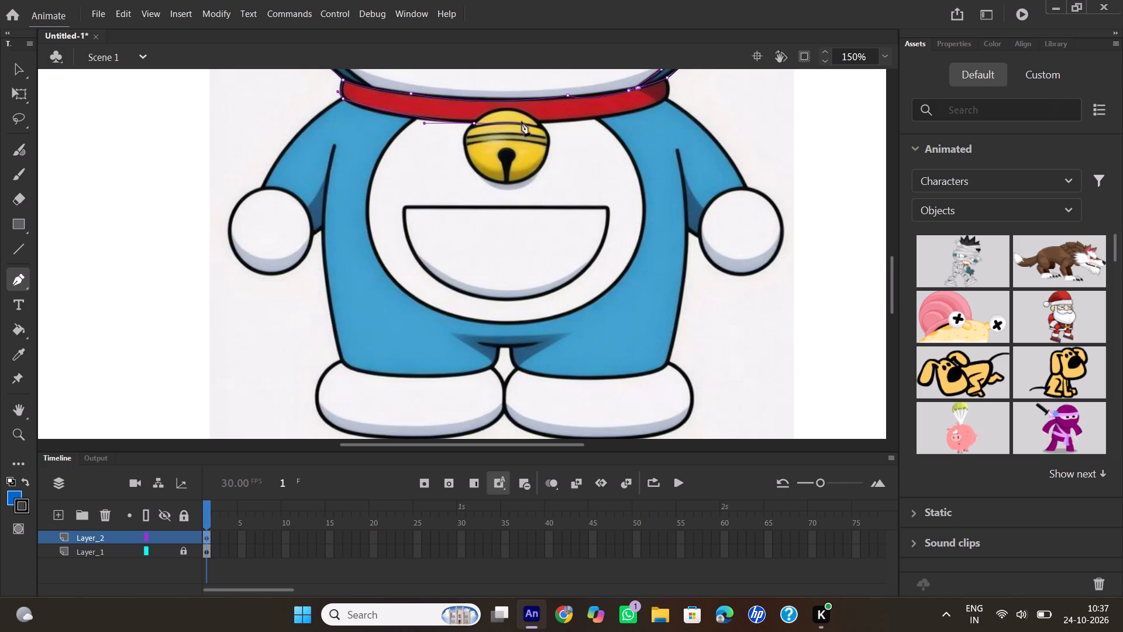
{"action": "left_click", "coordinate": [473, 125]}
Continue the collar outline over the bell's top, along the lower edge and up the collar's right end, and end the path there.
{"action": "left_click_drag", "start_coordinate": [539, 123], "coordinate": [564, 143]}
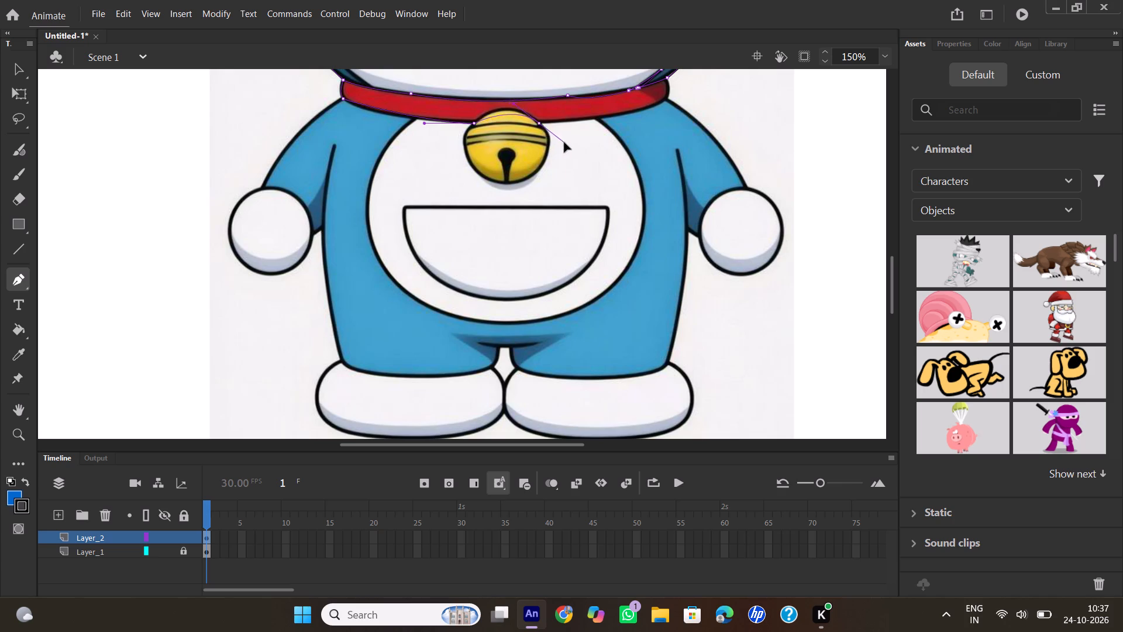
{"action": "left_click_drag", "start_coordinate": [564, 143], "coordinate": [564, 153]}
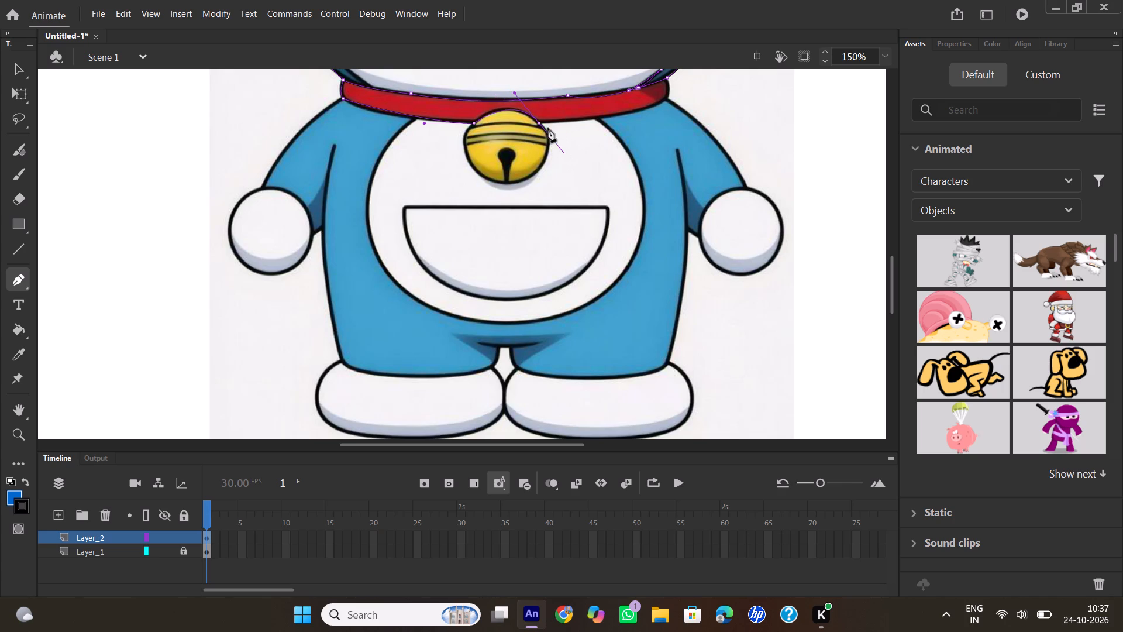
{"action": "left_click", "coordinate": [540, 124]}
{"action": "left_click_drag", "start_coordinate": [669, 99], "coordinate": [721, 76]}
{"action": "left_click", "coordinate": [670, 101]}
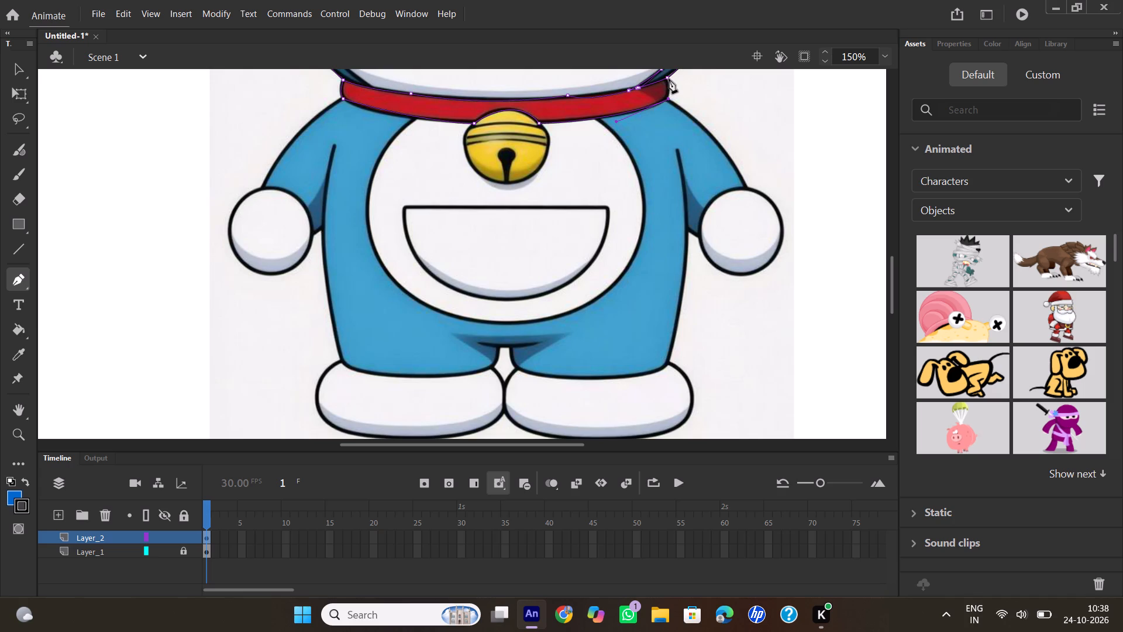
{"action": "left_click_drag", "start_coordinate": [669, 78], "coordinate": [661, 74]}
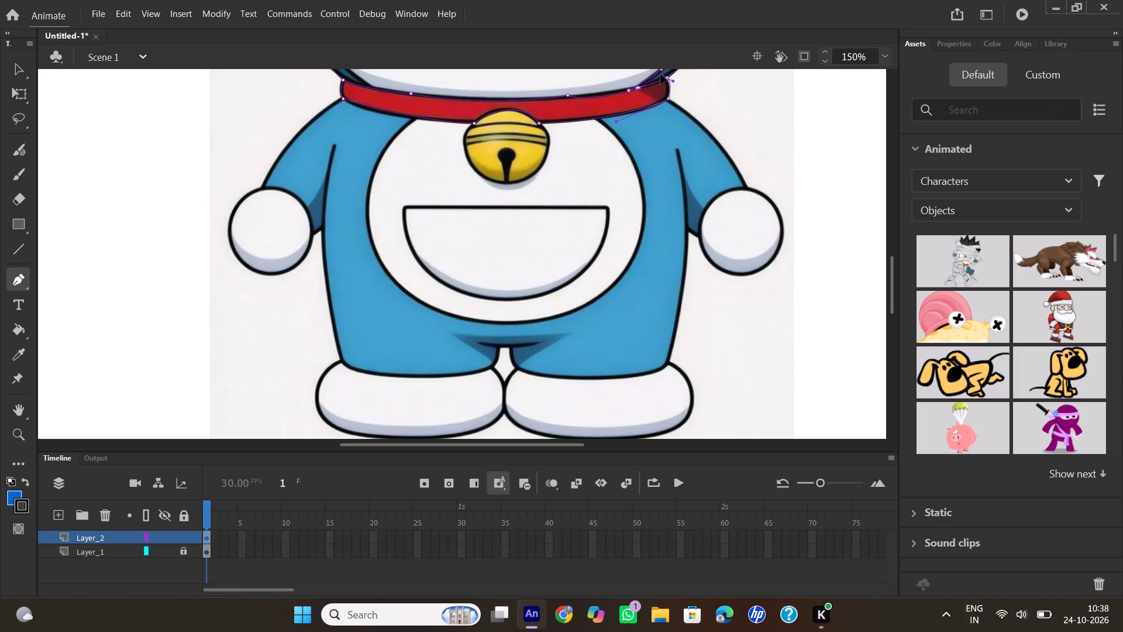
{"action": "left_click_drag", "start_coordinate": [661, 74], "coordinate": [658, 71]}
{"action": "double_click", "coordinate": [668, 77]}
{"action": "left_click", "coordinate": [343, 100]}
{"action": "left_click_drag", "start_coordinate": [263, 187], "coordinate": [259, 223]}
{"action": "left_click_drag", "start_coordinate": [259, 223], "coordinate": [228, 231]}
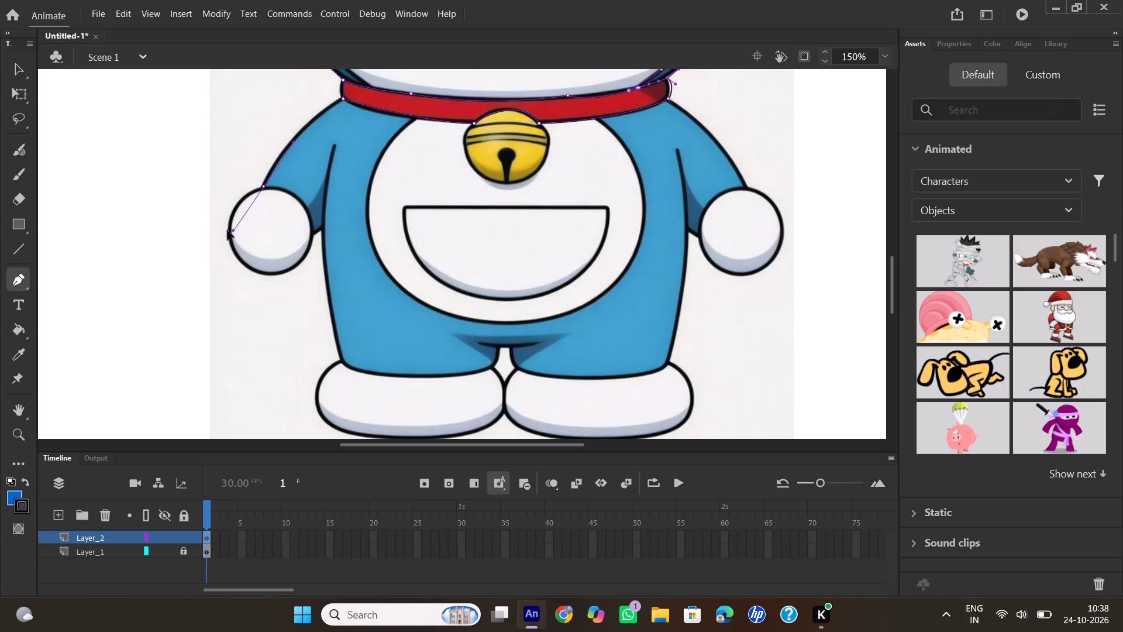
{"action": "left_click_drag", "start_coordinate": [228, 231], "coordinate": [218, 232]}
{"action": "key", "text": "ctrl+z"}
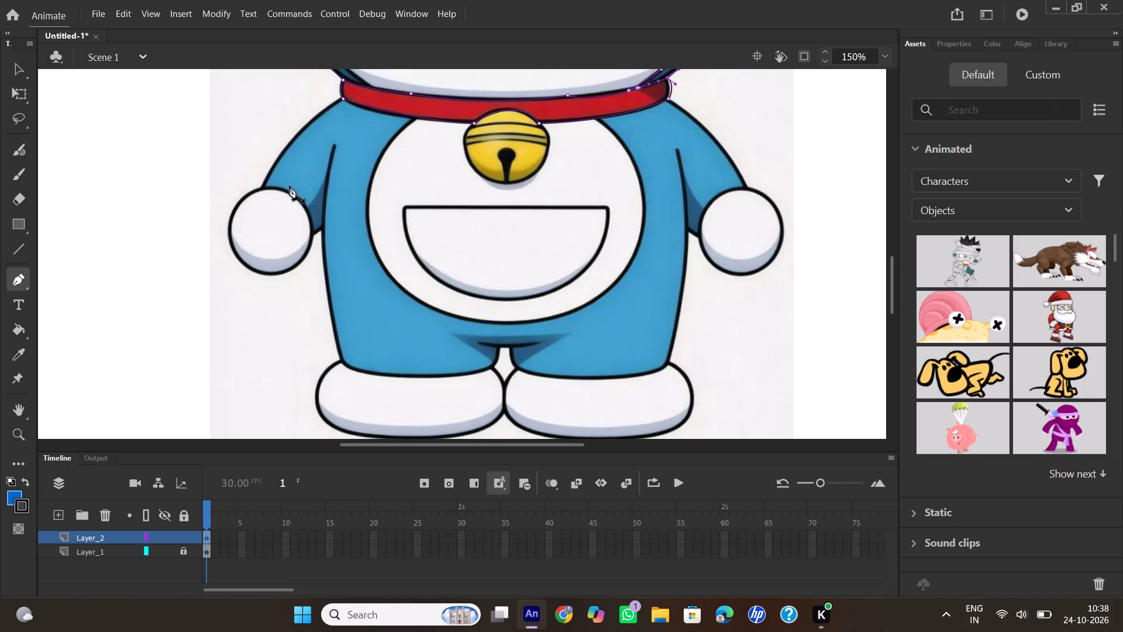
Trace the outer edge of the left arm with the Pen tool, from the collar's left end down to the hand.
{"action": "left_click", "coordinate": [340, 101]}
{"action": "left_click_drag", "start_coordinate": [263, 188], "coordinate": [264, 190]}
{"action": "left_click_drag", "start_coordinate": [264, 190], "coordinate": [254, 224]}
{"action": "left_click_drag", "start_coordinate": [254, 224], "coordinate": [256, 228]}
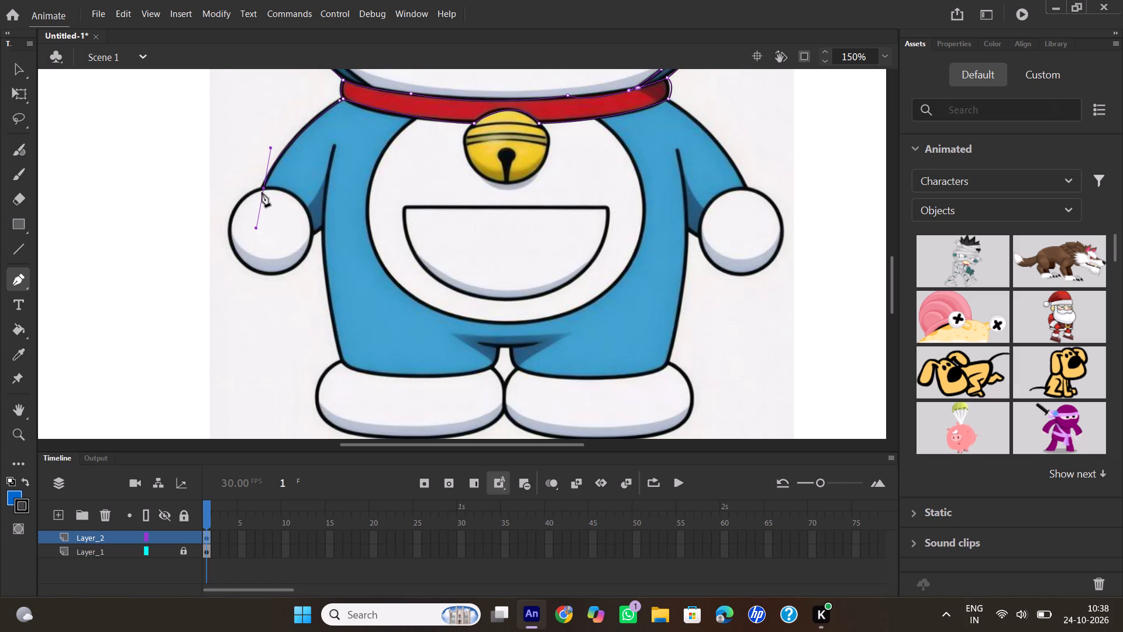
{"action": "left_click", "coordinate": [264, 189]}
Continue the outline around the left hand's outer side and bottom, up to where its inner side meets the arm.
{"action": "left_click_drag", "start_coordinate": [229, 233], "coordinate": [231, 262]}
{"action": "left_click_drag", "start_coordinate": [231, 262], "coordinate": [230, 264]}
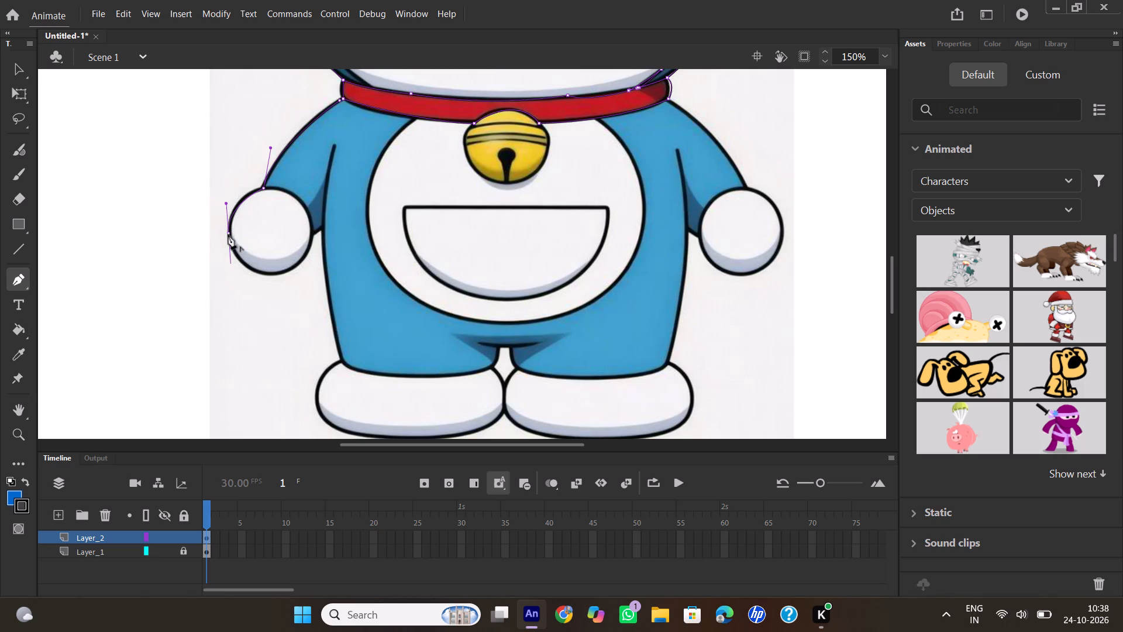
{"action": "left_click", "coordinate": [228, 235]}
{"action": "left_click_drag", "start_coordinate": [273, 276], "coordinate": [302, 280]}
{"action": "left_click_drag", "start_coordinate": [302, 280], "coordinate": [314, 279]}
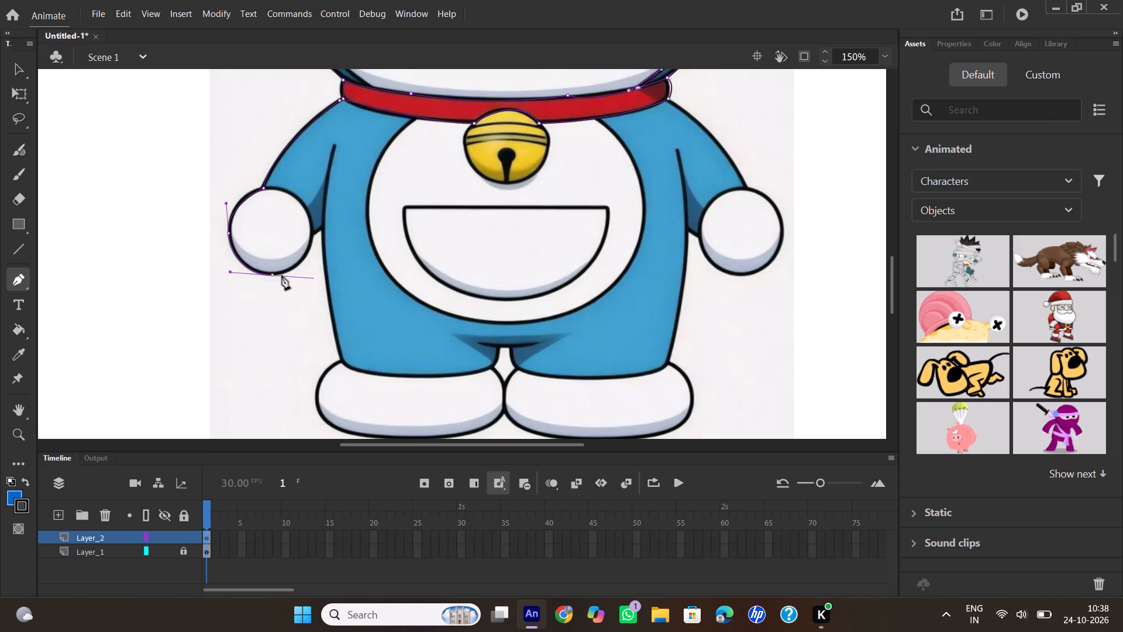
{"action": "left_click", "coordinate": [274, 276]}
{"action": "left_click_drag", "start_coordinate": [312, 236], "coordinate": [311, 235]}
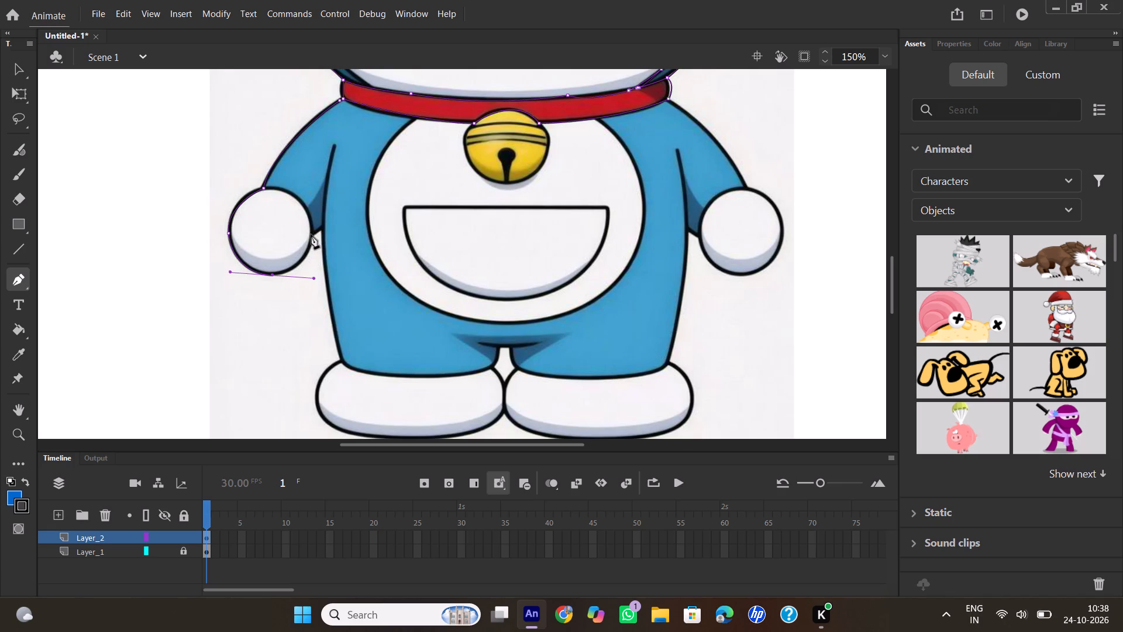
{"action": "left_click_drag", "start_coordinate": [311, 235], "coordinate": [316, 205]}
{"action": "left_click", "coordinate": [312, 235]}
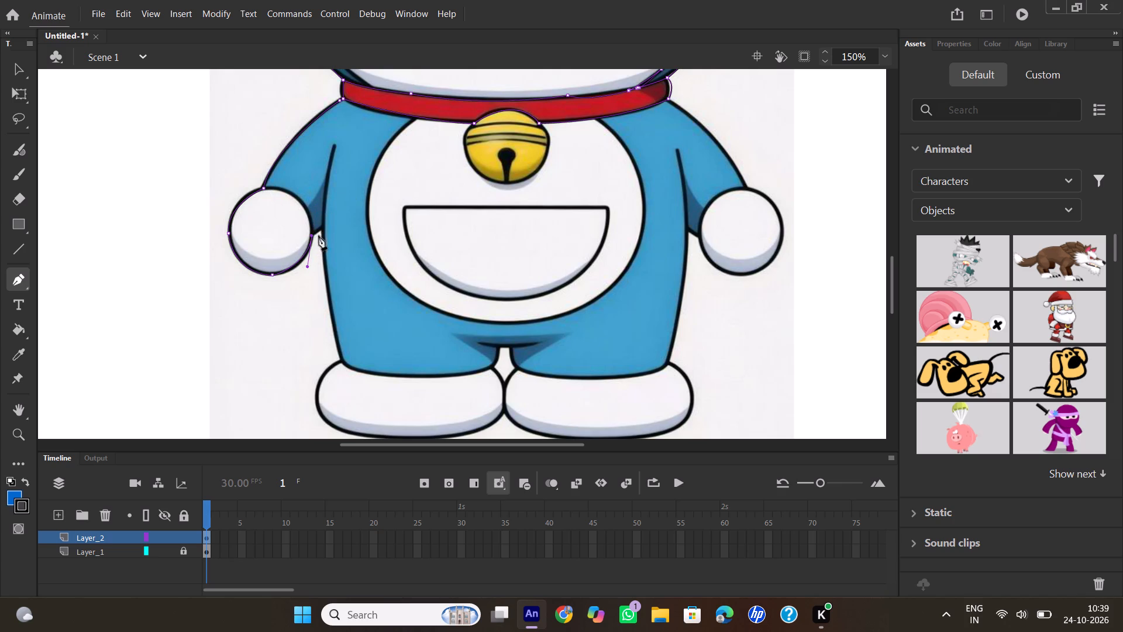
Continue the outline along the underside of the left arm to the body and down the body's left side to the foot.
{"action": "left_click", "coordinate": [322, 228]}
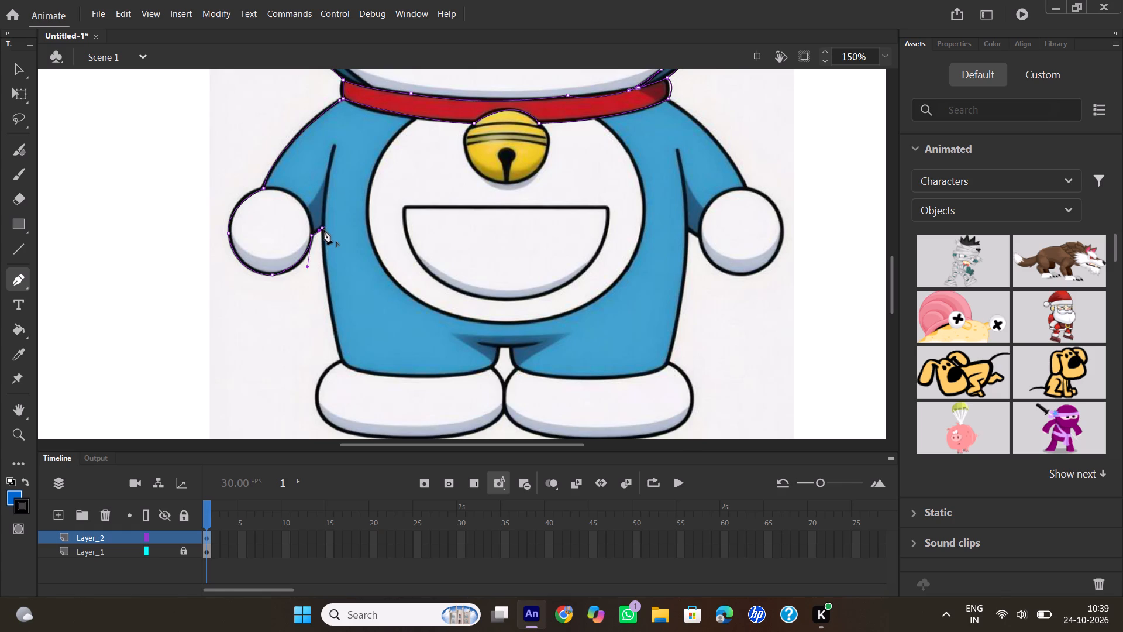
{"action": "left_click", "coordinate": [324, 230]}
{"action": "left_click_drag", "start_coordinate": [329, 295], "coordinate": [333, 311]}
{"action": "left_click", "coordinate": [330, 296]}
{"action": "left_click_drag", "start_coordinate": [343, 359], "coordinate": [345, 362]}
{"action": "left_click_drag", "start_coordinate": [345, 362], "coordinate": [348, 366]}
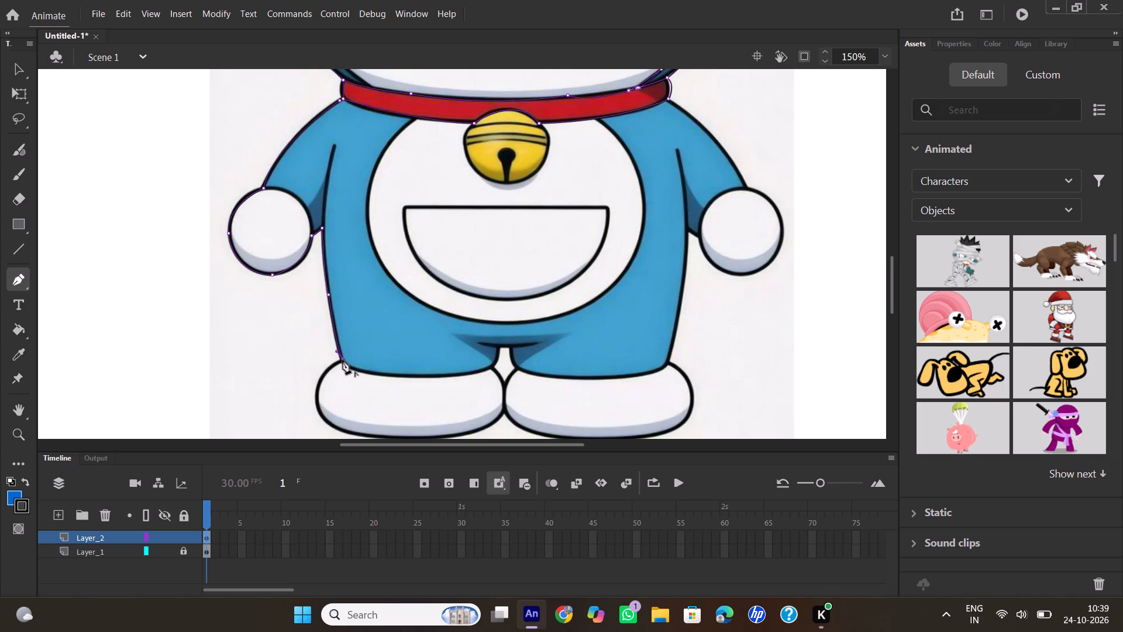
{"action": "left_click", "coordinate": [343, 360]}
Continue the outline around the left foot and up the left leg's inner edge to the top of the gap between the legs.
{"action": "left_click_drag", "start_coordinate": [329, 423], "coordinate": [357, 461]}
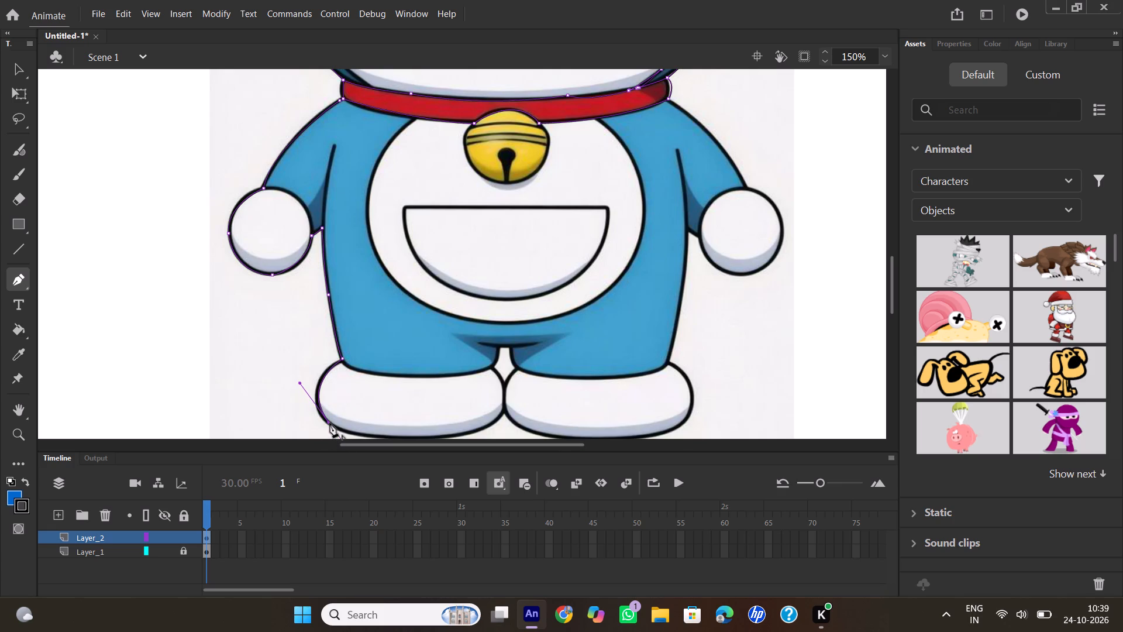
{"action": "left_click", "coordinate": [330, 423]}
{"action": "left_click_drag", "start_coordinate": [400, 437], "coordinate": [412, 431]}
{"action": "left_click_drag", "start_coordinate": [412, 431], "coordinate": [435, 434]}
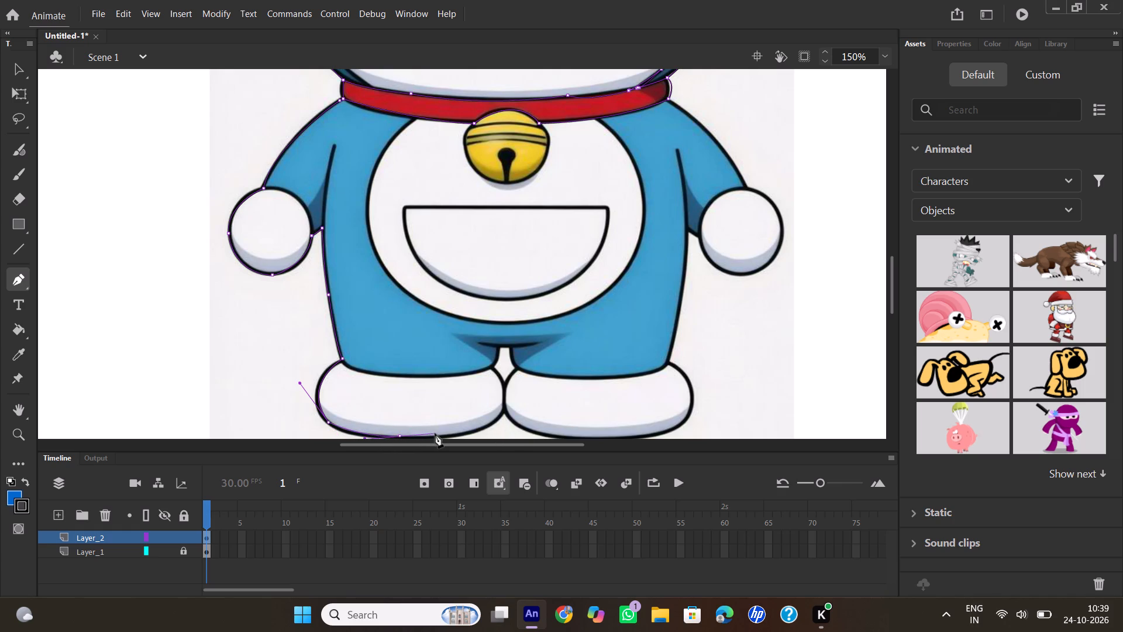
{"action": "left_click", "coordinate": [401, 438]}
{"action": "left_click_drag", "start_coordinate": [502, 412], "coordinate": [507, 408]}
{"action": "left_click_drag", "start_coordinate": [507, 408], "coordinate": [528, 377]}
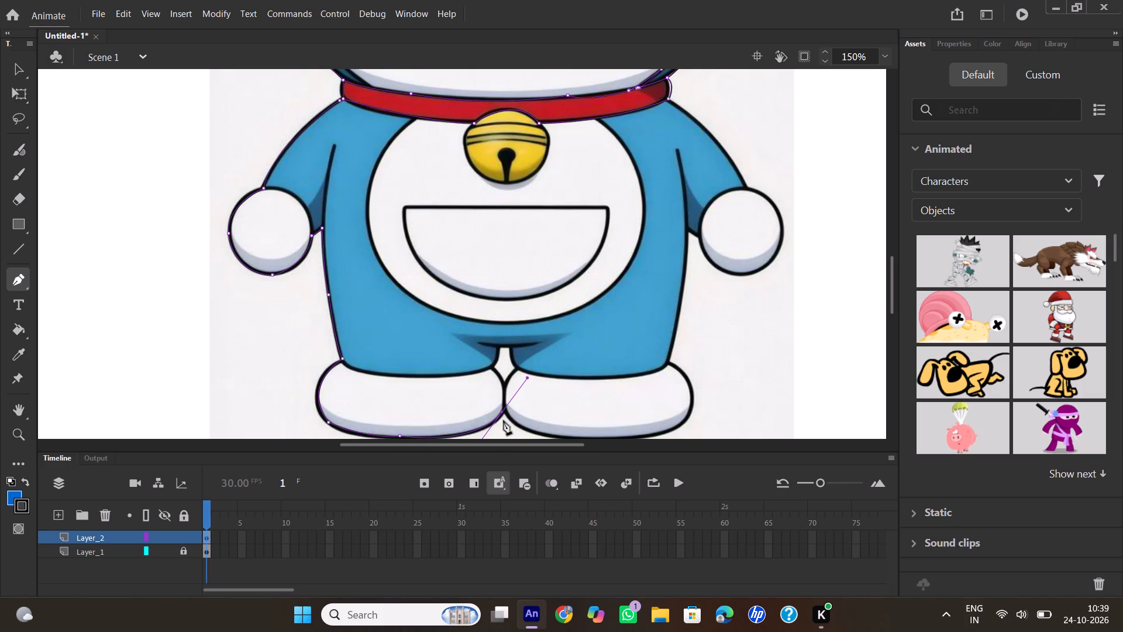
{"action": "left_click", "coordinate": [501, 413]}
{"action": "left_click_drag", "start_coordinate": [494, 371], "coordinate": [483, 361]}
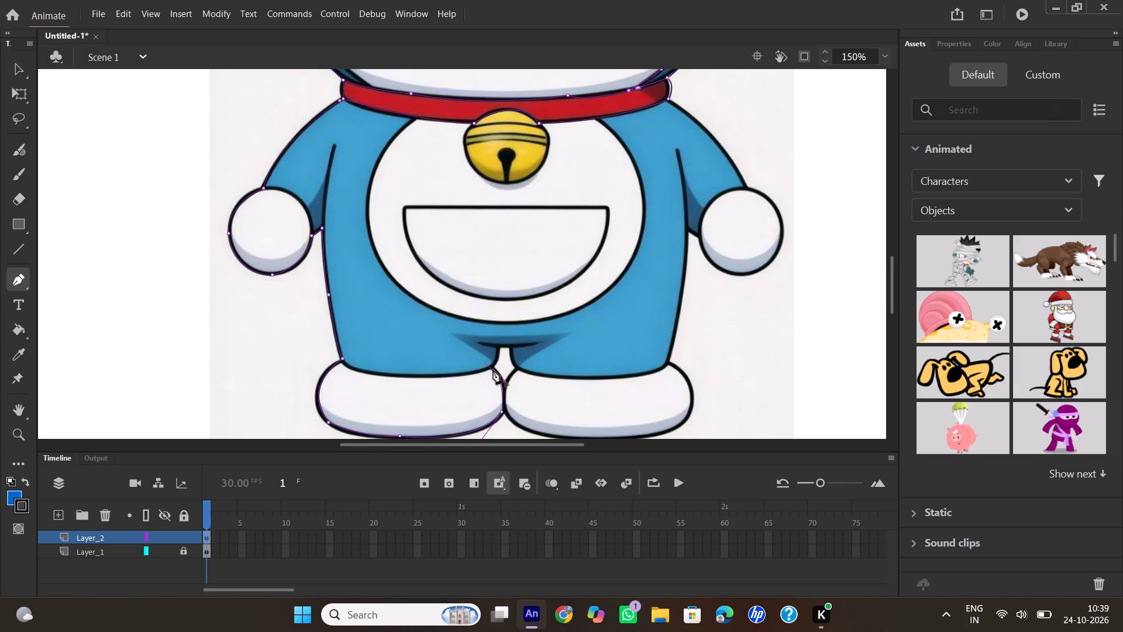
{"action": "left_click", "coordinate": [493, 370]}
{"action": "left_click_drag", "start_coordinate": [499, 346], "coordinate": [498, 339]}
{"action": "left_click", "coordinate": [500, 348]}
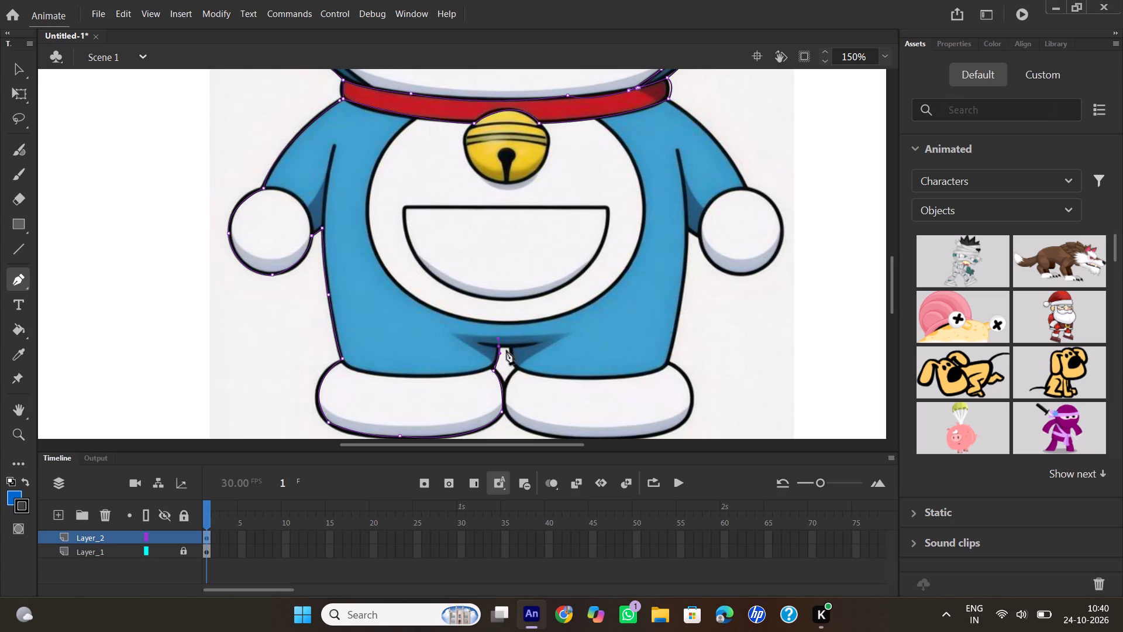
Continue the outline across the top of the gap between the legs and down the right leg's inner edge to where the feet meet.
{"action": "left_click", "coordinate": [511, 346]}
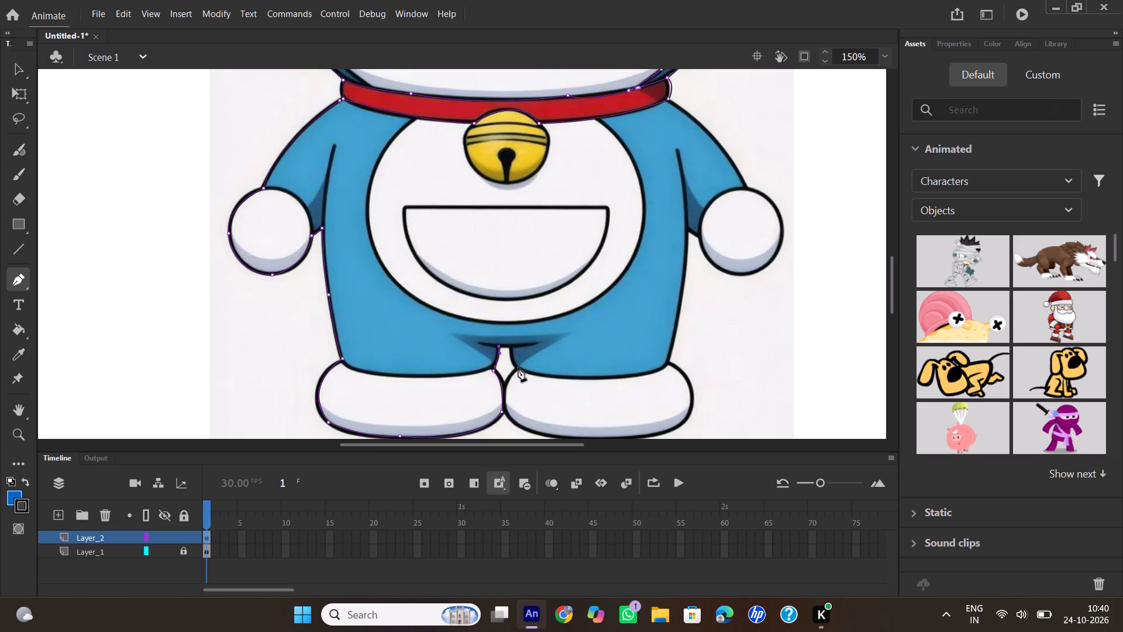
{"action": "left_click", "coordinate": [518, 367]}
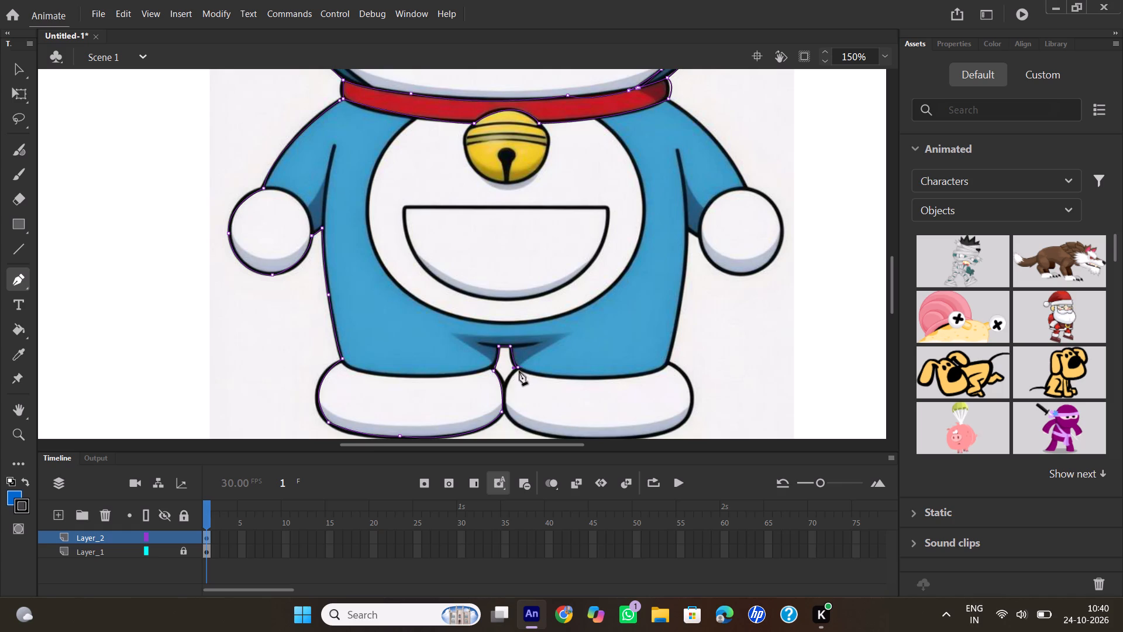
{"action": "left_click", "coordinate": [518, 369]}
{"action": "left_click_drag", "start_coordinate": [506, 404], "coordinate": [510, 408]}
{"action": "left_click_drag", "start_coordinate": [510, 408], "coordinate": [517, 410]}
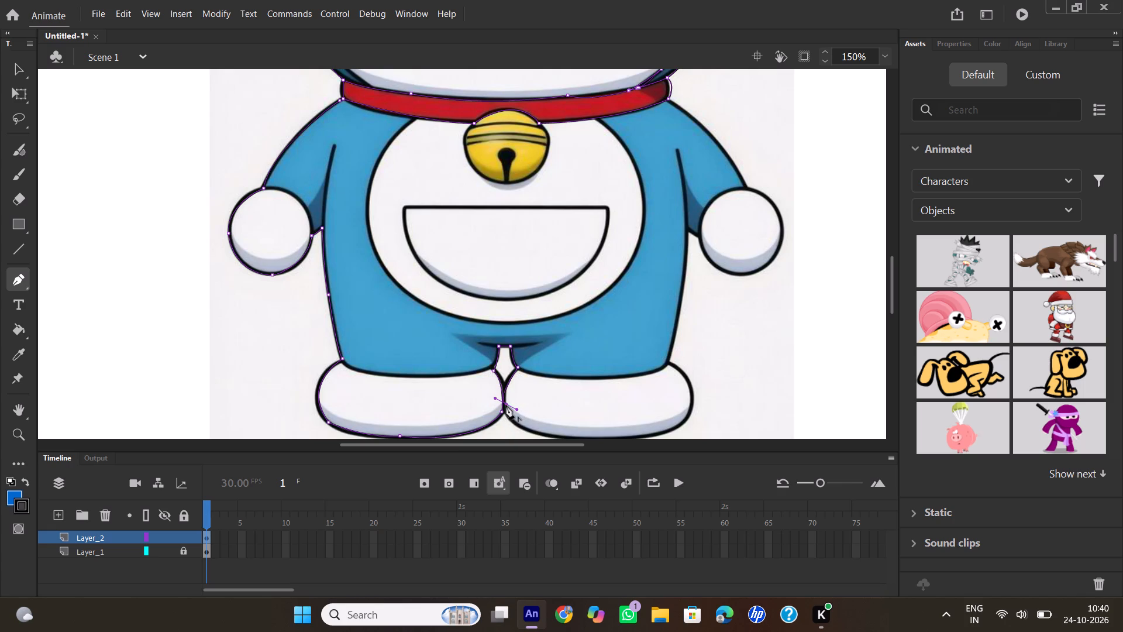
{"action": "left_click", "coordinate": [506, 404]}
Continue the outline along the right foot's bottom and around its outer side, up to where the foot meets the body.
{"action": "left_click_drag", "start_coordinate": [560, 437], "coordinate": [571, 435]}
{"action": "left_click_drag", "start_coordinate": [571, 435], "coordinate": [584, 434]}
{"action": "left_click_drag", "start_coordinate": [584, 434], "coordinate": [588, 432]}
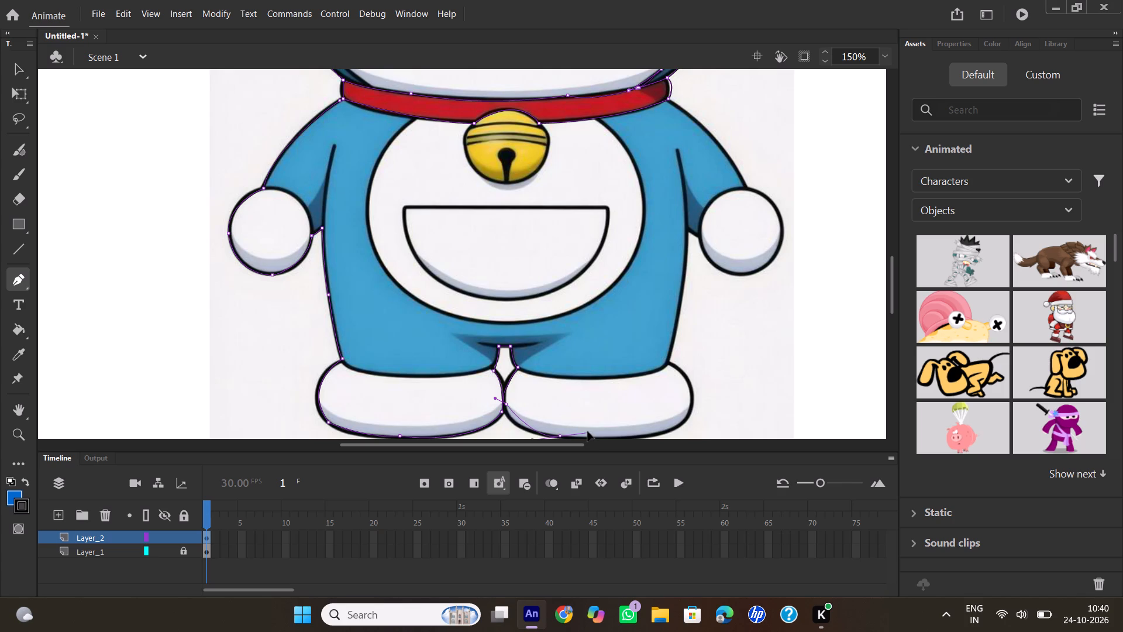
{"action": "left_click_drag", "start_coordinate": [588, 432], "coordinate": [611, 441]}
{"action": "left_click", "coordinate": [560, 437]}
{"action": "left_click_drag", "start_coordinate": [642, 437], "coordinate": [643, 437]}
{"action": "left_click_drag", "start_coordinate": [643, 437], "coordinate": [654, 438]}
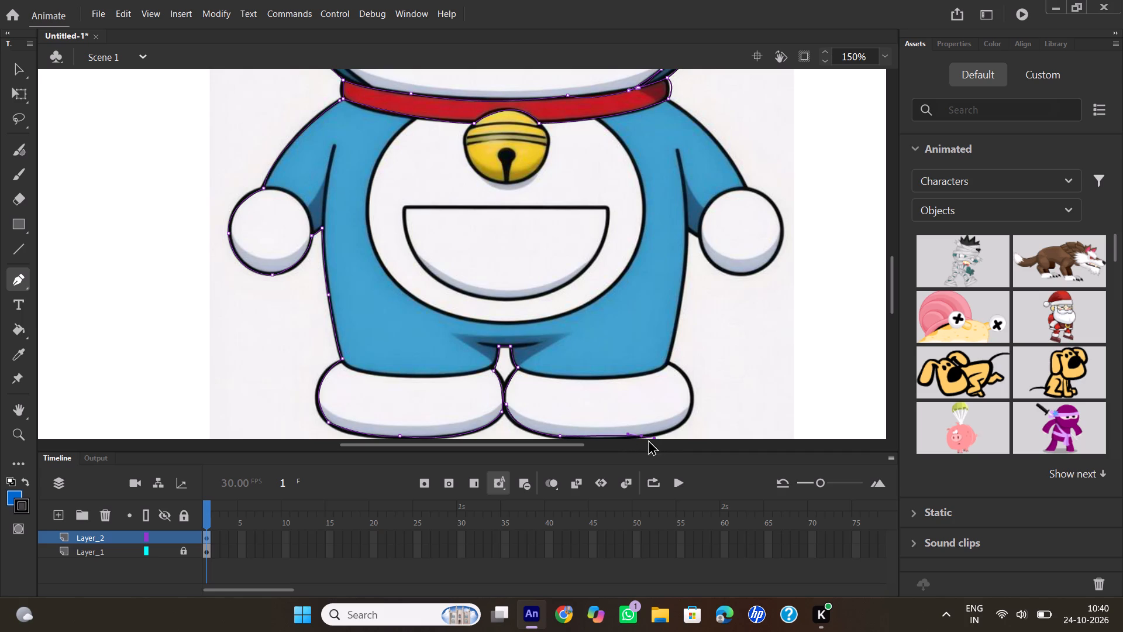
{"action": "left_click", "coordinate": [642, 436]}
{"action": "left_click_drag", "start_coordinate": [690, 390], "coordinate": [674, 356]}
{"action": "left_click_drag", "start_coordinate": [674, 356], "coordinate": [676, 345]}
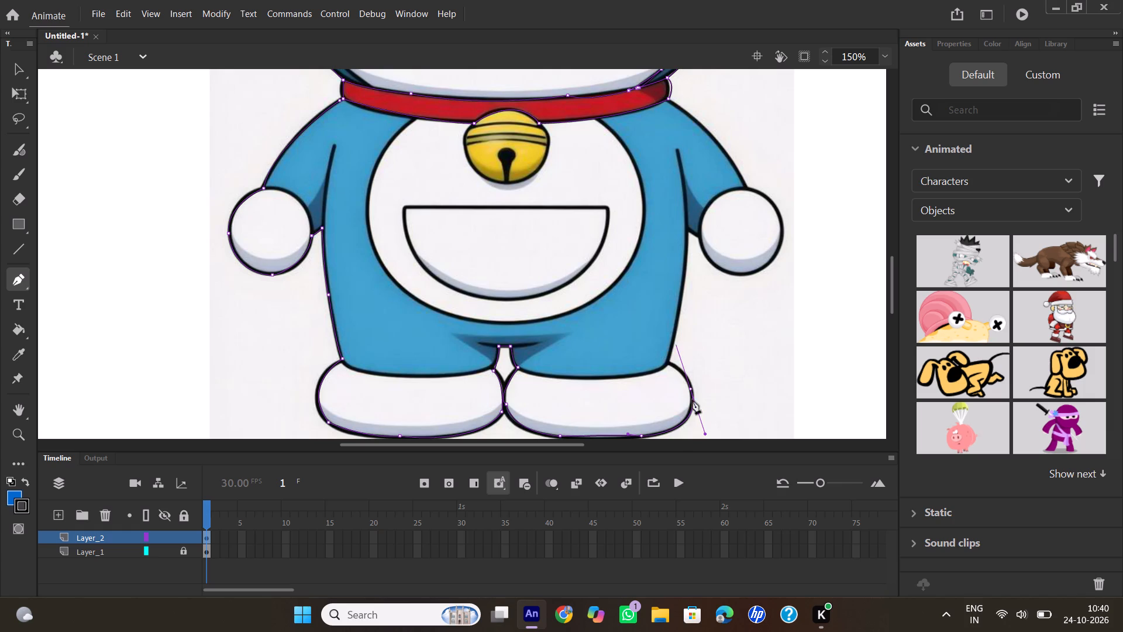
{"action": "left_click", "coordinate": [690, 387]}
{"action": "left_click_drag", "start_coordinate": [670, 363], "coordinate": [652, 352]}
{"action": "left_click_drag", "start_coordinate": [652, 352], "coordinate": [650, 349]}
{"action": "left_click", "coordinate": [671, 365]}
Continue the outline up the body's right side from the foot to the underside of the right arm.
{"action": "left_click_drag", "start_coordinate": [683, 288], "coordinate": [683, 271]}
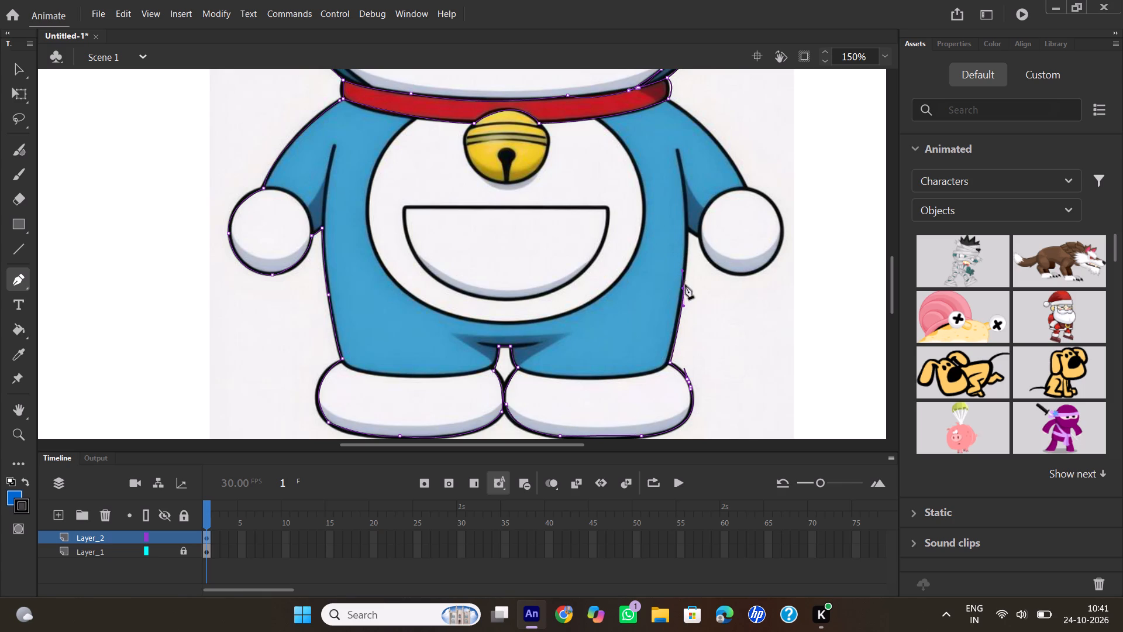
{"action": "left_click", "coordinate": [684, 289]}
{"action": "left_click_drag", "start_coordinate": [688, 230], "coordinate": [686, 214]}
{"action": "left_click_drag", "start_coordinate": [686, 214], "coordinate": [687, 213]}
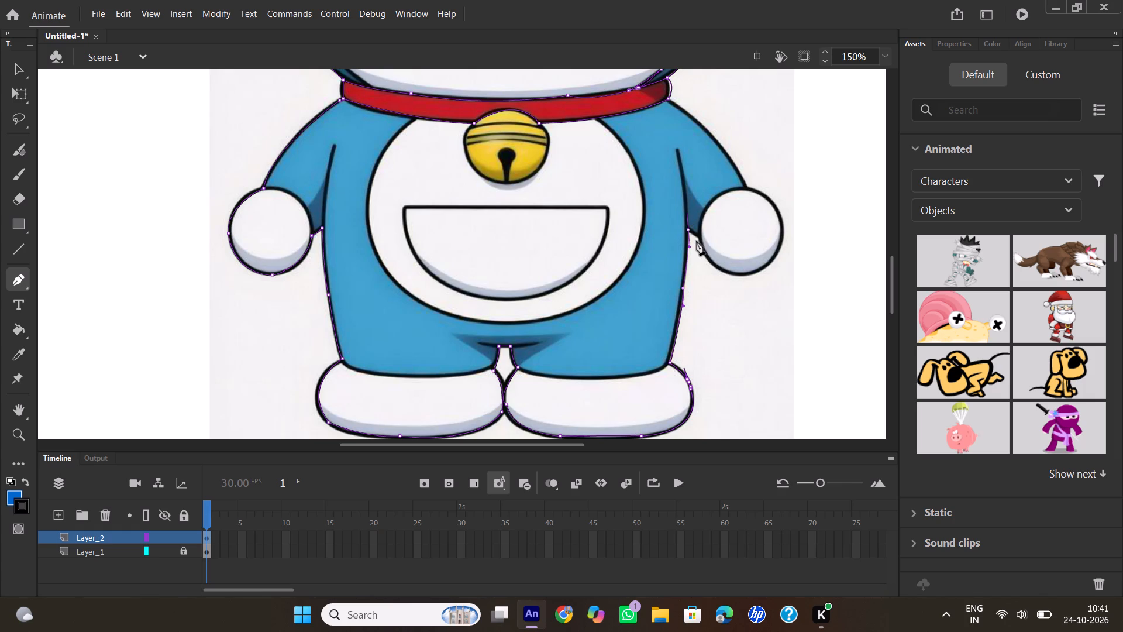
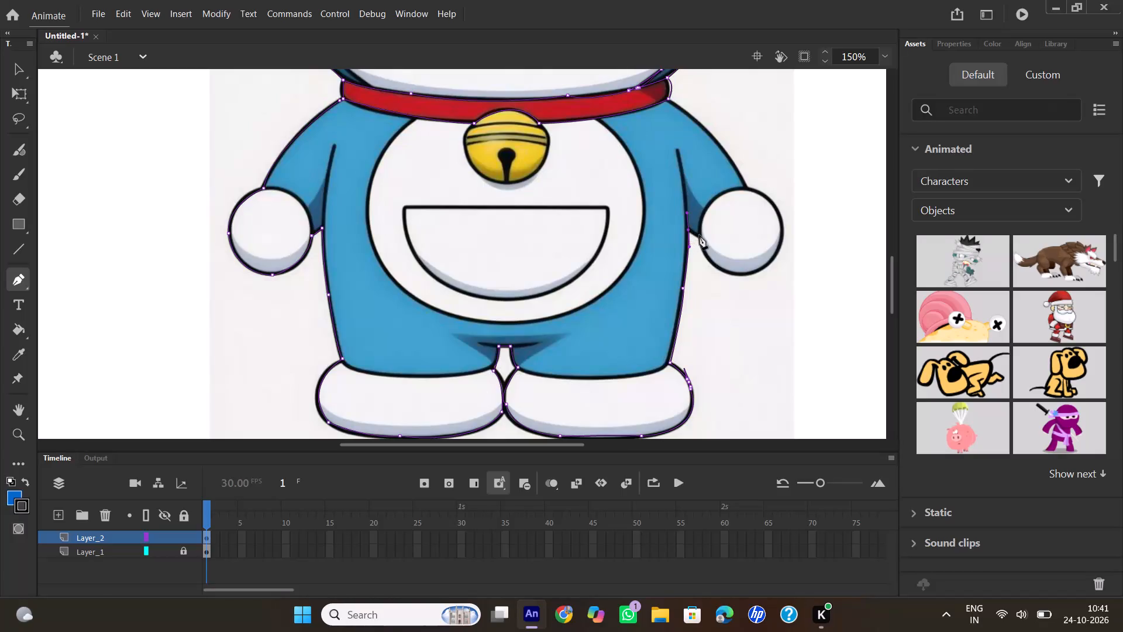
Continue the outline from the underside of the right arm around the right hand to the arm's outer edge.
{"action": "left_click", "coordinate": [700, 238]}
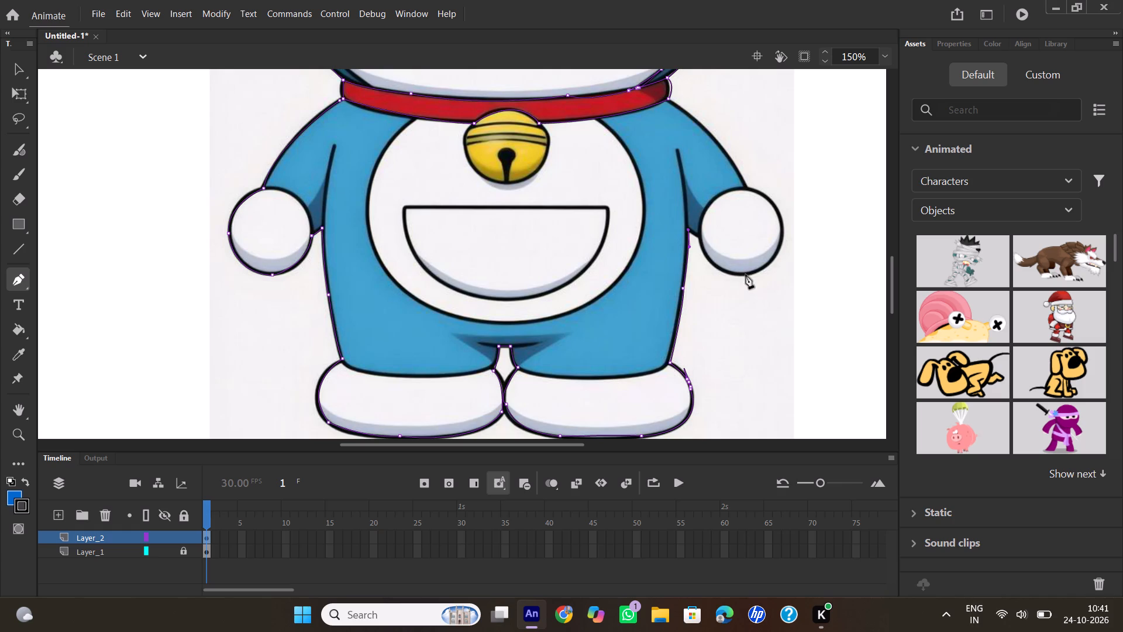
{"action": "left_click_drag", "start_coordinate": [731, 273], "coordinate": [747, 273]}
{"action": "left_click_drag", "start_coordinate": [747, 273], "coordinate": [751, 276]}
{"action": "left_click", "coordinate": [731, 274]}
{"action": "left_click_drag", "start_coordinate": [778, 252], "coordinate": [790, 225]}
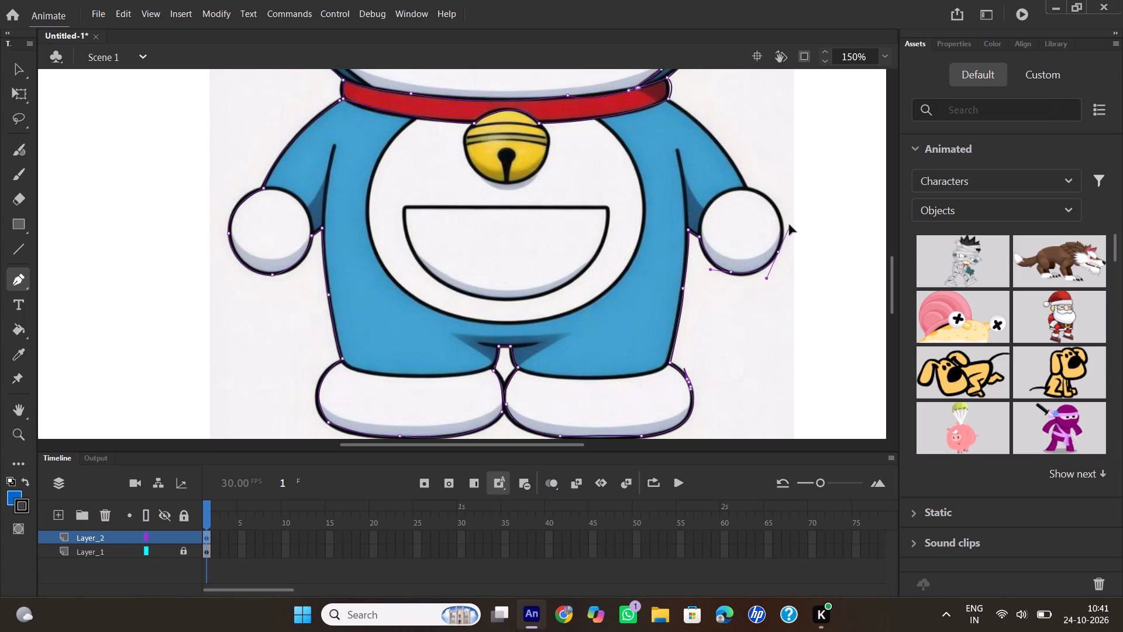
{"action": "left_click_drag", "start_coordinate": [790, 225], "coordinate": [791, 224]}
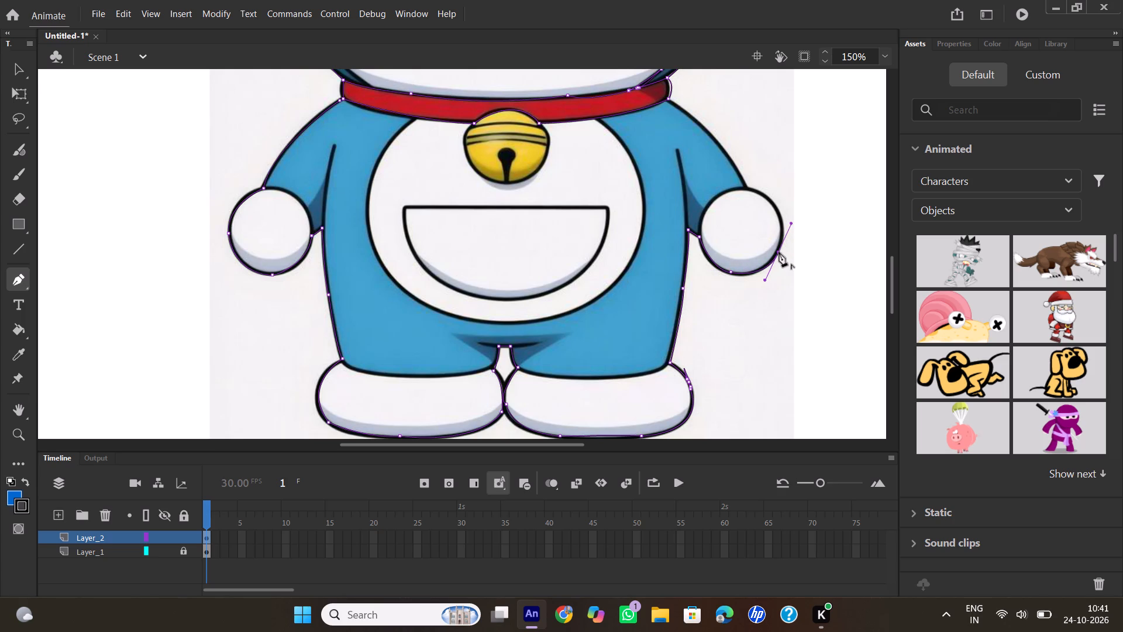
{"action": "left_click", "coordinate": [779, 252]}
{"action": "left_click_drag", "start_coordinate": [777, 207], "coordinate": [768, 201]}
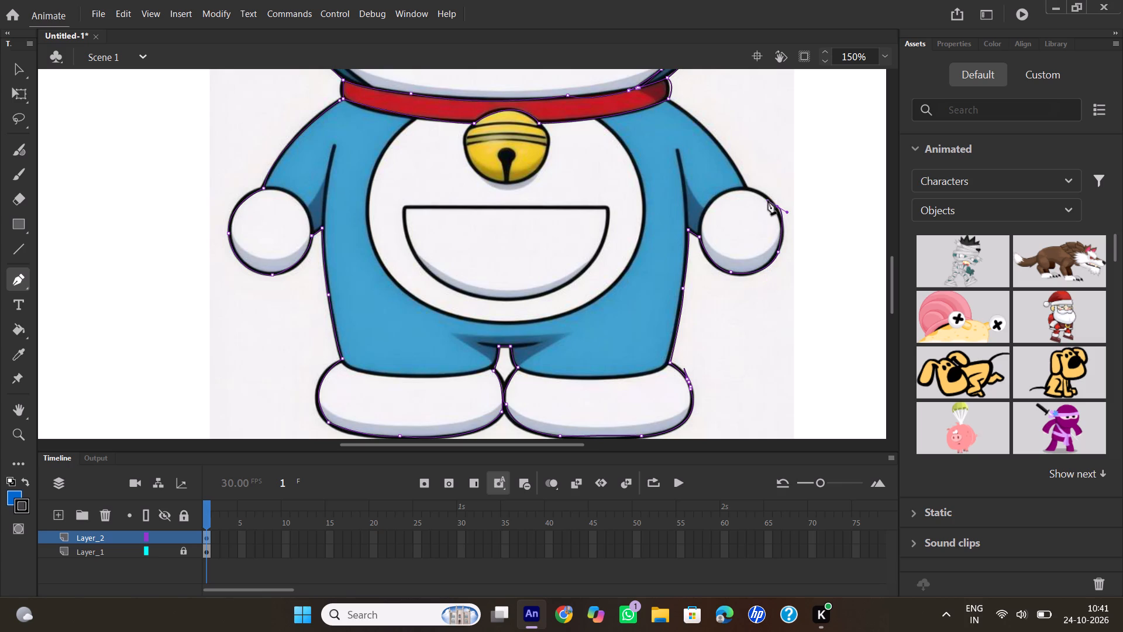
{"action": "left_click", "coordinate": [778, 206]}
{"action": "left_click_drag", "start_coordinate": [746, 187], "coordinate": [738, 193]}
{"action": "left_click_drag", "start_coordinate": [738, 193], "coordinate": [735, 181]}
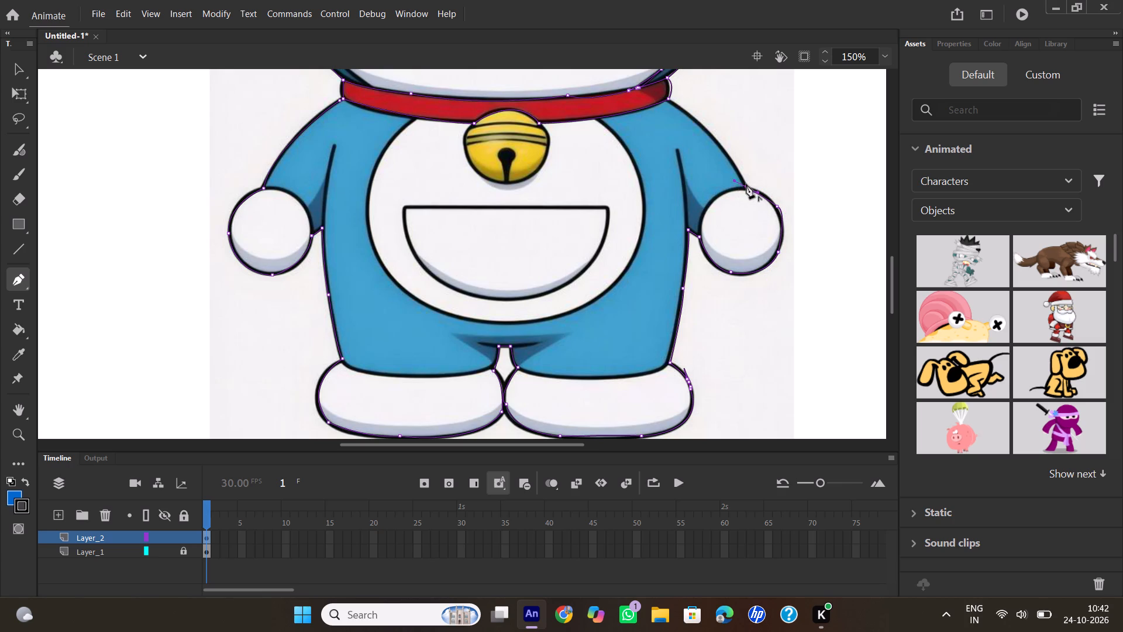
{"action": "left_click", "coordinate": [746, 184]}
Continue the outline up the right arm's outer edge to the collar and end the path there.
{"action": "left_click_drag", "start_coordinate": [669, 98], "coordinate": [652, 98]}
{"action": "left_click_drag", "start_coordinate": [652, 98], "coordinate": [652, 99]}
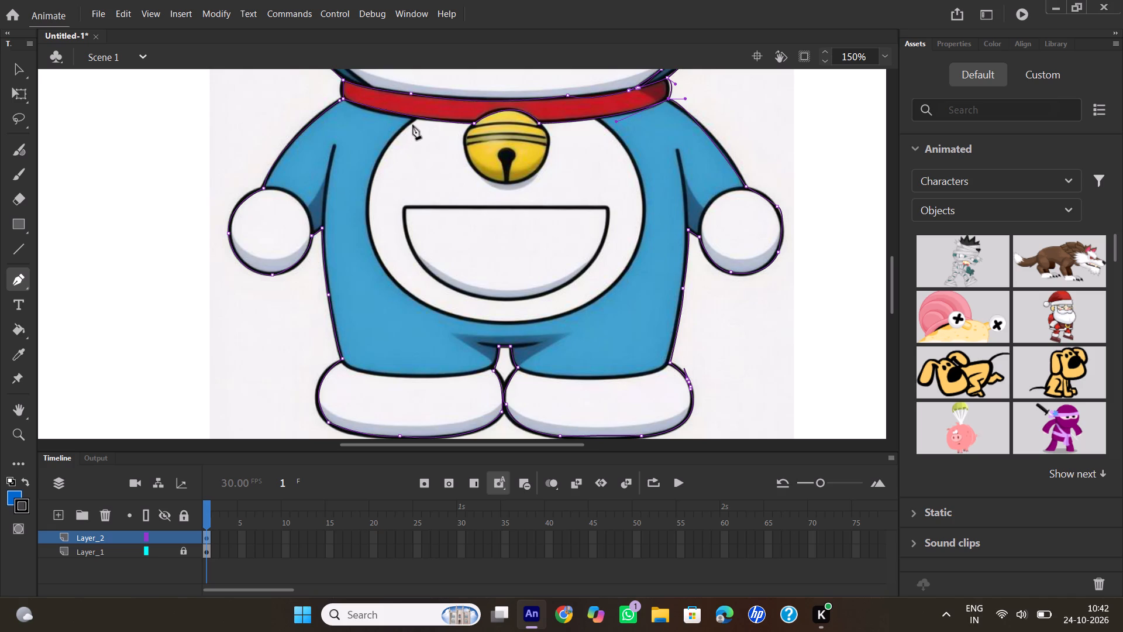
{"action": "left_click", "coordinate": [13, 69]}
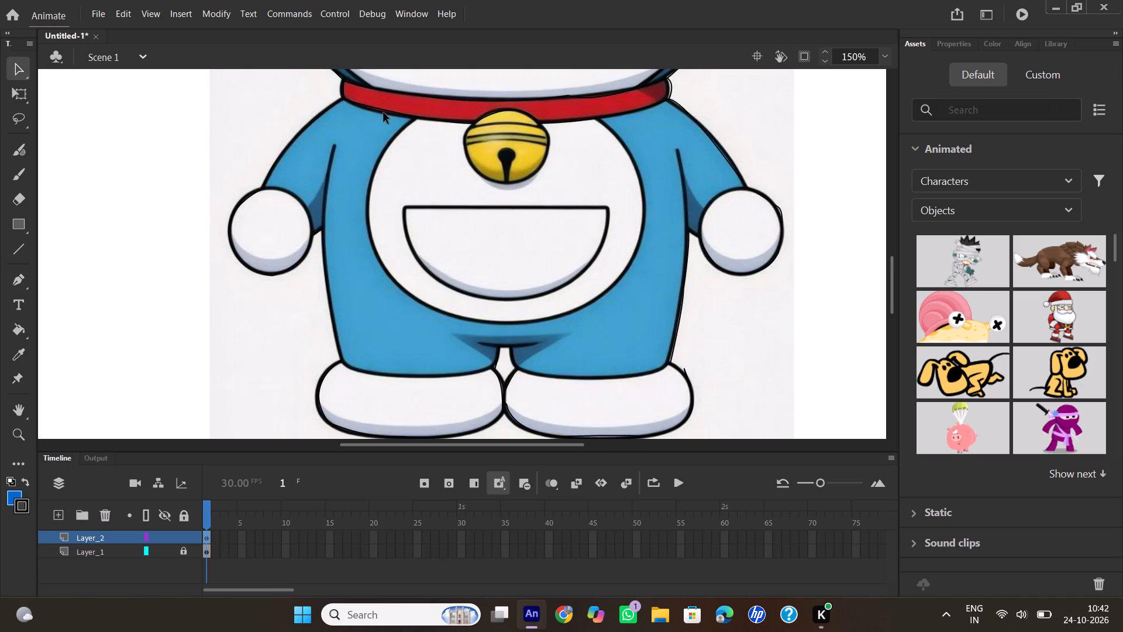
{"action": "left_click", "coordinate": [384, 112]}
{"action": "left_click", "coordinate": [25, 67]}
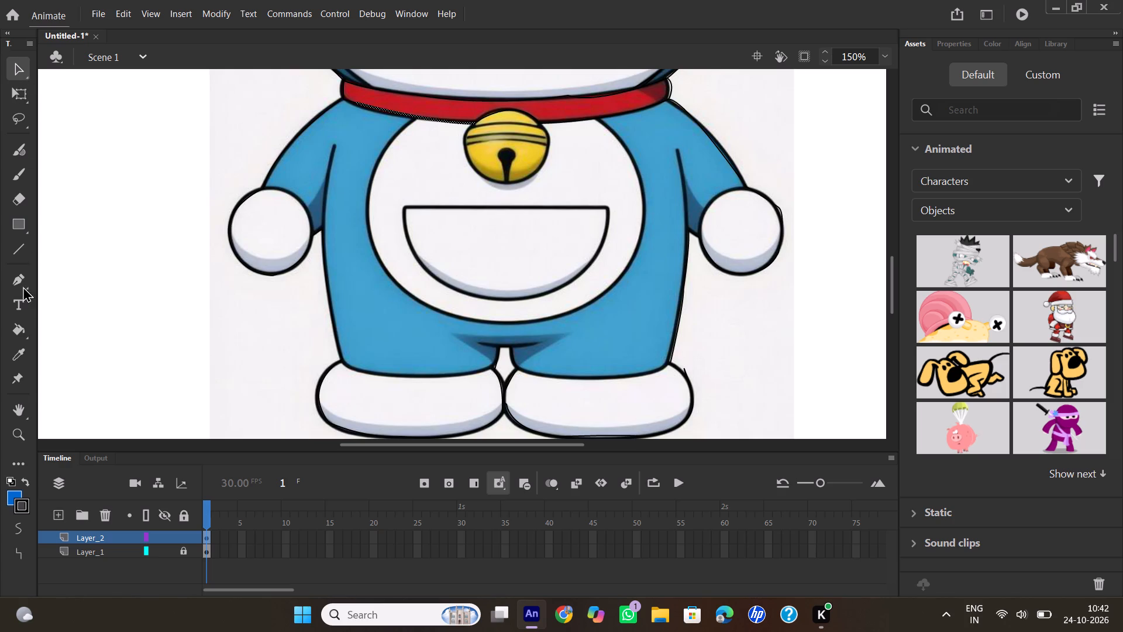
Draw the left hand's inner curve with the Pen tool, from the arm's outer edge to the hand's side nearest the body.
{"action": "left_click", "coordinate": [20, 280]}
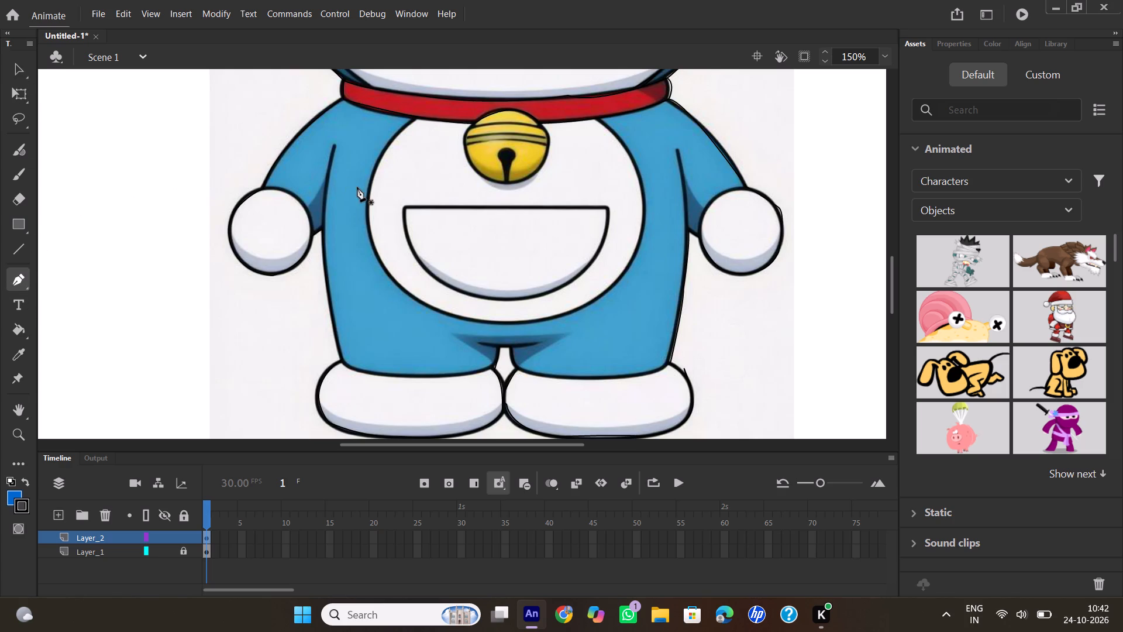
{"action": "left_click", "coordinate": [266, 189]}
{"action": "left_click_drag", "start_coordinate": [311, 235], "coordinate": [309, 279]}
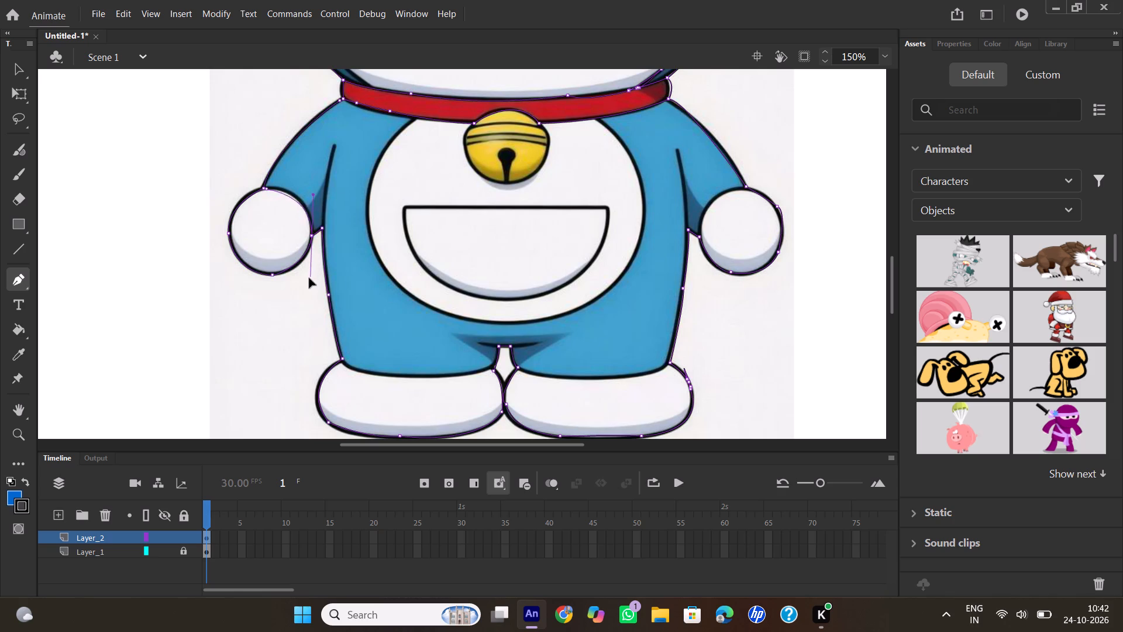
{"action": "left_click_drag", "start_coordinate": [309, 279], "coordinate": [309, 283]}
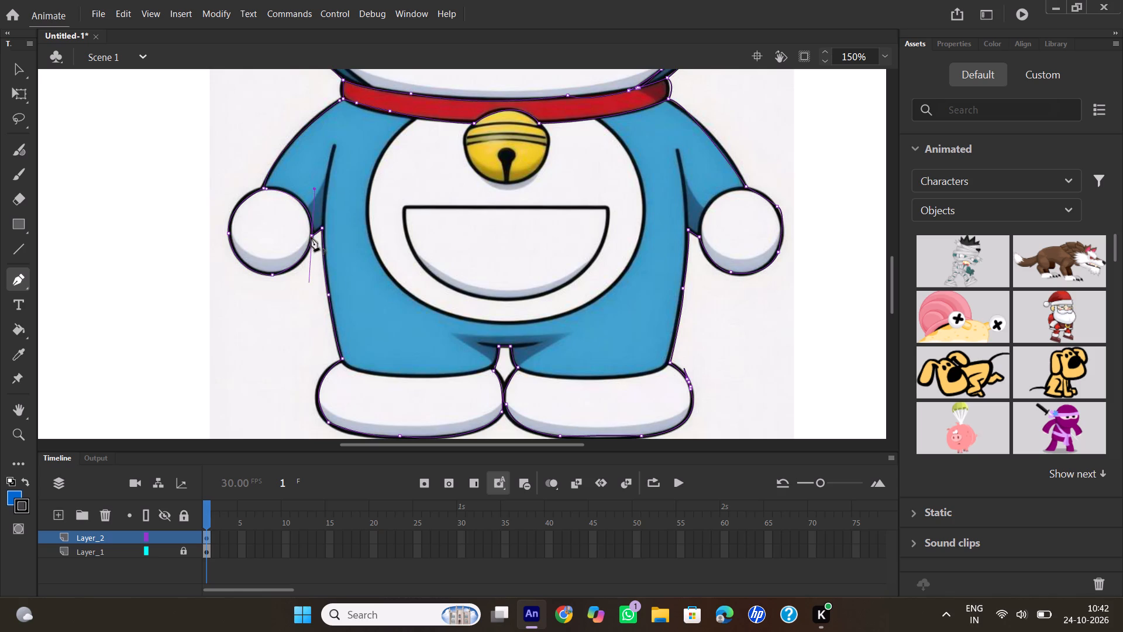
{"action": "double_click", "coordinate": [313, 235]}
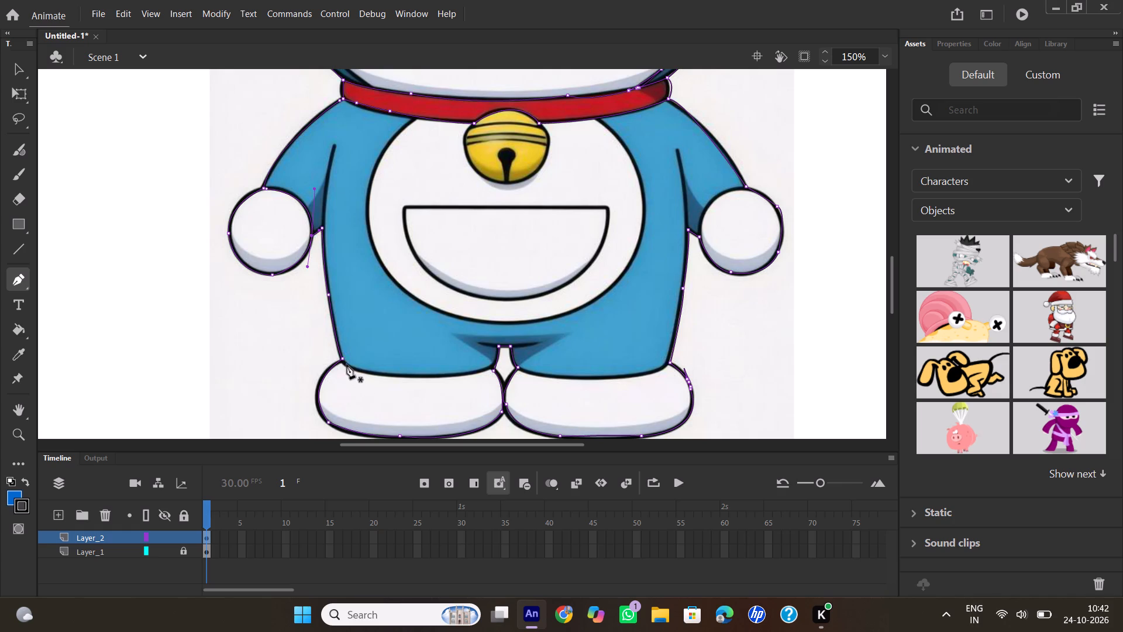
Draw the curved top edge of the left foot, from the body's outer side to the left leg's inner edge.
{"action": "left_click", "coordinate": [345, 364]}
{"action": "left_click_drag", "start_coordinate": [492, 366], "coordinate": [512, 350]}
{"action": "left_click_drag", "start_coordinate": [512, 350], "coordinate": [563, 348]}
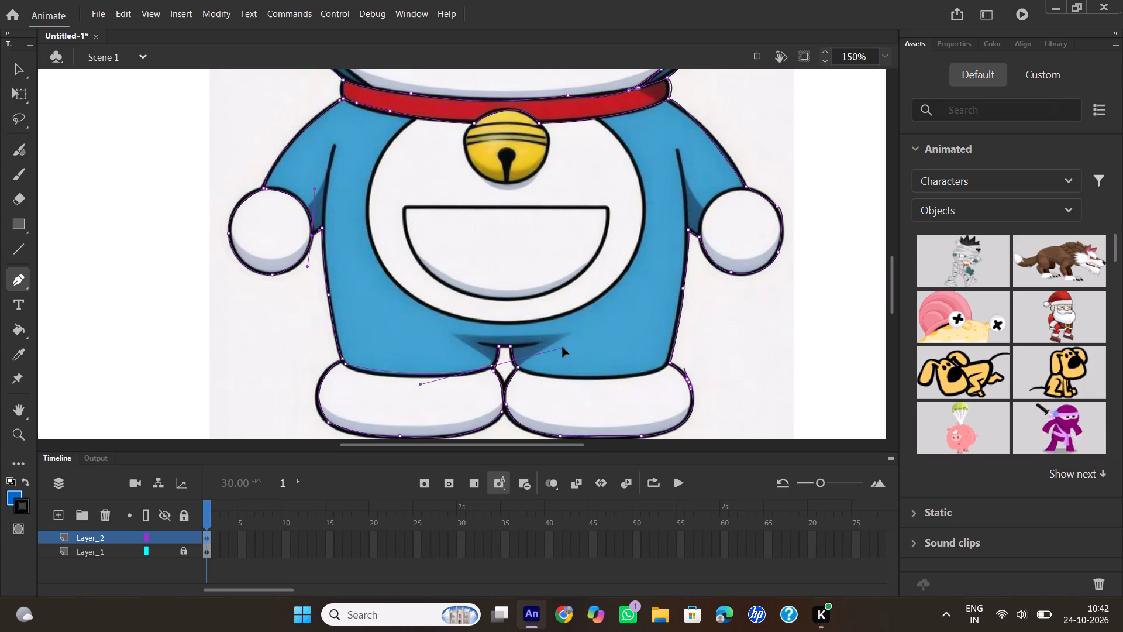
{"action": "left_click_drag", "start_coordinate": [563, 348], "coordinate": [564, 344]}
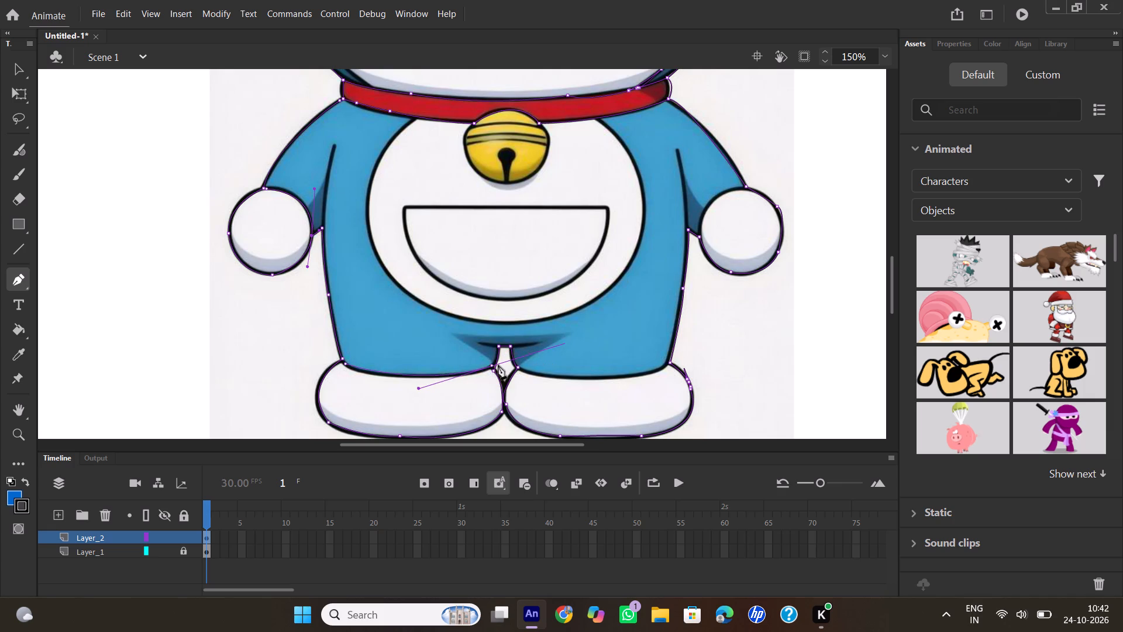
{"action": "double_click", "coordinate": [490, 366]}
Draw the curved top edge of the right foot, from the right leg's inner edge to the body's outer side.
{"action": "left_click", "coordinate": [519, 367]}
{"action": "left_click_drag", "start_coordinate": [670, 364], "coordinate": [688, 355]}
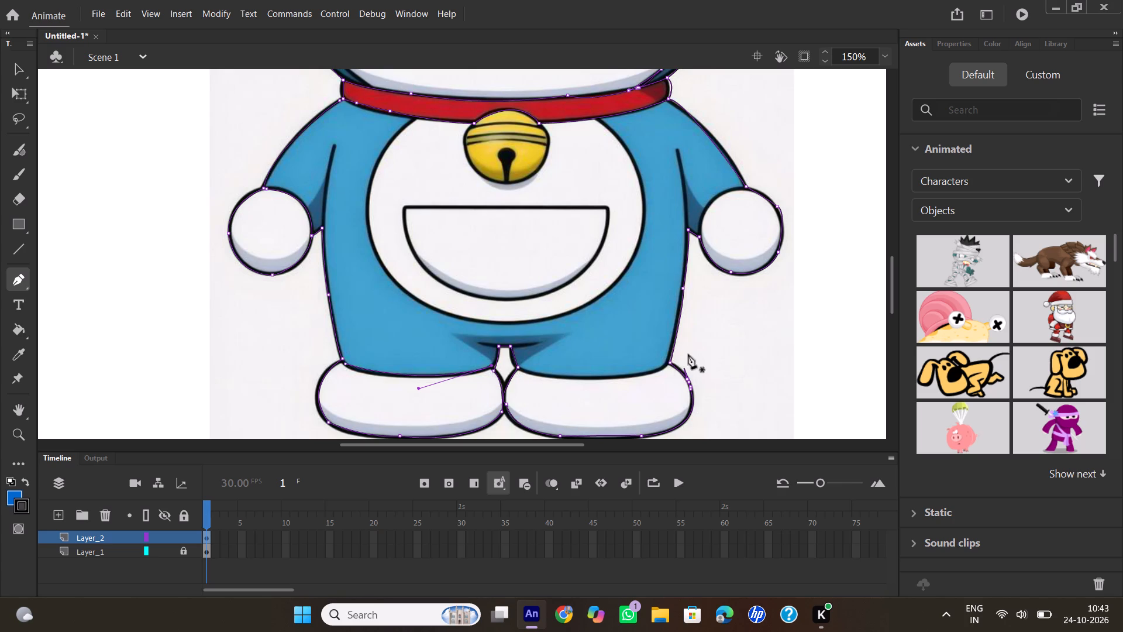
{"action": "left_click", "coordinate": [522, 370]}
{"action": "left_click_drag", "start_coordinate": [669, 363], "coordinate": [698, 346]}
{"action": "left_click_drag", "start_coordinate": [698, 346], "coordinate": [716, 337]}
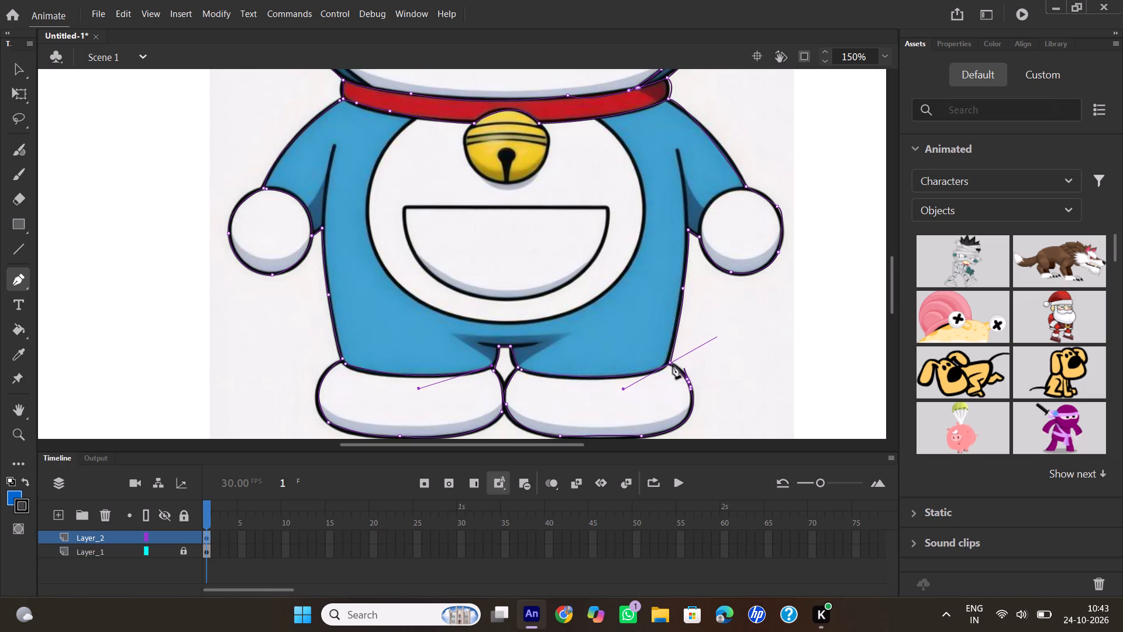
{"action": "double_click", "coordinate": [669, 363]}
Trace the bell's round outline with the Pen tool, from its upper left side around the bottom to its upper right side.
{"action": "left_click", "coordinate": [473, 126]}
{"action": "left_click_drag", "start_coordinate": [476, 166], "coordinate": [498, 186]}
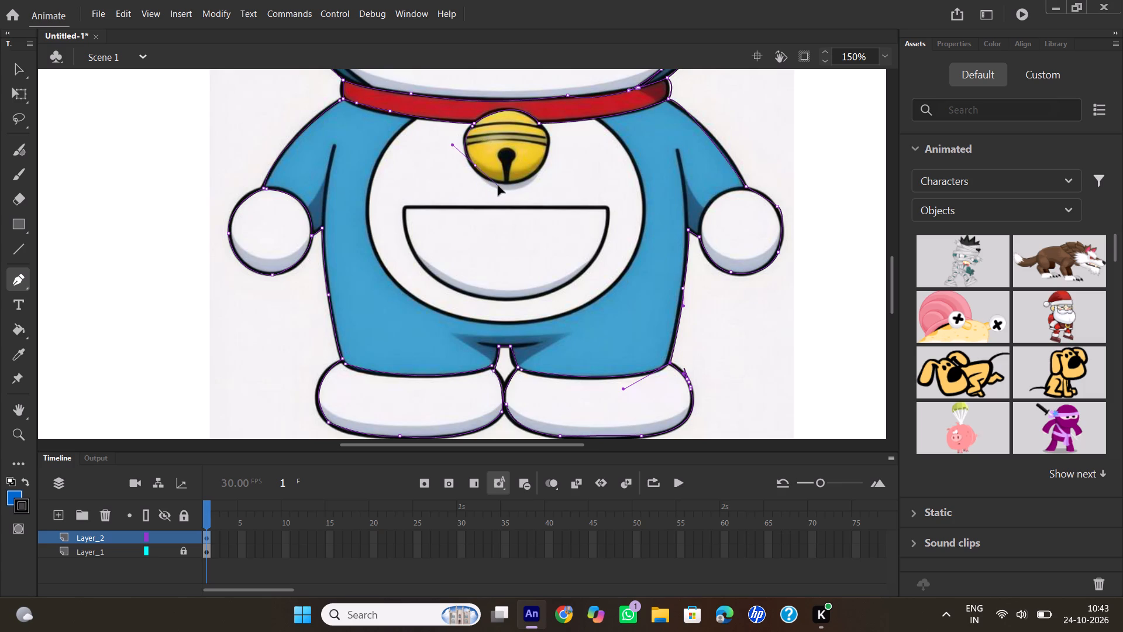
{"action": "left_click_drag", "start_coordinate": [498, 186], "coordinate": [501, 198]}
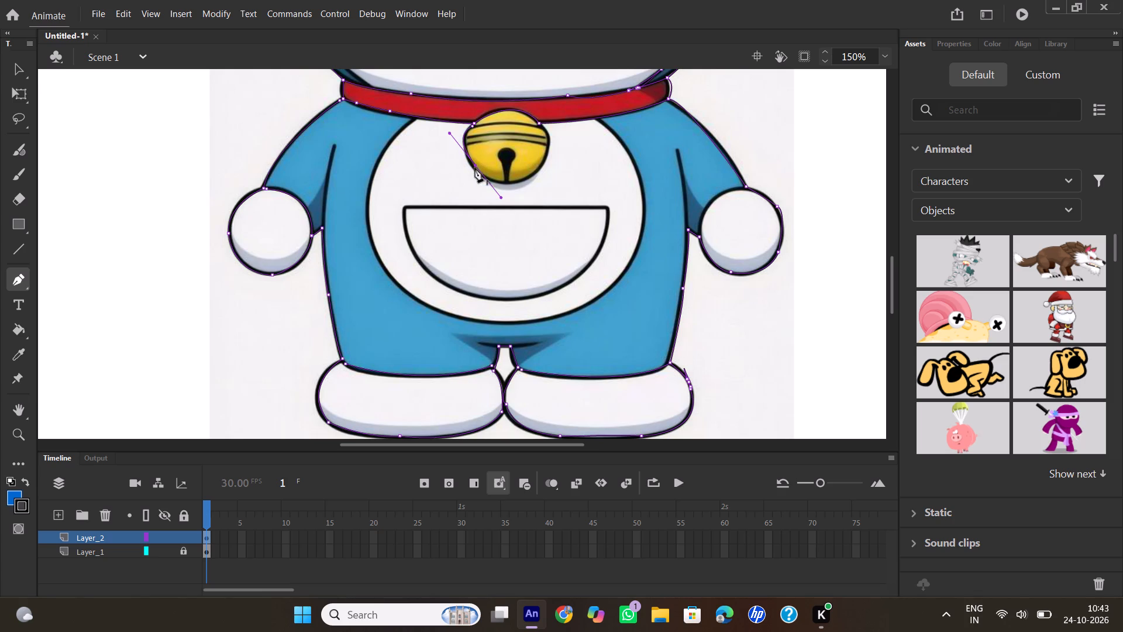
{"action": "left_click", "coordinate": [475, 168]}
{"action": "left_click_drag", "start_coordinate": [507, 183], "coordinate": [525, 183]}
{"action": "left_click_drag", "start_coordinate": [525, 183], "coordinate": [527, 184]}
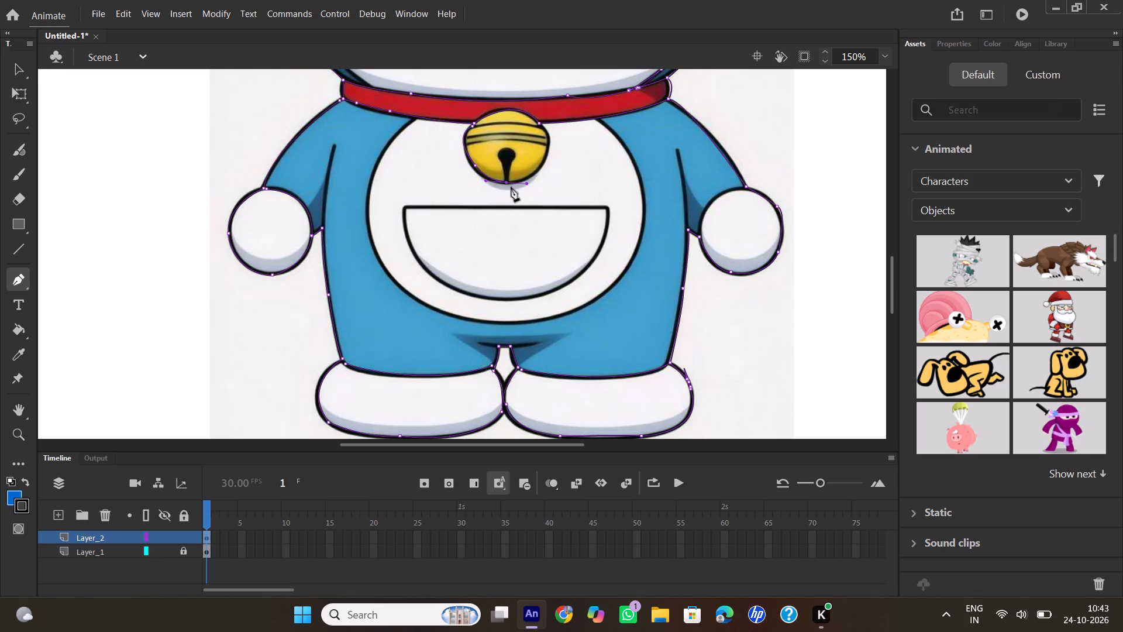
{"action": "left_click", "coordinate": [507, 183]}
{"action": "left_click_drag", "start_coordinate": [548, 143], "coordinate": [545, 137]}
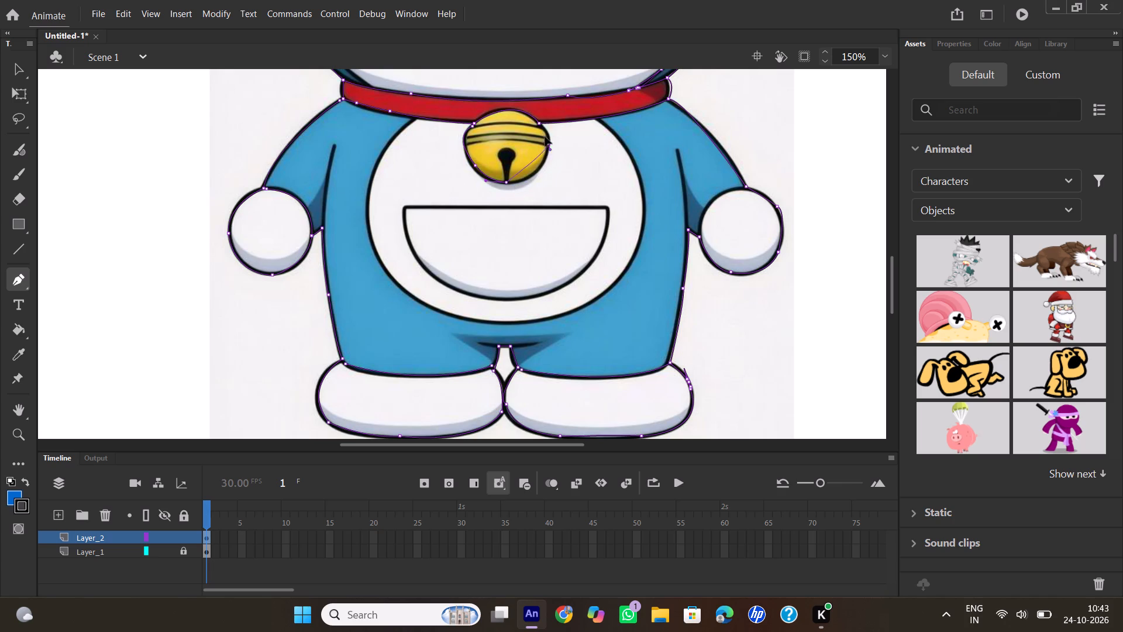
{"action": "left_click_drag", "start_coordinate": [545, 137], "coordinate": [548, 112]}
{"action": "left_click", "coordinate": [548, 145]}
{"action": "left_click_drag", "start_coordinate": [539, 124], "coordinate": [538, 122]}
{"action": "left_click_drag", "start_coordinate": [538, 122], "coordinate": [528, 116]}
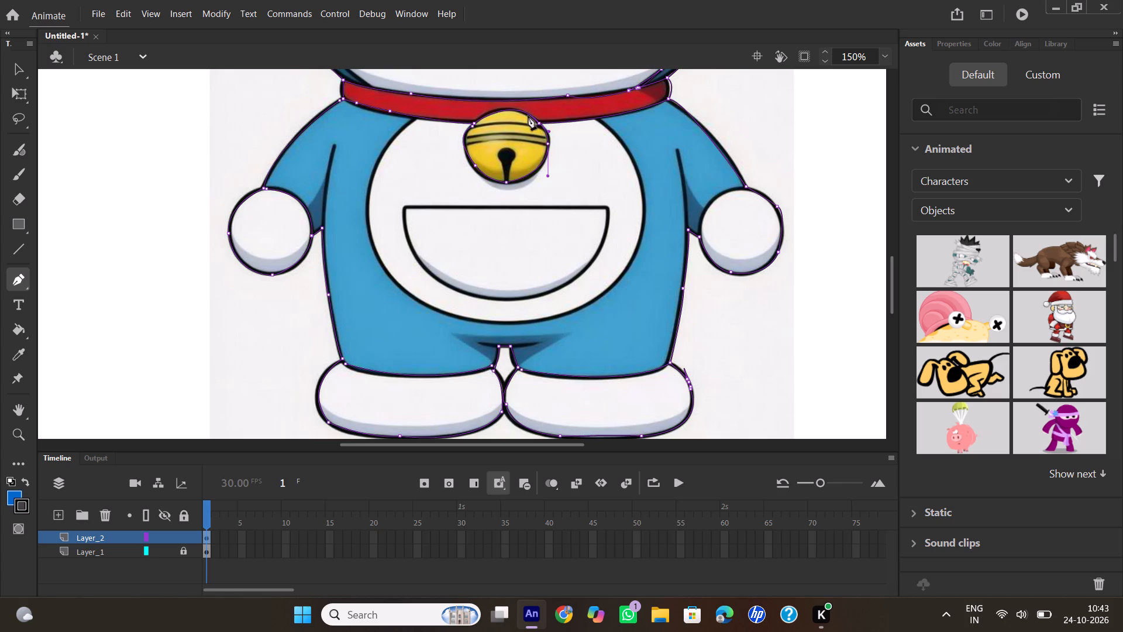
{"action": "double_click", "coordinate": [538, 123]}
Draw the uppermost curved line across the bell, from its left edge to its right edge.
{"action": "left_click", "coordinate": [474, 127]}
{"action": "left_click_drag", "start_coordinate": [540, 127], "coordinate": [546, 132]}
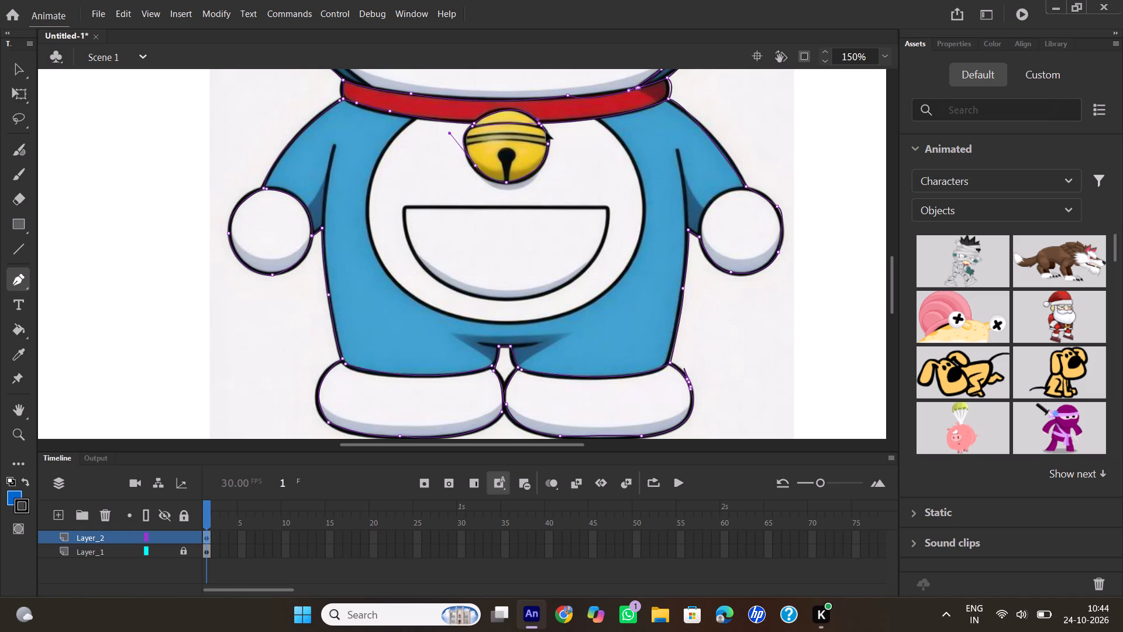
{"action": "left_click_drag", "start_coordinate": [546, 132], "coordinate": [570, 133]}
{"action": "double_click", "coordinate": [542, 125]}
Draw the second curved line across the bell, along the upper edge of its middle band.
{"action": "left_click", "coordinate": [466, 138]}
{"action": "left_click_drag", "start_coordinate": [549, 138], "coordinate": [561, 144]}
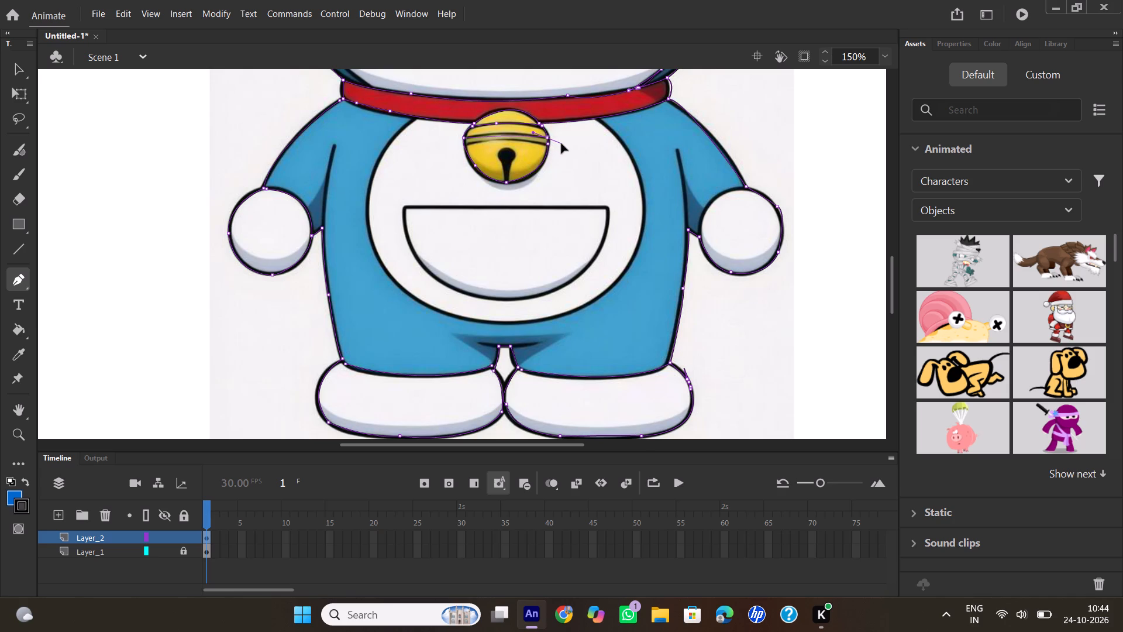
{"action": "left_click_drag", "start_coordinate": [561, 144], "coordinate": [564, 146]}
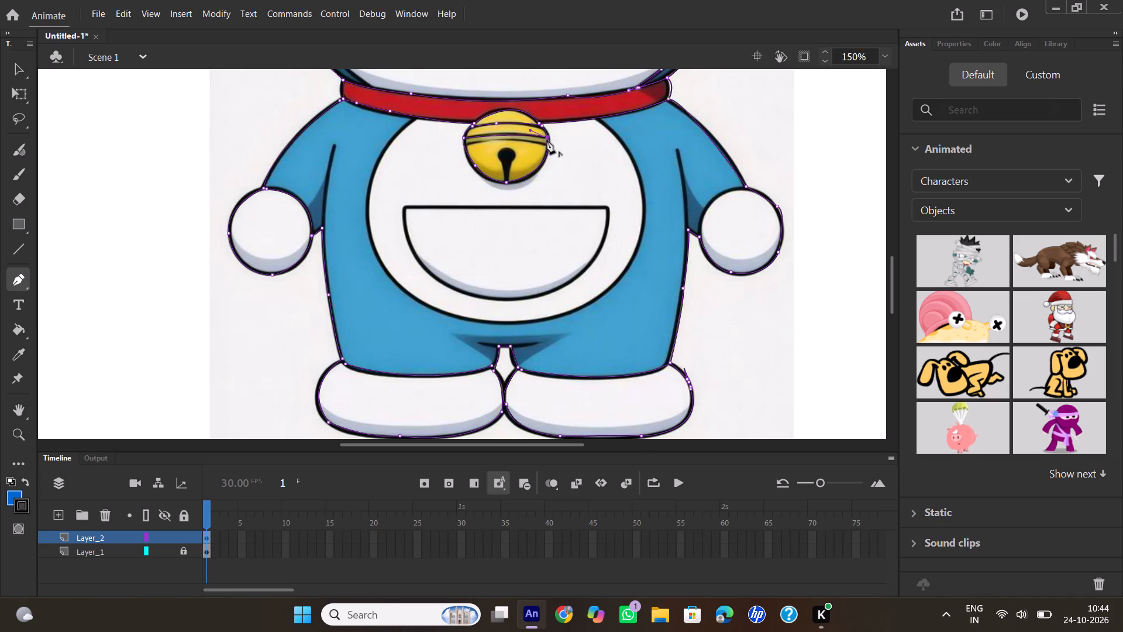
{"action": "double_click", "coordinate": [547, 140]}
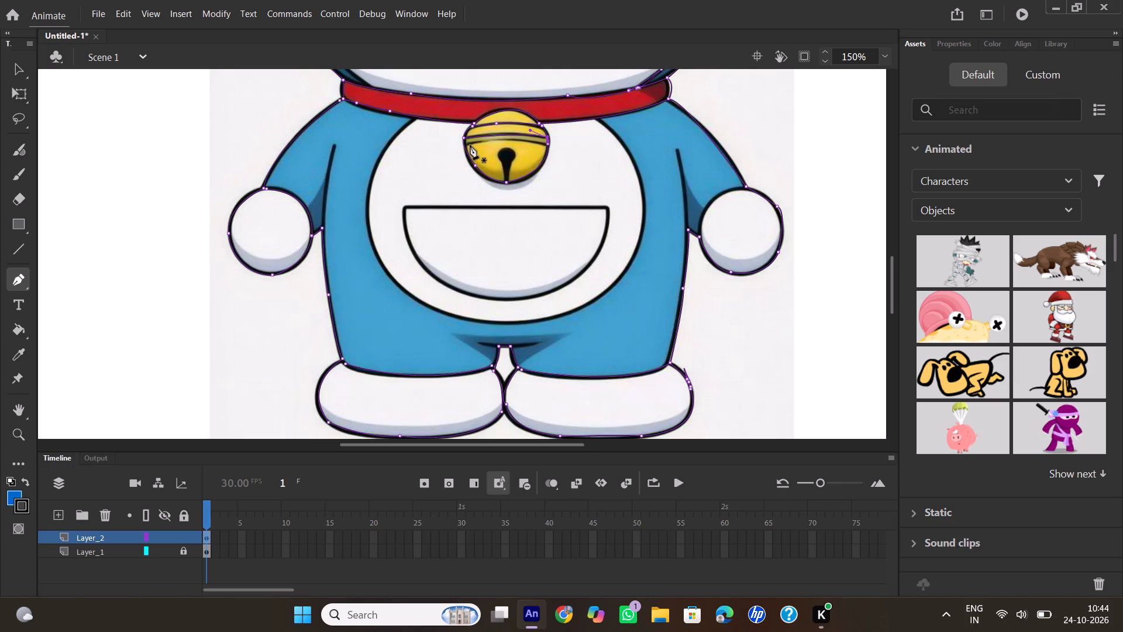
Draw the third curved line across the bell, along the lower edge of its middle band.
{"action": "left_click", "coordinate": [468, 146]}
{"action": "left_click_drag", "start_coordinate": [547, 146], "coordinate": [578, 160]}
{"action": "left_click_drag", "start_coordinate": [578, 160], "coordinate": [588, 162]}
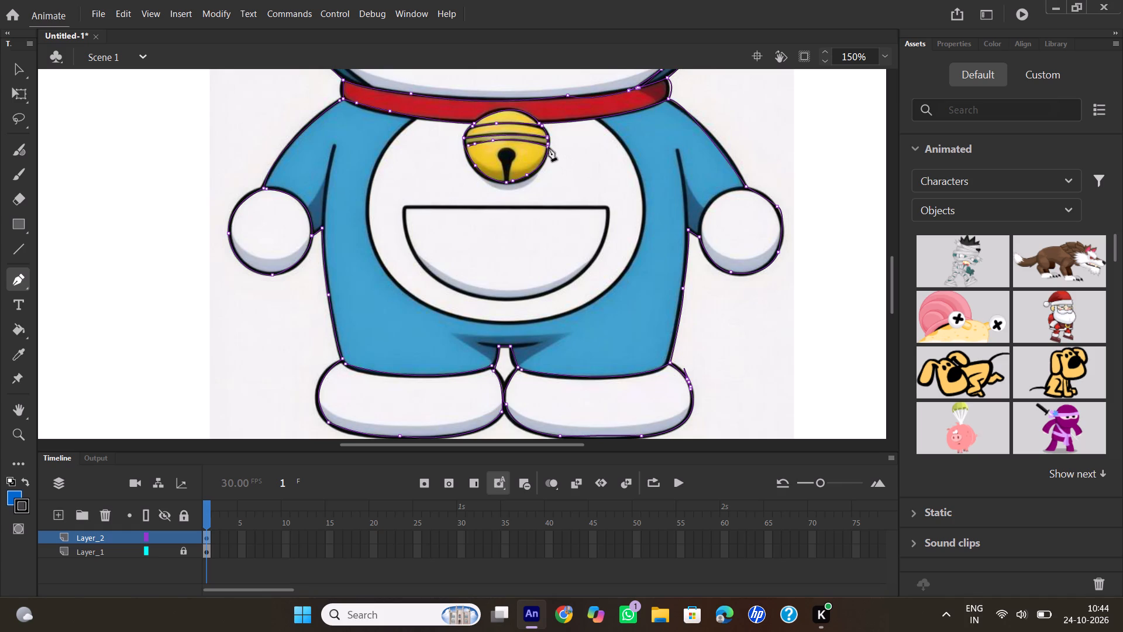
{"action": "double_click", "coordinate": [546, 145]}
Outline the bell's round black hole and continue down the right side of its slot to the bell's bottom edge.
{"action": "left_click", "coordinate": [502, 163]}
{"action": "left_click_drag", "start_coordinate": [507, 149], "coordinate": [515, 148]}
{"action": "left_click_drag", "start_coordinate": [515, 148], "coordinate": [522, 148]}
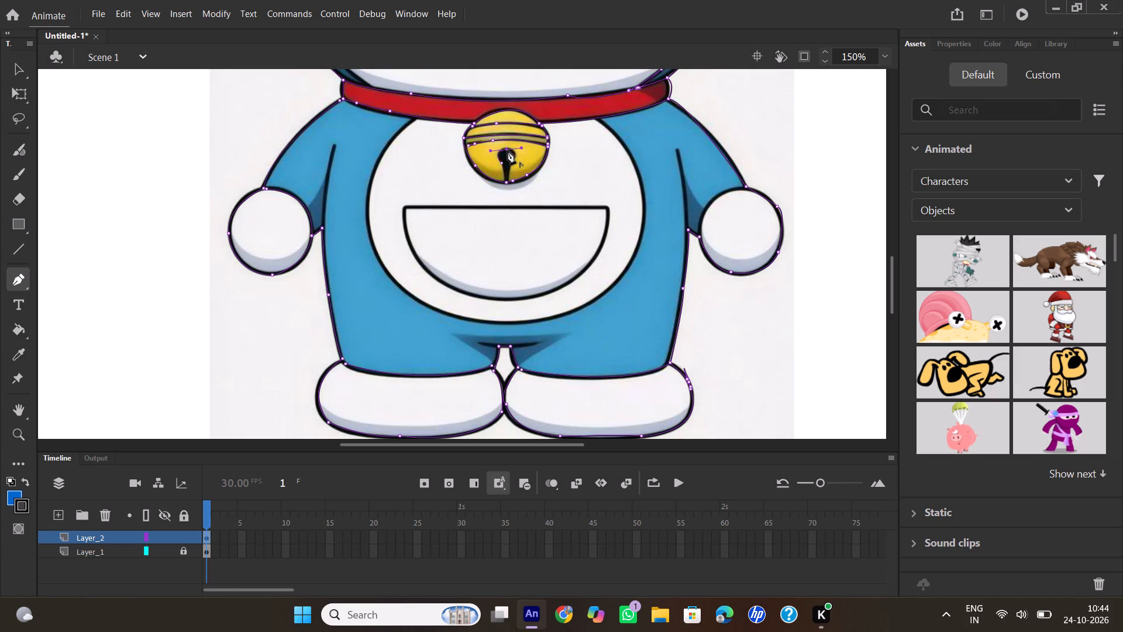
{"action": "left_click", "coordinate": [507, 150]}
{"action": "left_click_drag", "start_coordinate": [510, 162], "coordinate": [495, 171]}
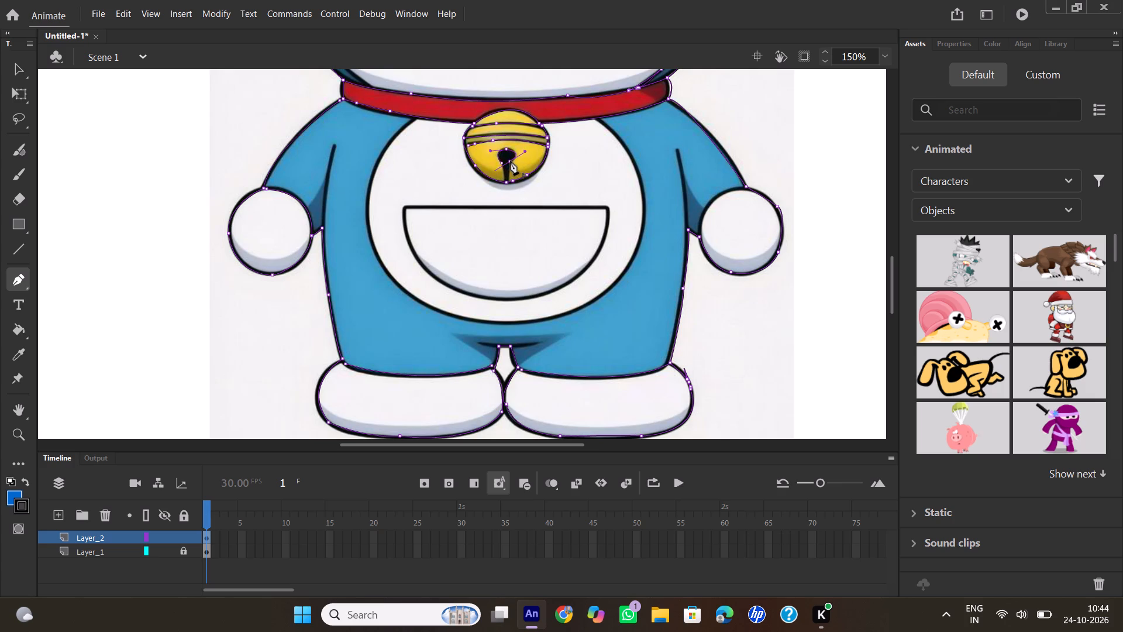
{"action": "left_click", "coordinate": [511, 161]}
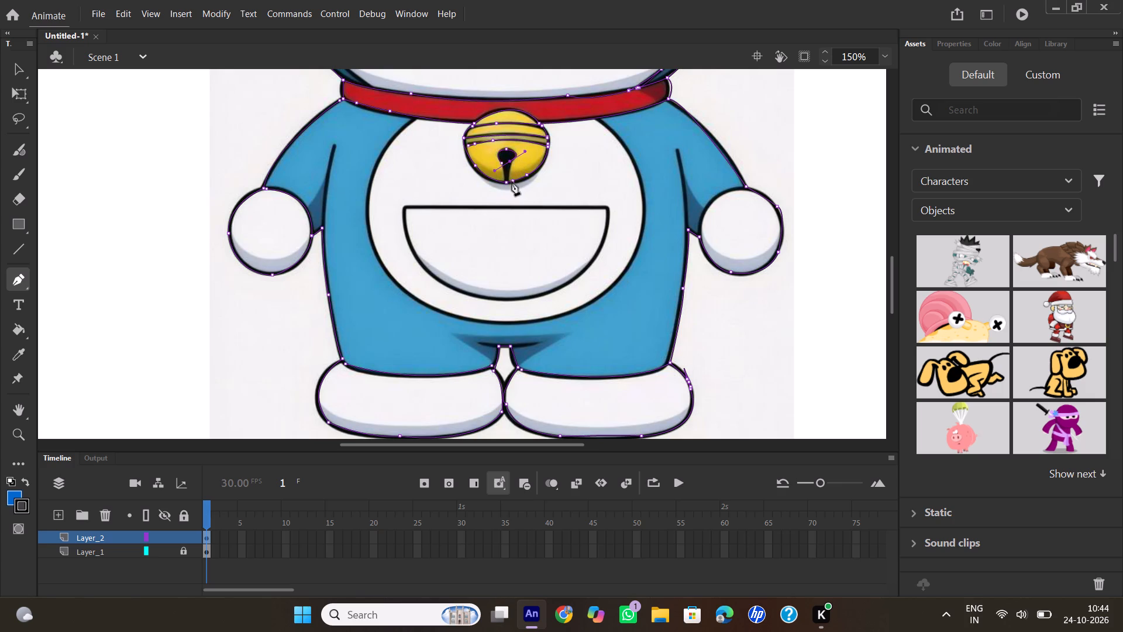
{"action": "left_click_drag", "start_coordinate": [512, 180], "coordinate": [519, 186]}
{"action": "left_click", "coordinate": [515, 181]}
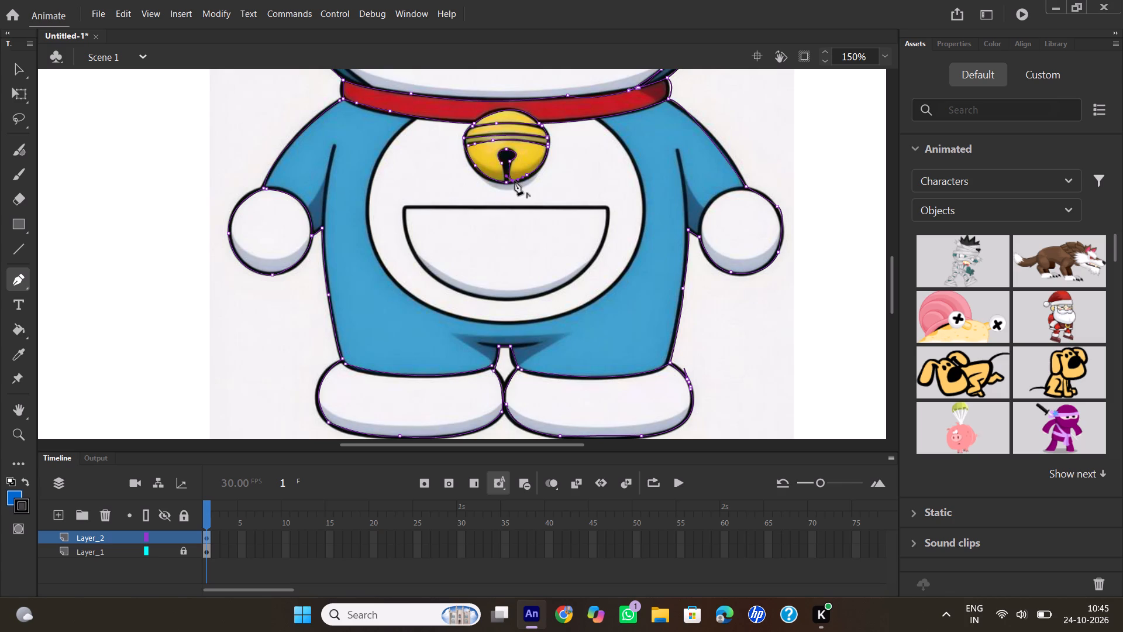
{"action": "double_click", "coordinate": [515, 181]}
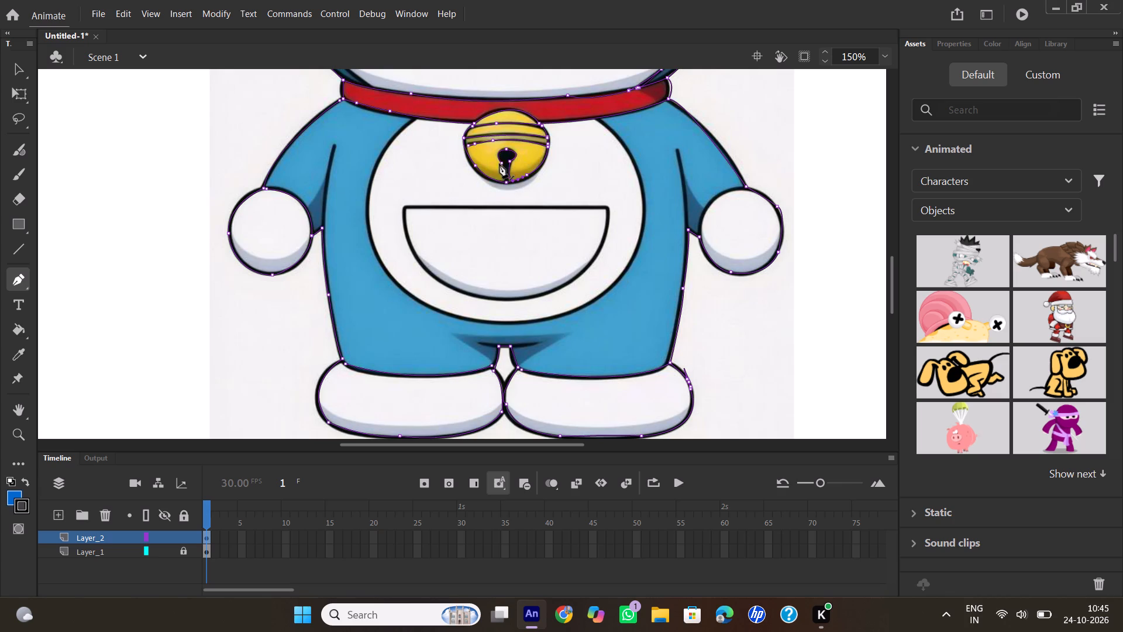
Draw the left side of the bell's slot, from the round hole down to the bell's bottom edge.
{"action": "left_click", "coordinate": [504, 163]}
{"action": "left_click_drag", "start_coordinate": [505, 178], "coordinate": [505, 193]}
{"action": "left_click_drag", "start_coordinate": [505, 193], "coordinate": [508, 193]}
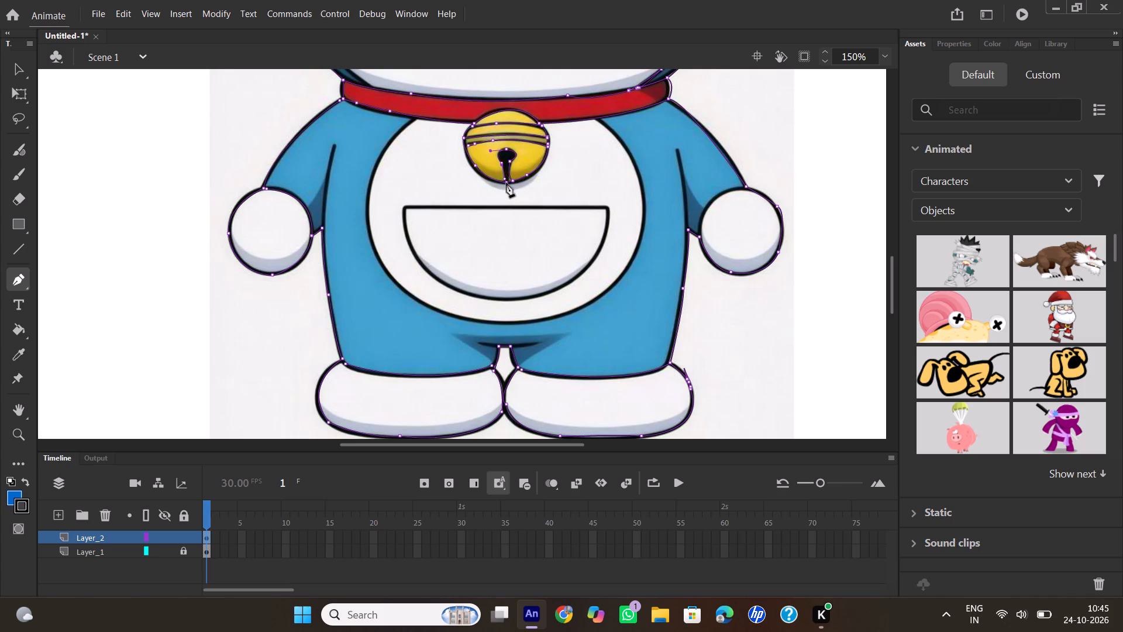
{"action": "double_click", "coordinate": [507, 183]}
{"action": "left_click", "coordinate": [505, 180]}
{"action": "left_click", "coordinate": [505, 180]}
Trace the left side of the white belly with the Pen tool, from the collar down to its lower-left curve.
{"action": "left_click", "coordinate": [414, 122]}
{"action": "left_click_drag", "start_coordinate": [376, 172], "coordinate": [376, 191]}
{"action": "left_click_drag", "start_coordinate": [376, 191], "coordinate": [376, 195]}
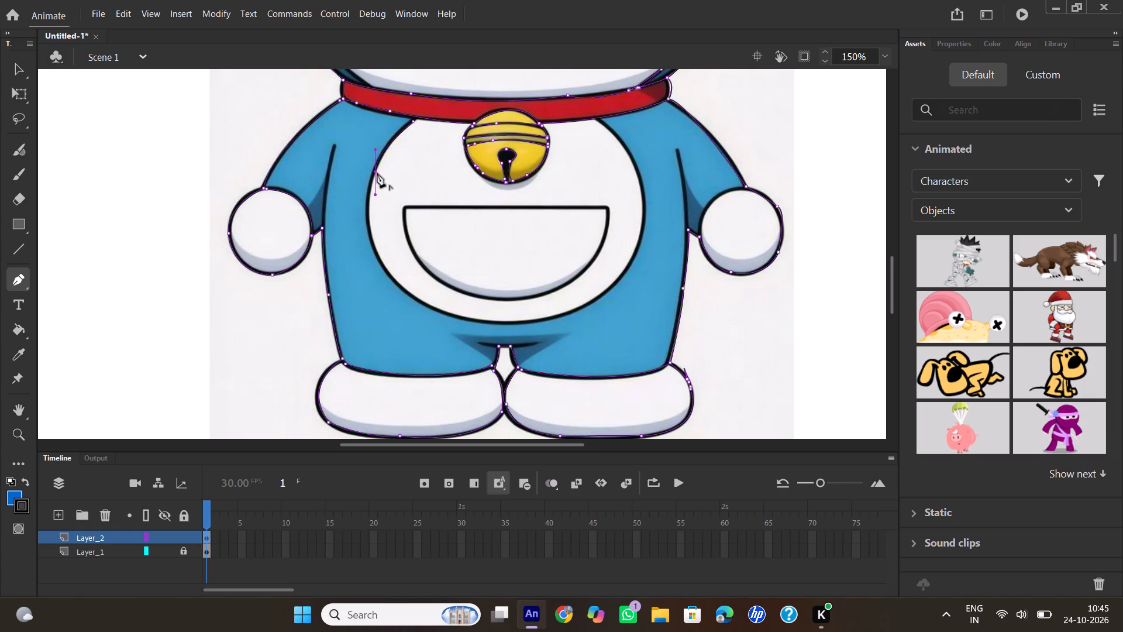
{"action": "left_click", "coordinate": [377, 173]}
{"action": "left_click_drag", "start_coordinate": [383, 269], "coordinate": [412, 334]}
{"action": "left_click_drag", "start_coordinate": [412, 334], "coordinate": [413, 335]}
{"action": "left_click", "coordinate": [384, 270]}
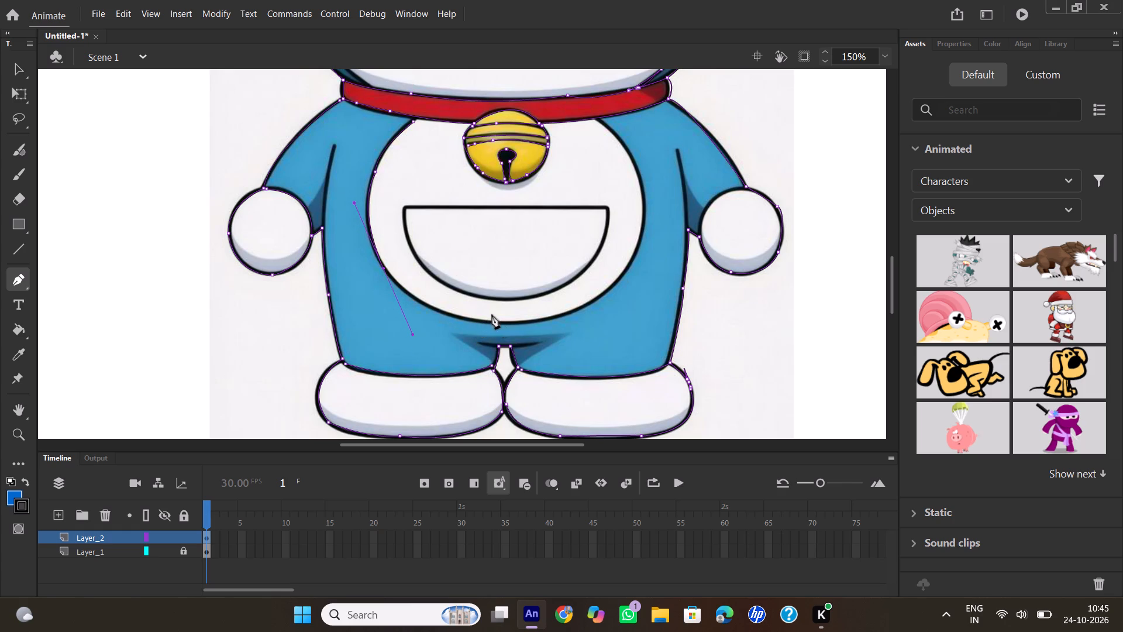
{"action": "left_click_drag", "start_coordinate": [447, 314], "coordinate": [460, 314]}
{"action": "left_click_drag", "start_coordinate": [460, 314], "coordinate": [470, 315]}
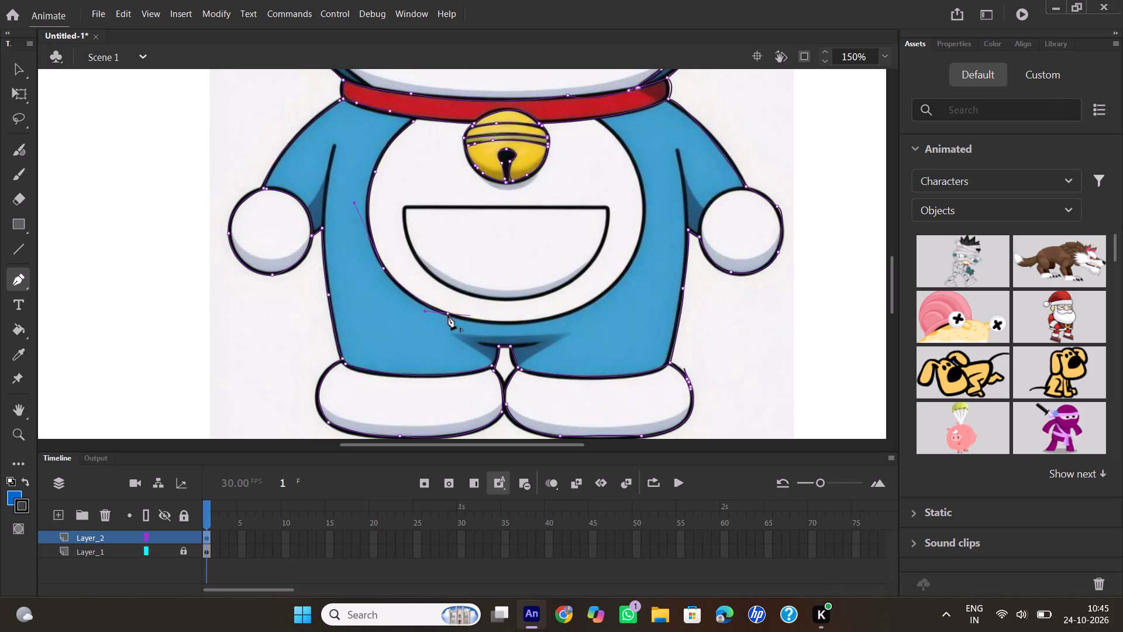
{"action": "left_click", "coordinate": [448, 315]}
Continue the belly outline along its bottom edge and up the right side, ending at the collar.
{"action": "left_click_drag", "start_coordinate": [566, 314], "coordinate": [576, 309]}
{"action": "left_click_drag", "start_coordinate": [576, 309], "coordinate": [612, 295]}
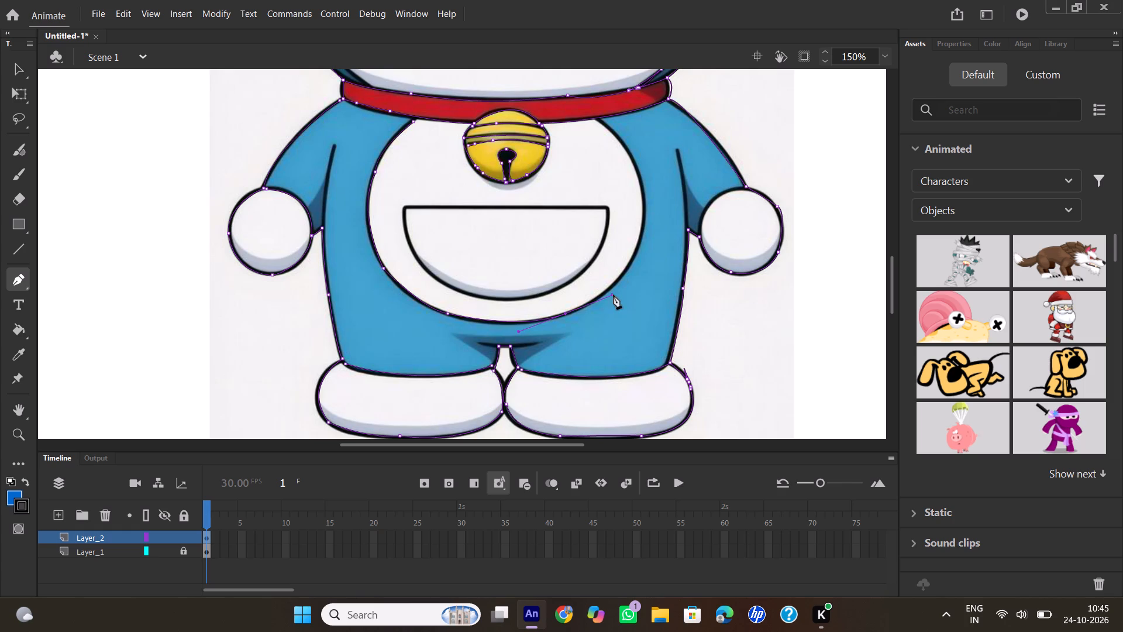
{"action": "left_click", "coordinate": [565, 313]}
{"action": "left_click_drag", "start_coordinate": [645, 215], "coordinate": [638, 180]}
{"action": "left_click_drag", "start_coordinate": [638, 180], "coordinate": [645, 147]}
{"action": "left_click", "coordinate": [645, 215]}
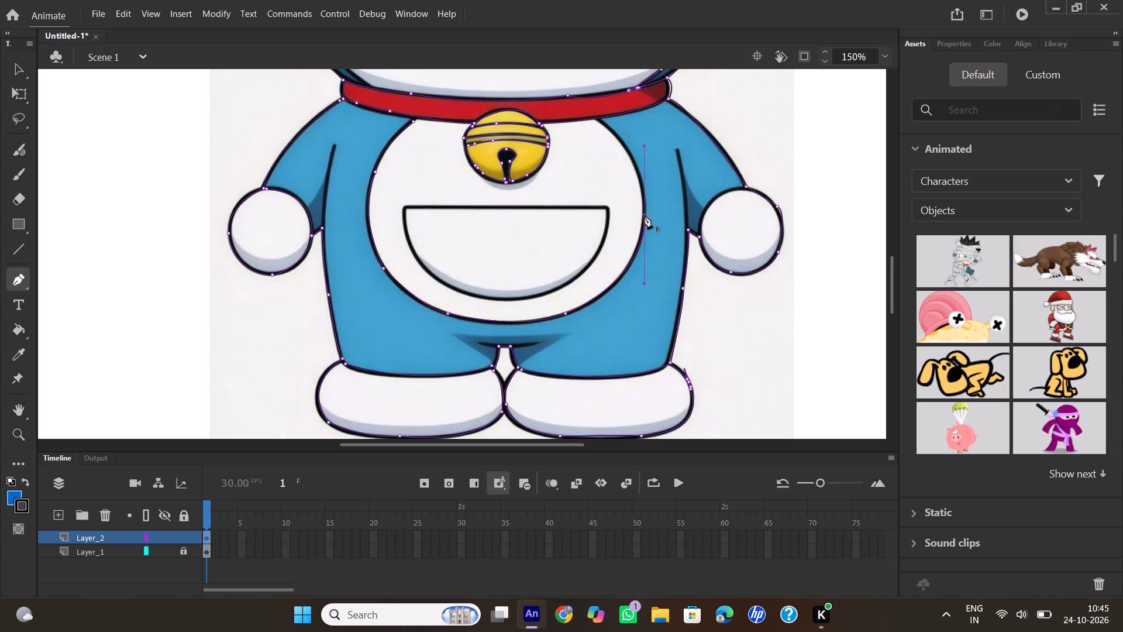
{"action": "left_click_drag", "start_coordinate": [597, 119], "coordinate": [559, 94]}
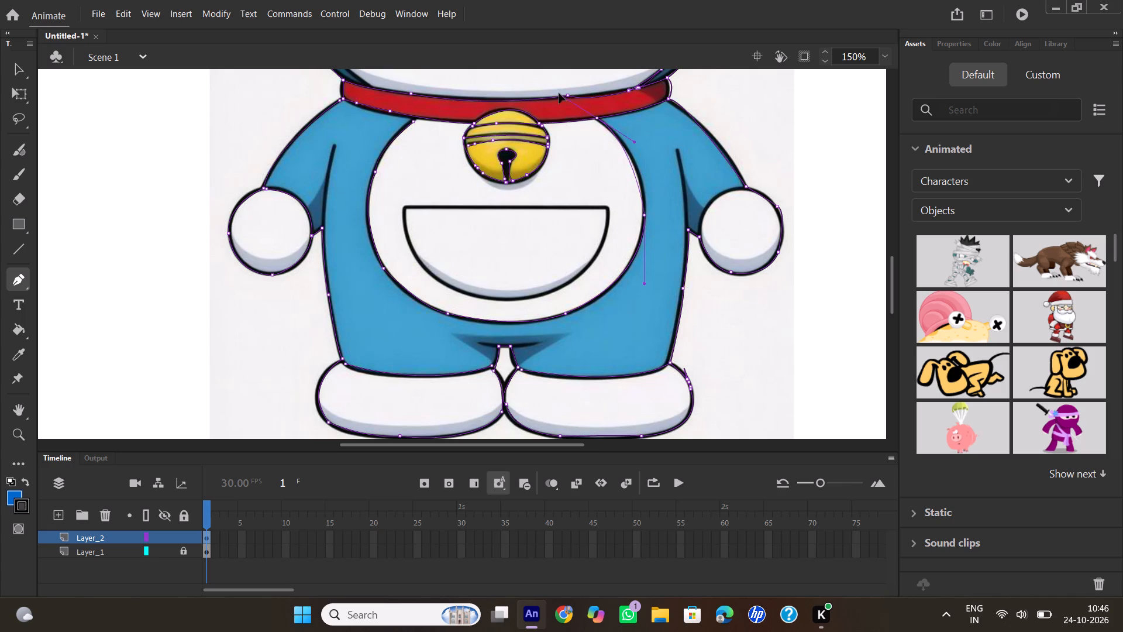
{"action": "left_click_drag", "start_coordinate": [559, 94], "coordinate": [545, 79]}
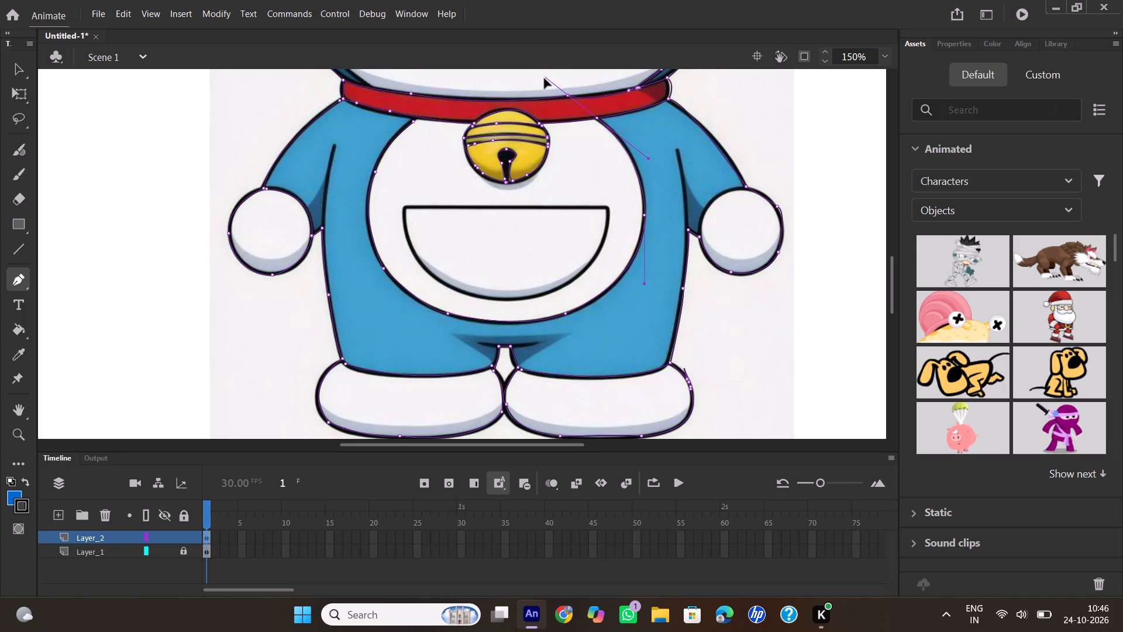
{"action": "left_click_drag", "start_coordinate": [545, 79], "coordinate": [544, 81]}
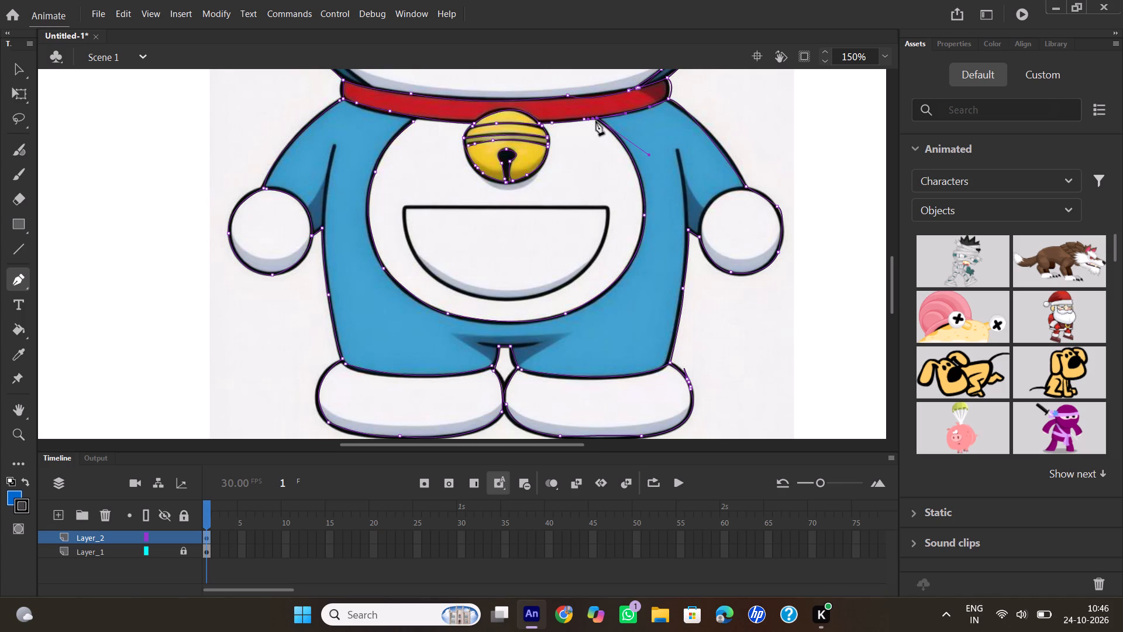
{"action": "double_click", "coordinate": [596, 118]}
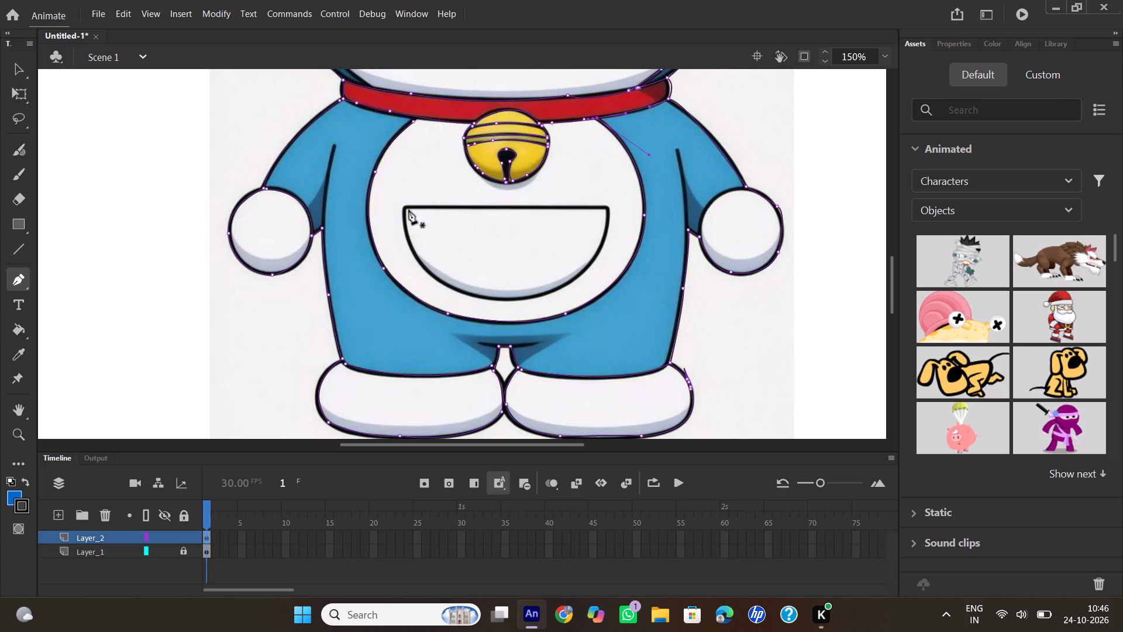
Outline the belly pocket with a straight top edge and curved bottom, closing the path at its top-left corner.
{"action": "left_click", "coordinate": [406, 208]}
{"action": "left_click", "coordinate": [607, 207]}
{"action": "left_click_drag", "start_coordinate": [588, 269], "coordinate": [581, 277]}
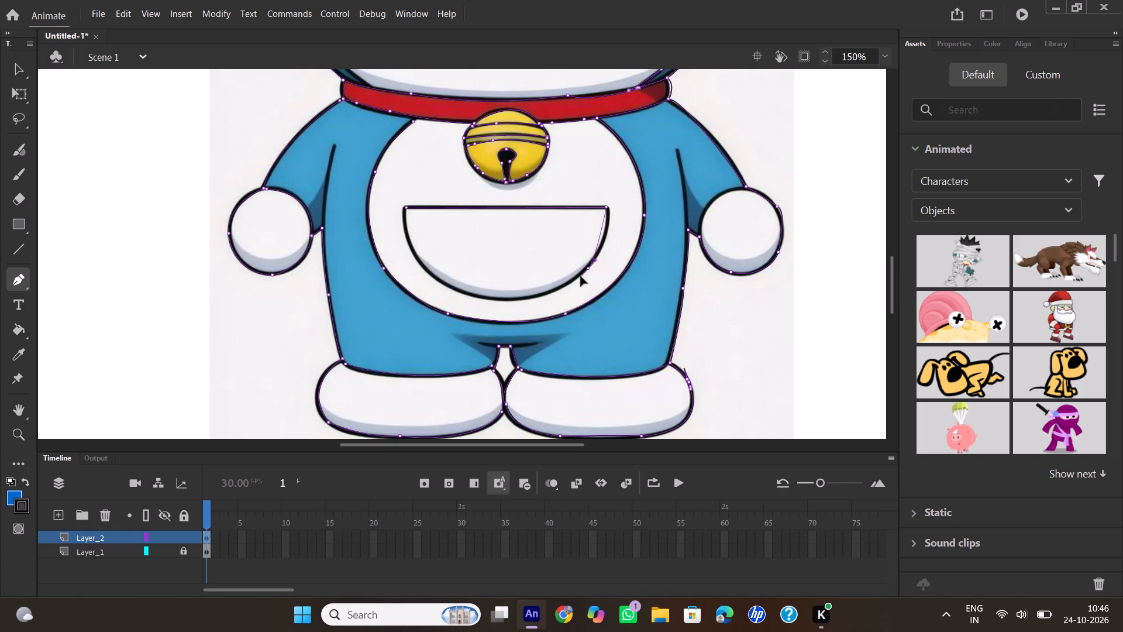
{"action": "left_click_drag", "start_coordinate": [581, 277], "coordinate": [567, 294]}
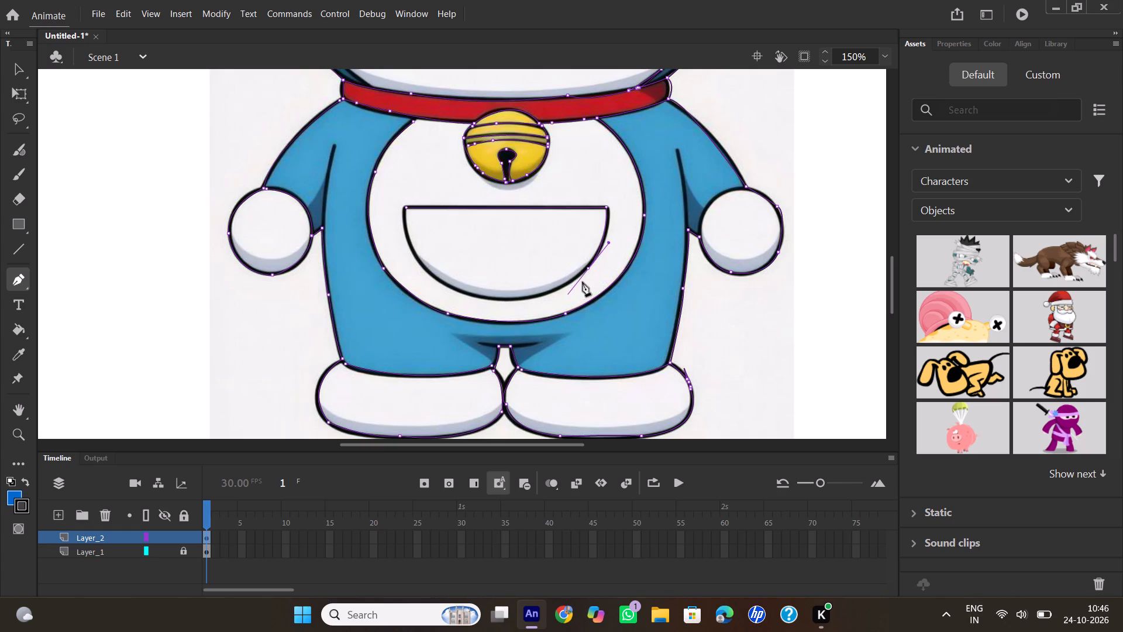
{"action": "left_click", "coordinate": [588, 270]}
{"action": "left_click_drag", "start_coordinate": [512, 298], "coordinate": [463, 303]}
{"action": "left_click_drag", "start_coordinate": [463, 303], "coordinate": [461, 300]}
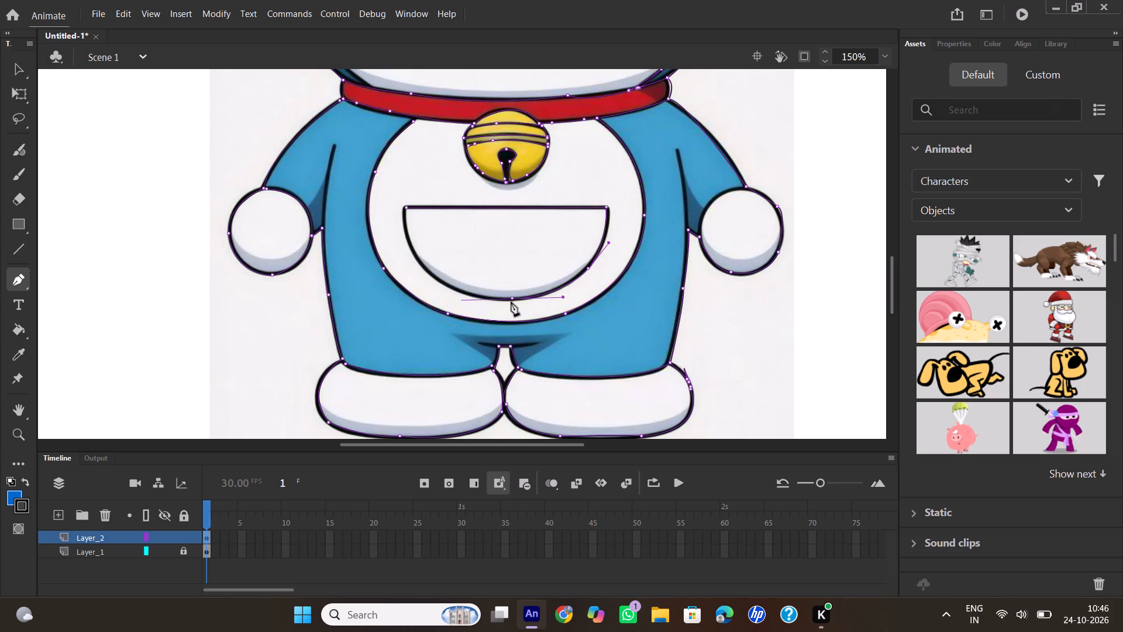
{"action": "left_click", "coordinate": [513, 300]}
{"action": "left_click_drag", "start_coordinate": [429, 273], "coordinate": [415, 251]}
{"action": "left_click_drag", "start_coordinate": [415, 251], "coordinate": [414, 250]}
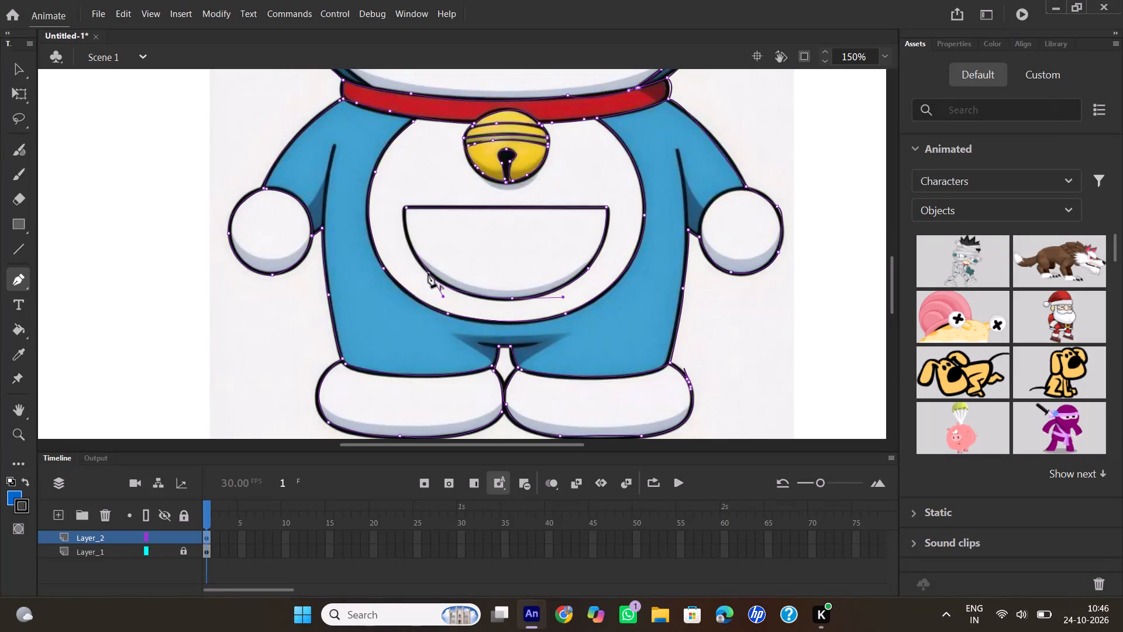
{"action": "left_click", "coordinate": [429, 272]}
{"action": "left_click_drag", "start_coordinate": [405, 207], "coordinate": [419, 175]}
{"action": "left_click_drag", "start_coordinate": [419, 175], "coordinate": [416, 166]}
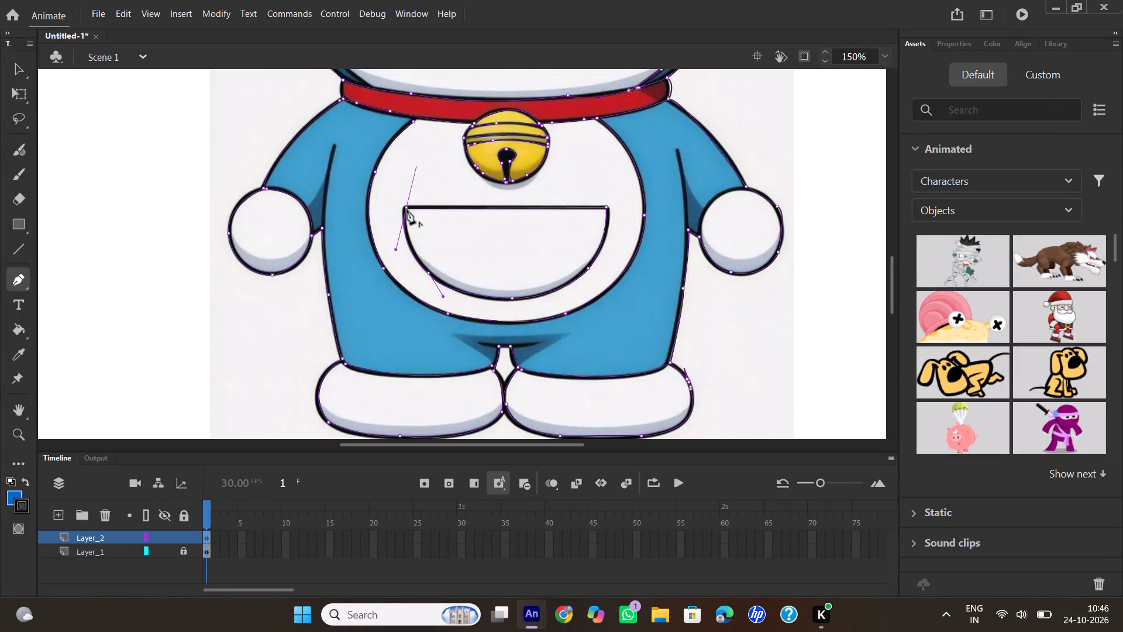
{"action": "double_click", "coordinate": [408, 206]}
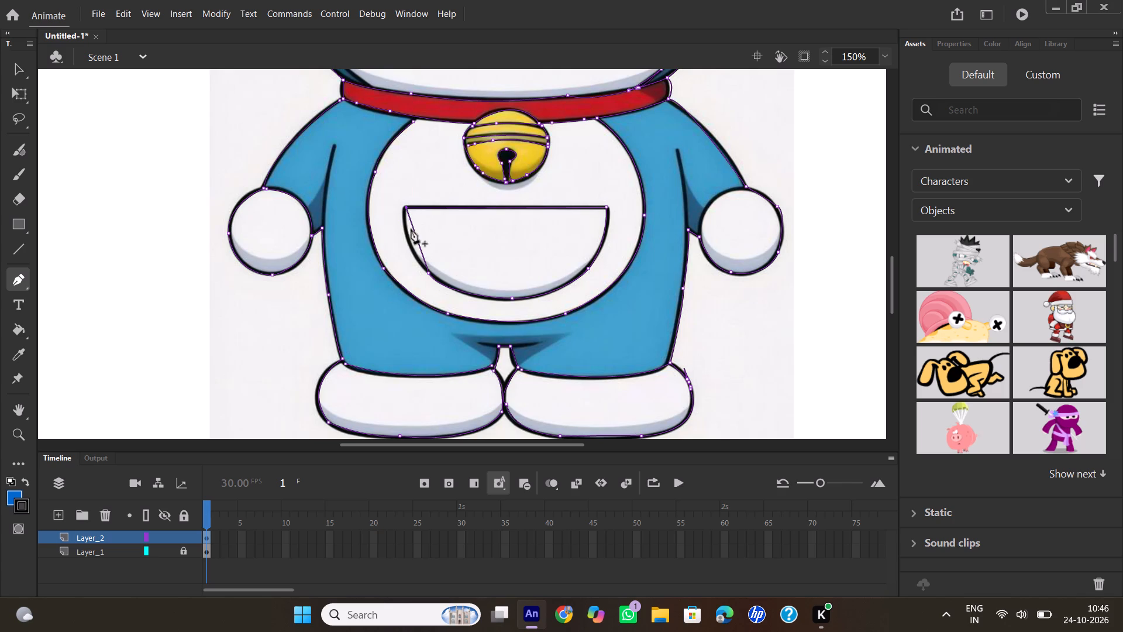
Bend the straight segment on the pocket's left side outward to match the reference curve.
{"action": "left_click", "coordinate": [13, 74]}
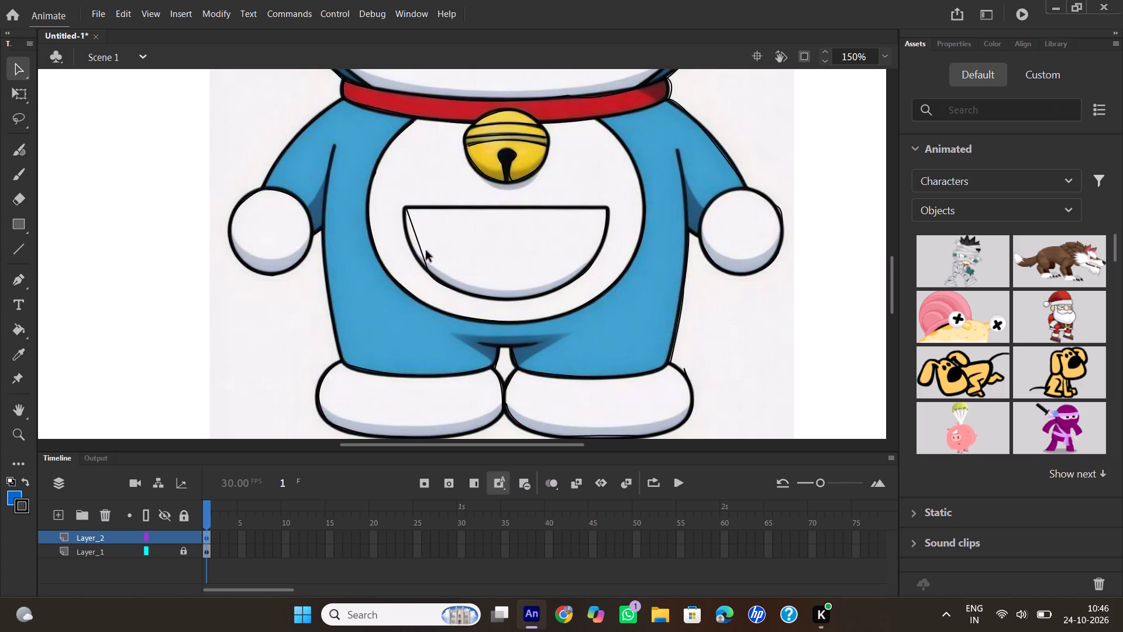
{"action": "left_click_drag", "start_coordinate": [419, 242], "coordinate": [411, 249]}
{"action": "left_click", "coordinate": [22, 71]}
Draw the missing inner edge of the right-hand fist with a curved Pen path, from the sleeve's end down to its lower-left side.
{"action": "left_click", "coordinate": [18, 287]}
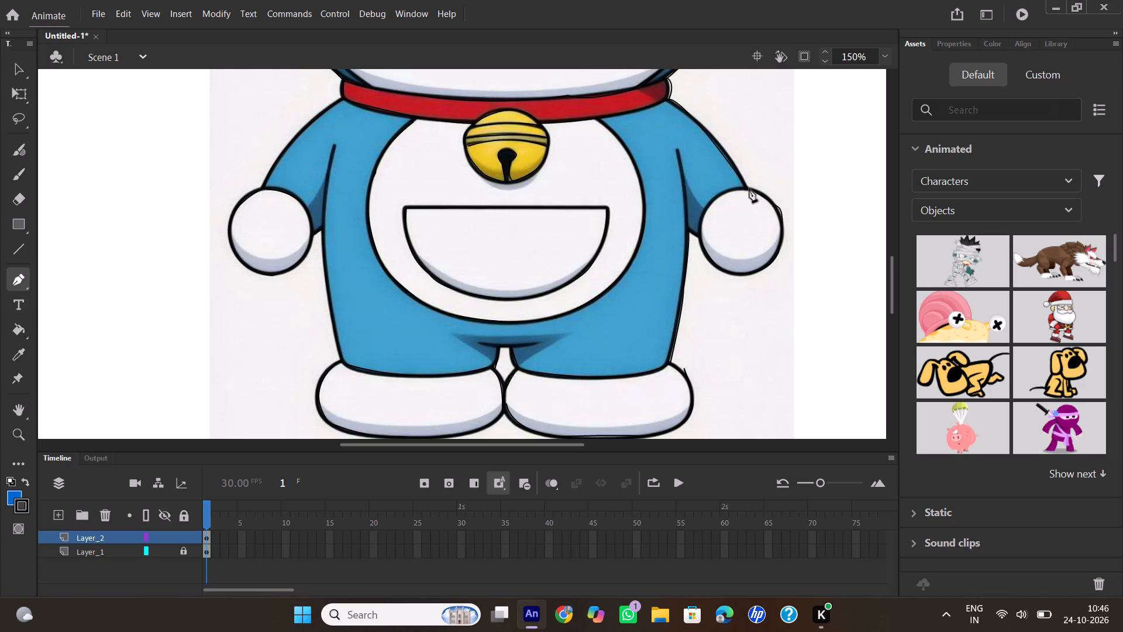
{"action": "left_click", "coordinate": [746, 190]}
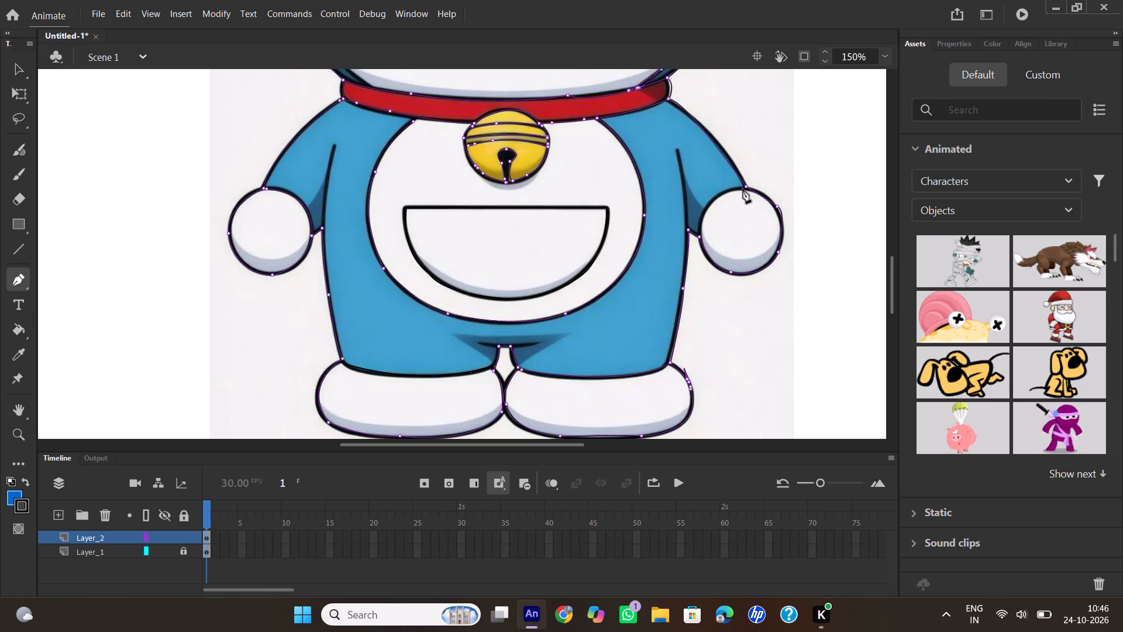
{"action": "left_click", "coordinate": [743, 189]}
{"action": "left_click_drag", "start_coordinate": [701, 236], "coordinate": [705, 264]}
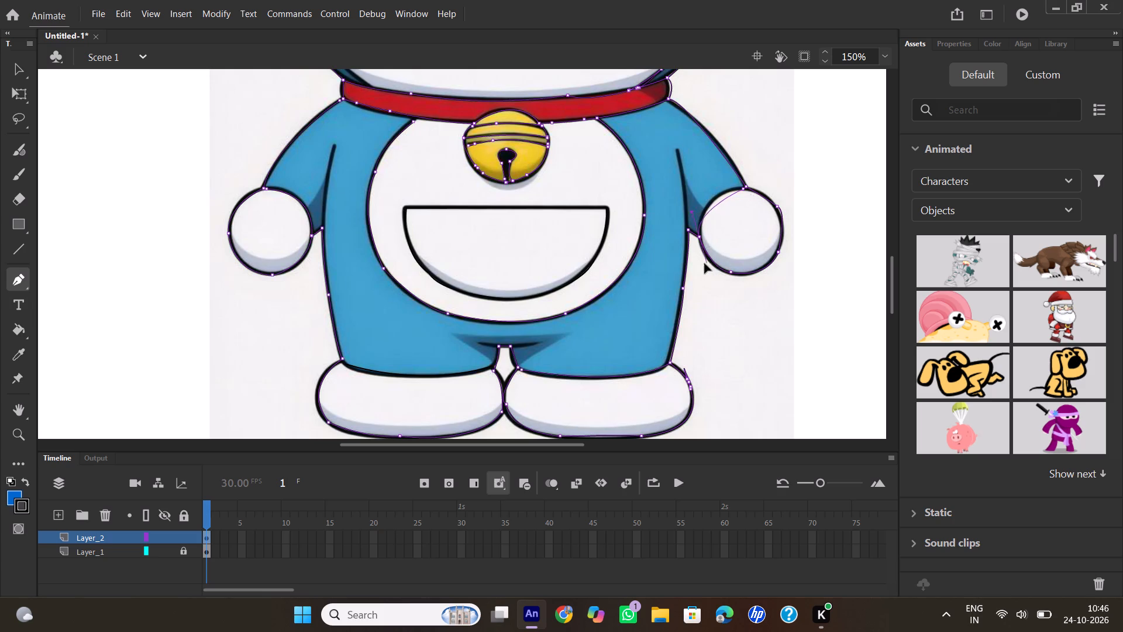
{"action": "left_click_drag", "start_coordinate": [705, 264], "coordinate": [698, 283]}
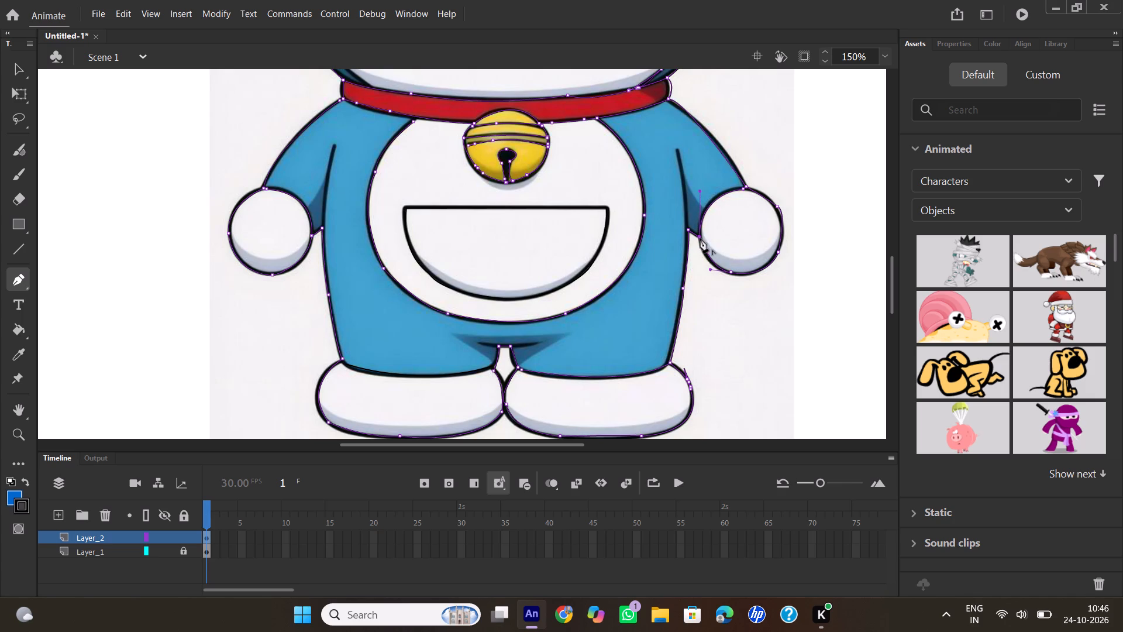
{"action": "double_click", "coordinate": [700, 238]}
{"action": "left_click", "coordinate": [18, 68]}
Hide Layer_1, which holds the reference image.
{"action": "left_click", "coordinate": [165, 549]}
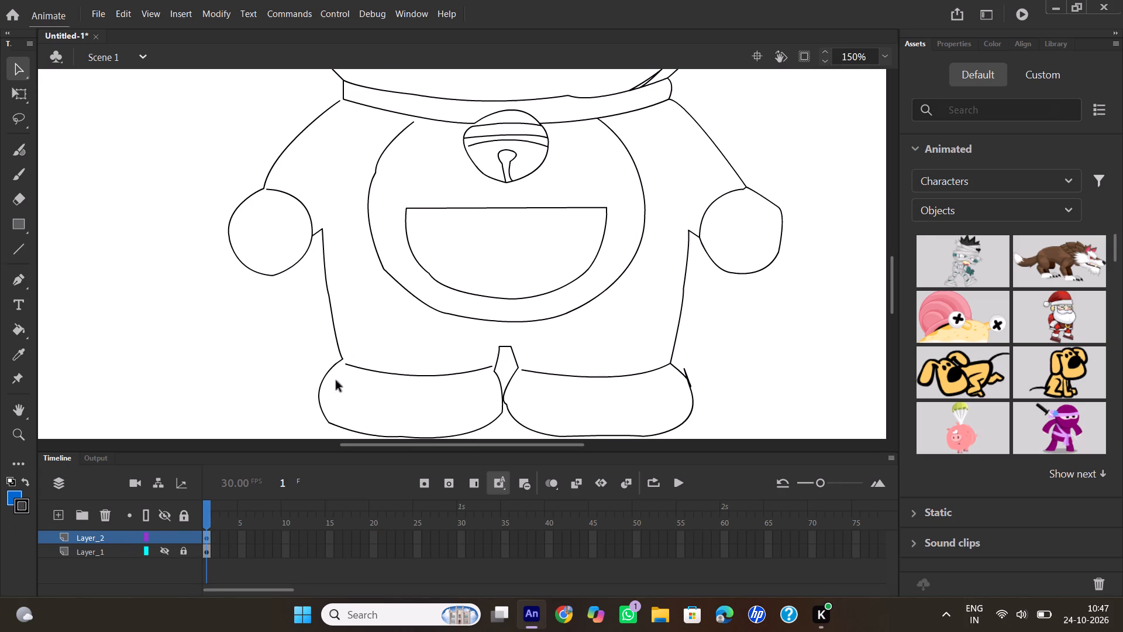
Draw the missing left side of the face with a curved Pen path, from the cheek line's lower end down to the collar.
{"action": "double_click", "coordinate": [850, 55]}
{"action": "type", "text": "100"}
{"action": "key", "text": "Return"}
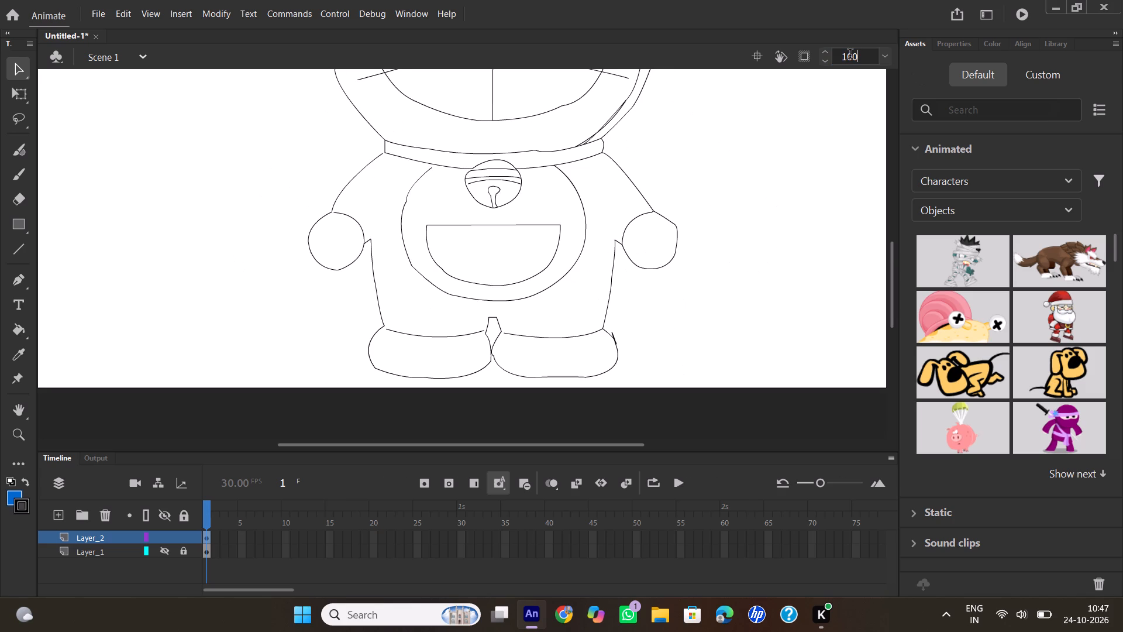
{"action": "left_click", "coordinate": [16, 404]}
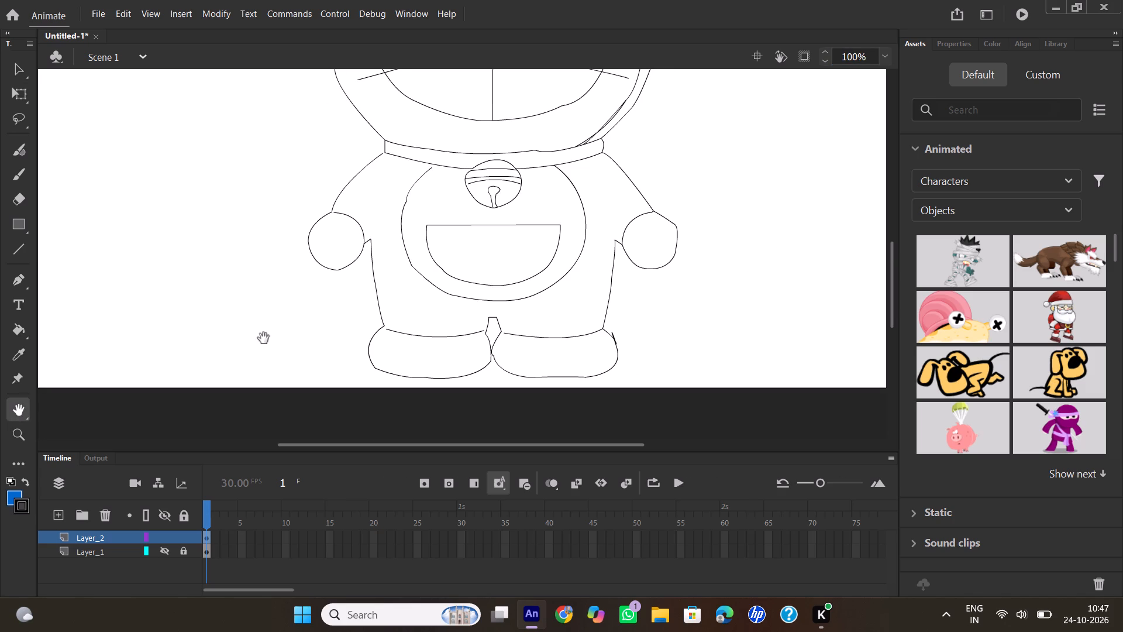
{"action": "left_click_drag", "start_coordinate": [665, 227], "coordinate": [667, 331]}
{"action": "left_click_drag", "start_coordinate": [694, 190], "coordinate": [686, 287]}
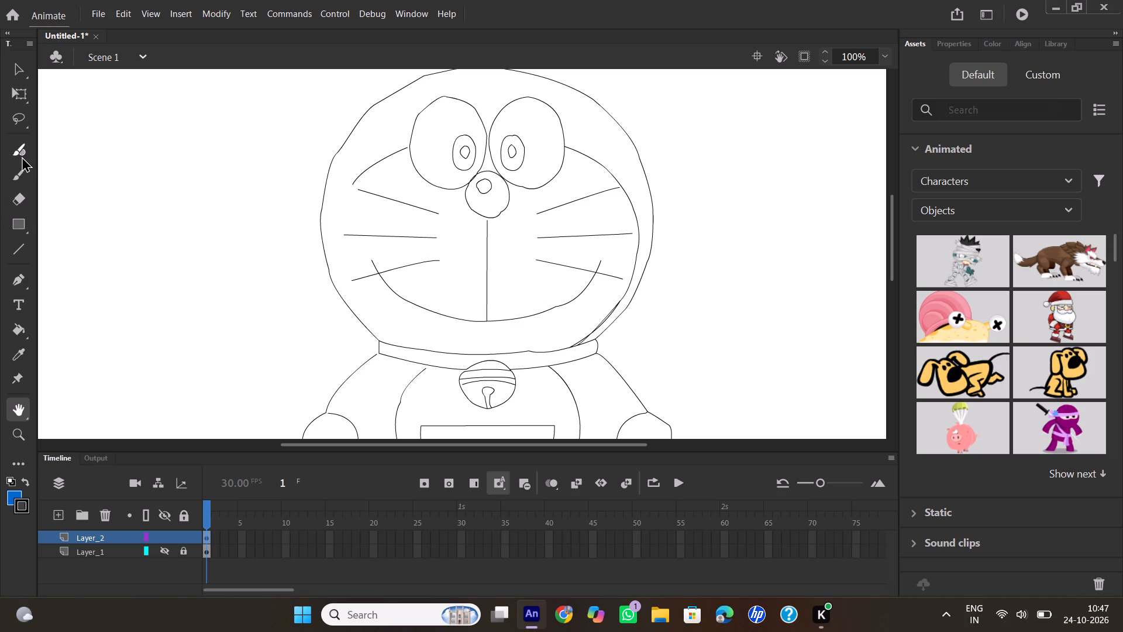
{"action": "left_click", "coordinate": [25, 281]}
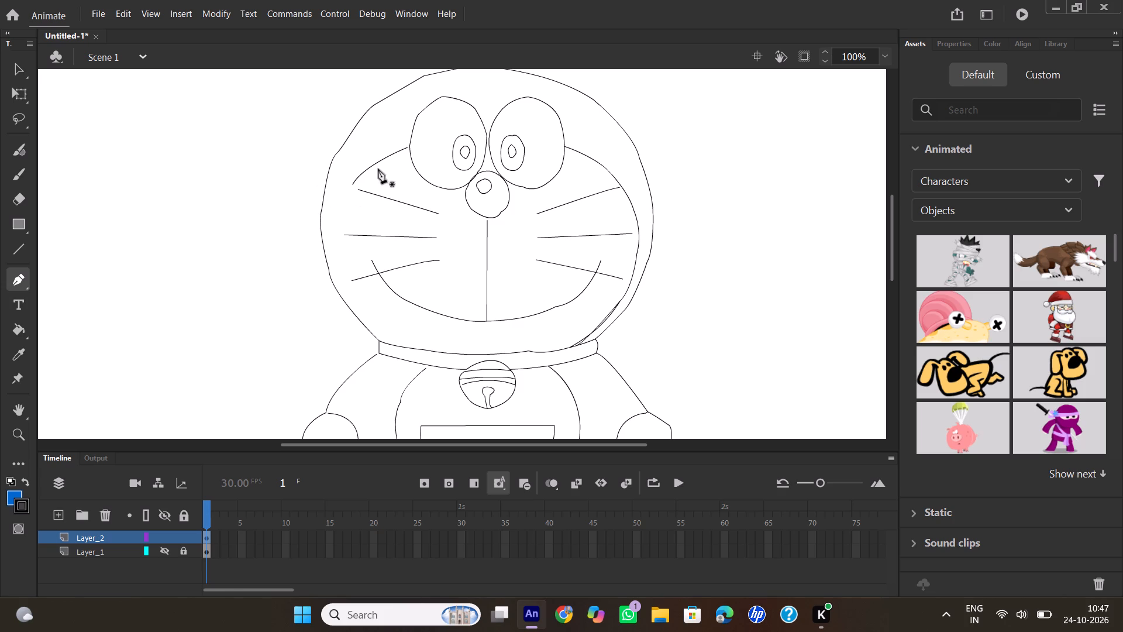
{"action": "left_click", "coordinate": [356, 178]}
{"action": "left_click_drag", "start_coordinate": [391, 345], "coordinate": [404, 356]}
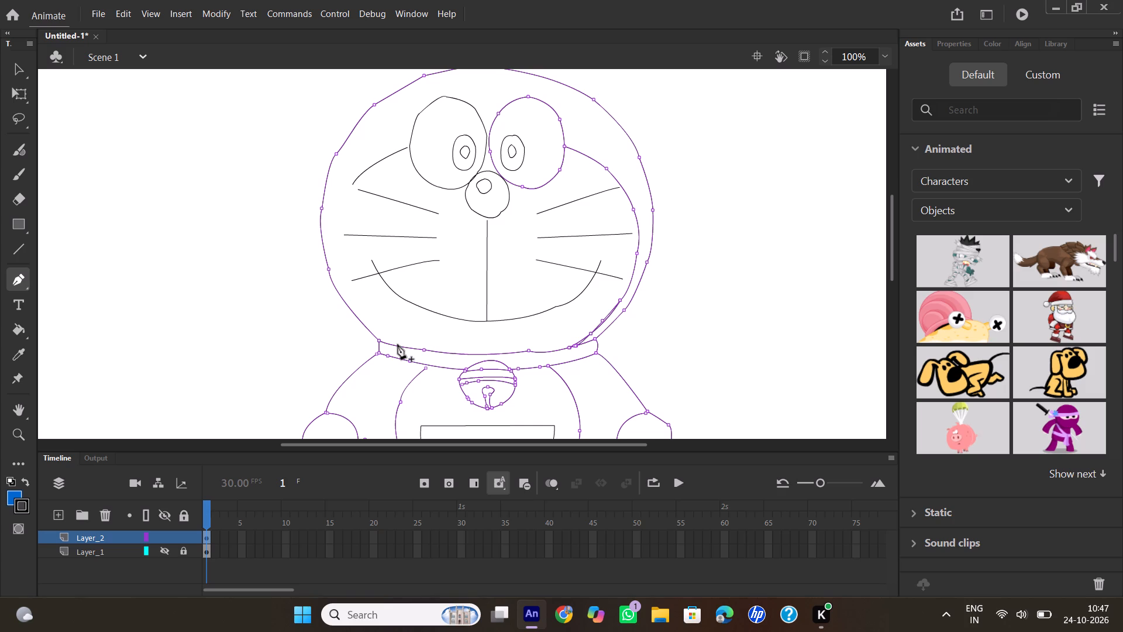
{"action": "left_click", "coordinate": [354, 183]}
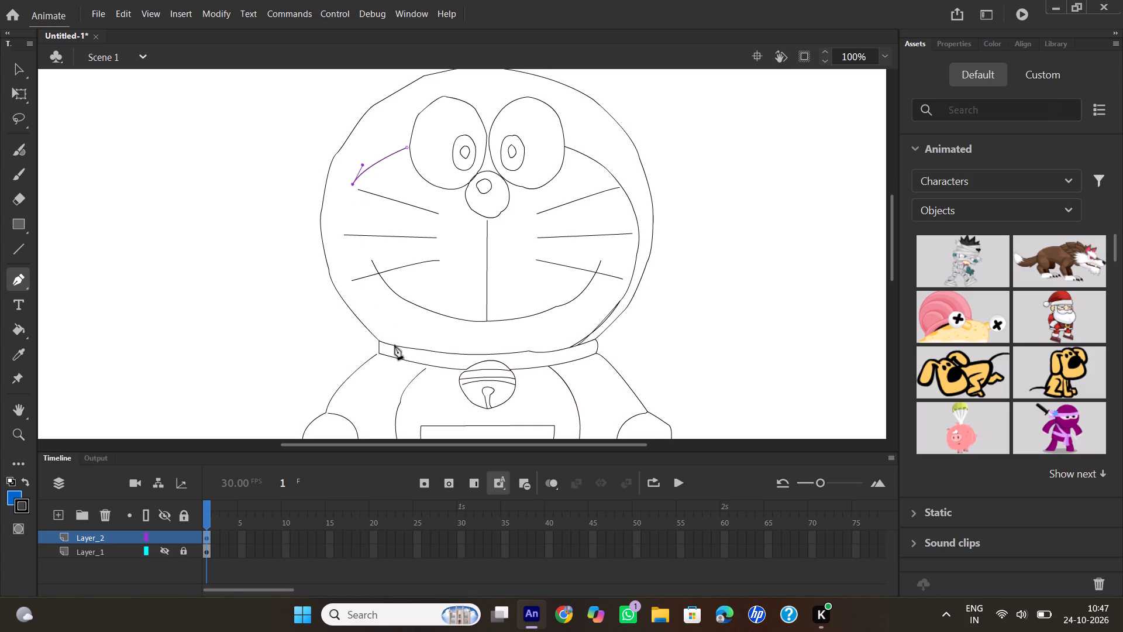
{"action": "left_click_drag", "start_coordinate": [394, 344], "coordinate": [412, 360]}
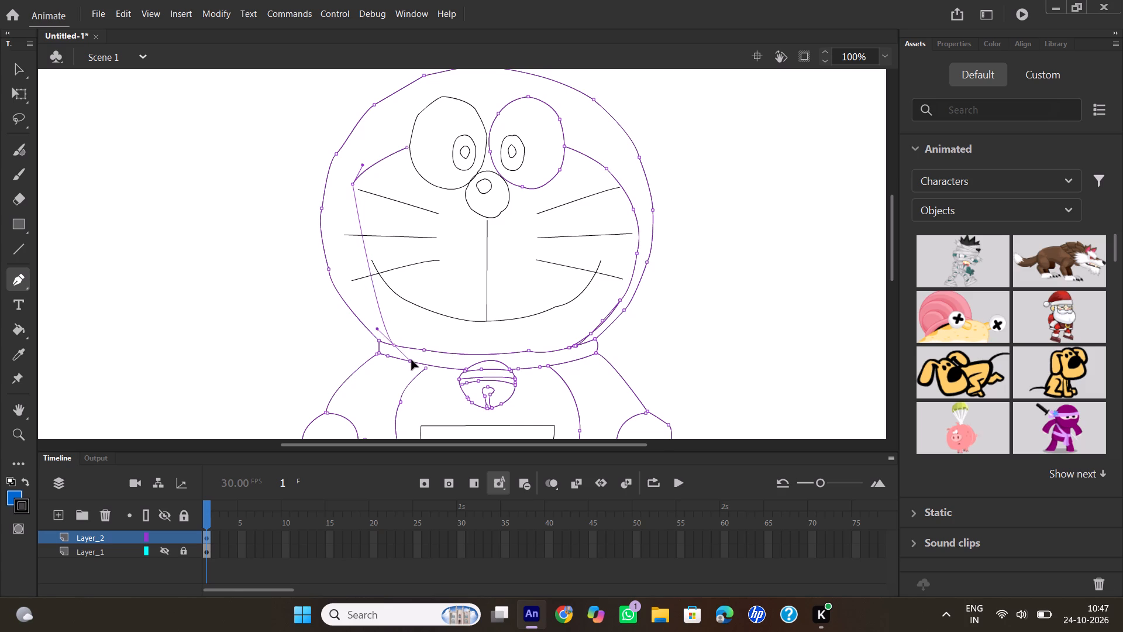
{"action": "left_click_drag", "start_coordinate": [412, 360], "coordinate": [443, 401]}
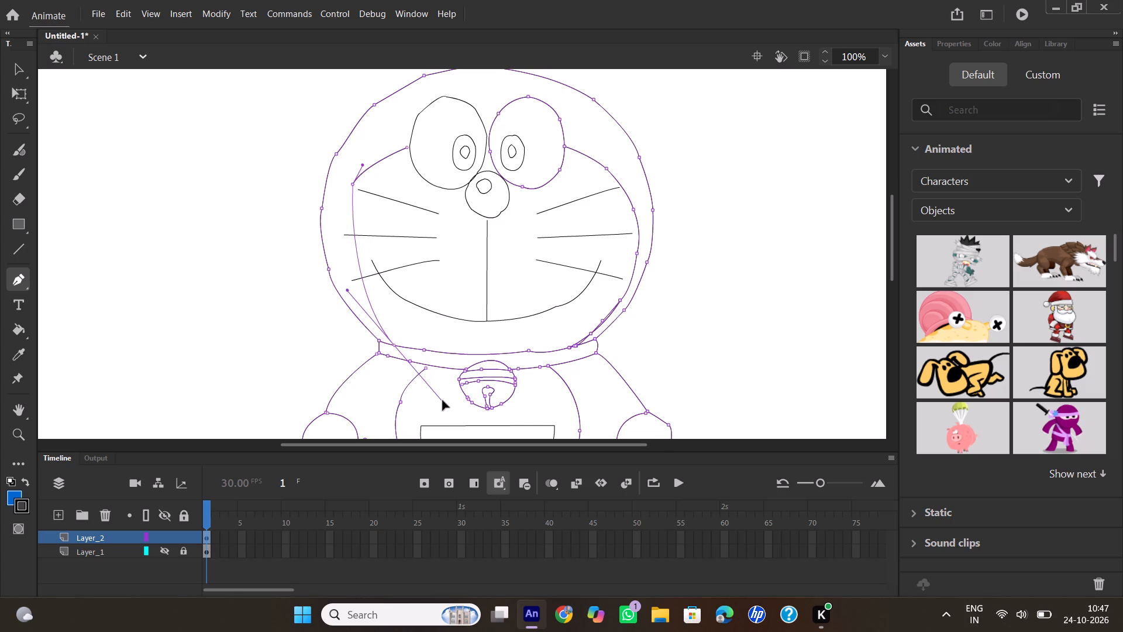
{"action": "left_click_drag", "start_coordinate": [443, 401], "coordinate": [475, 417]}
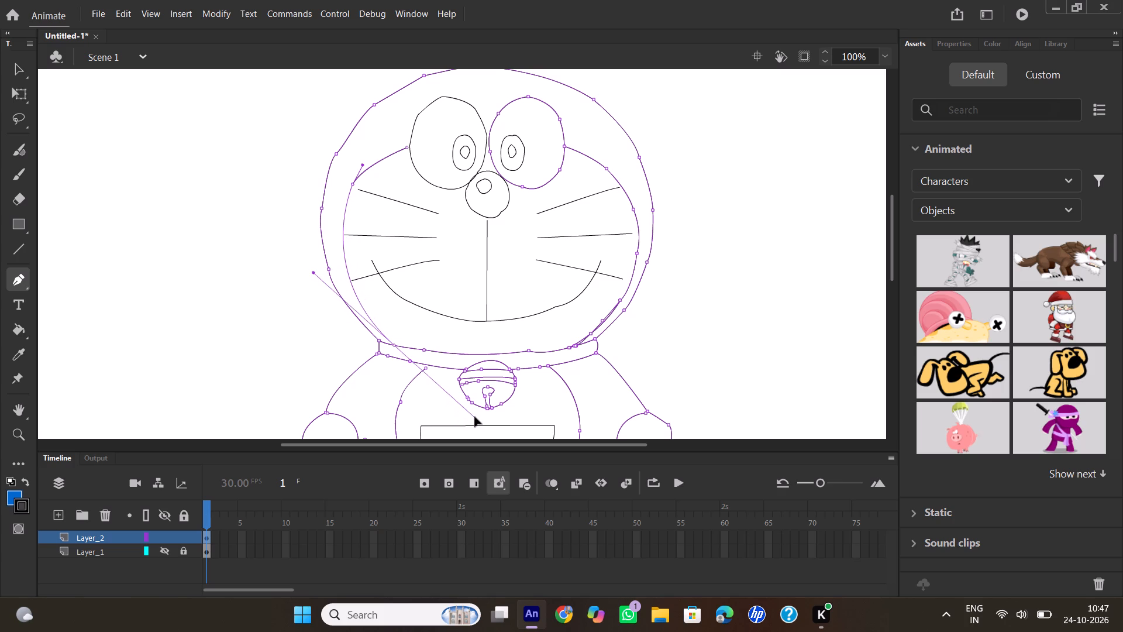
{"action": "left_click_drag", "start_coordinate": [475, 417], "coordinate": [476, 415]}
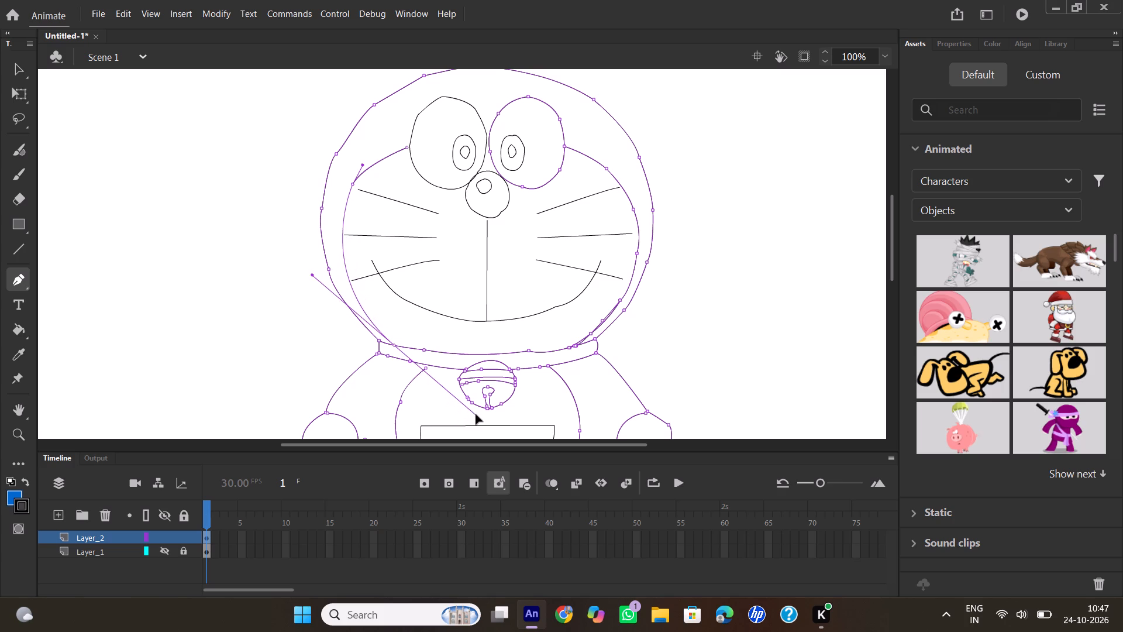
{"action": "left_click_drag", "start_coordinate": [476, 415], "coordinate": [480, 413]}
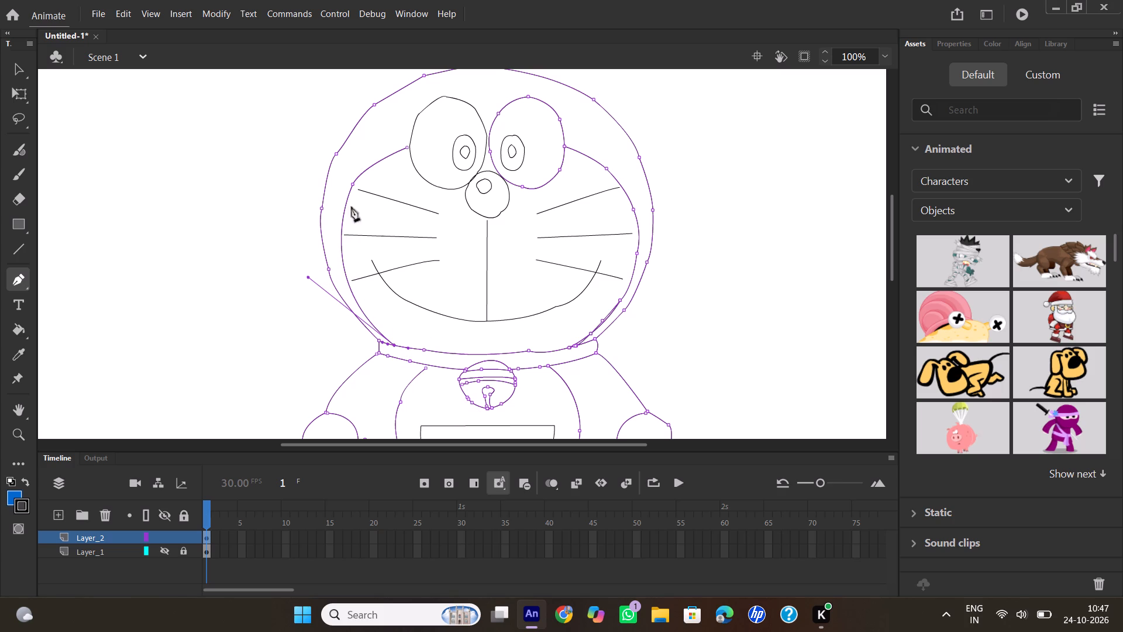
{"action": "left_click", "coordinate": [16, 73]}
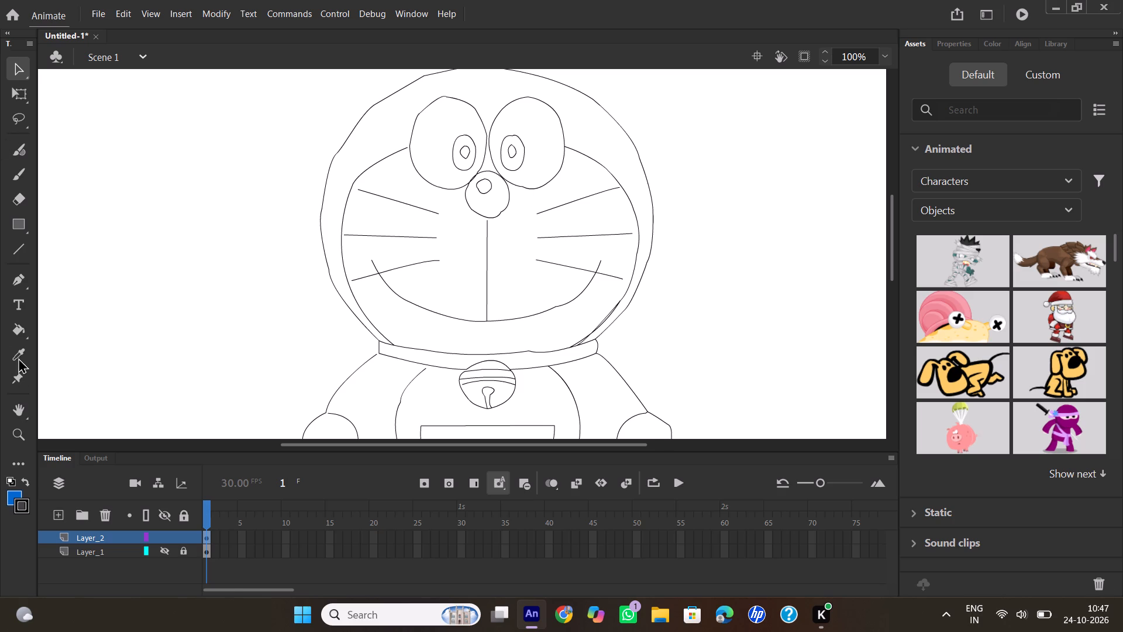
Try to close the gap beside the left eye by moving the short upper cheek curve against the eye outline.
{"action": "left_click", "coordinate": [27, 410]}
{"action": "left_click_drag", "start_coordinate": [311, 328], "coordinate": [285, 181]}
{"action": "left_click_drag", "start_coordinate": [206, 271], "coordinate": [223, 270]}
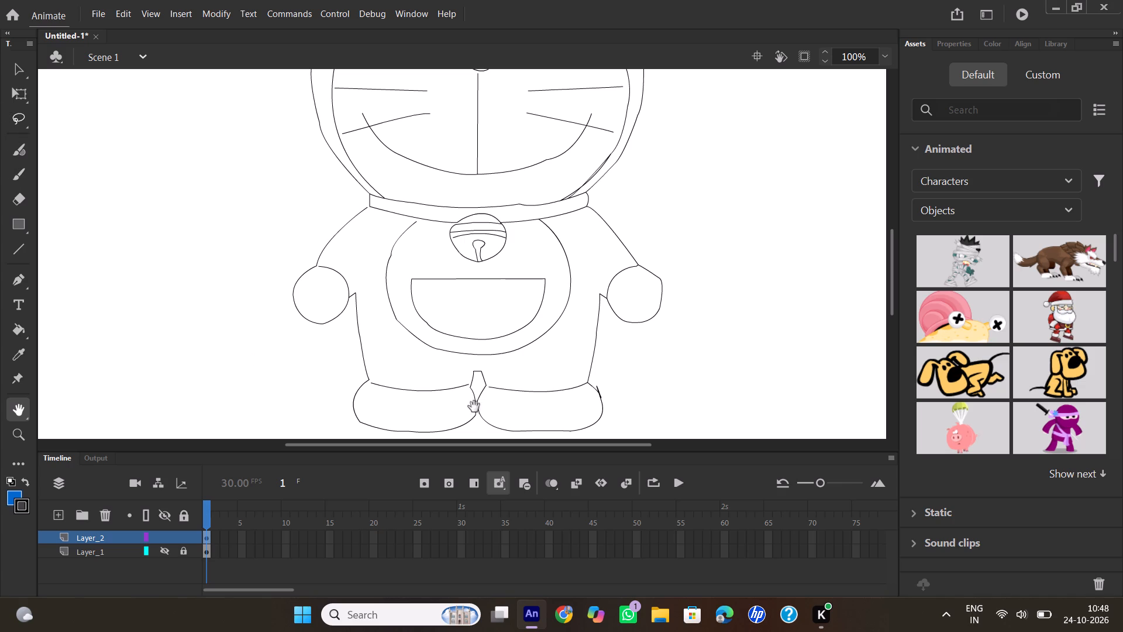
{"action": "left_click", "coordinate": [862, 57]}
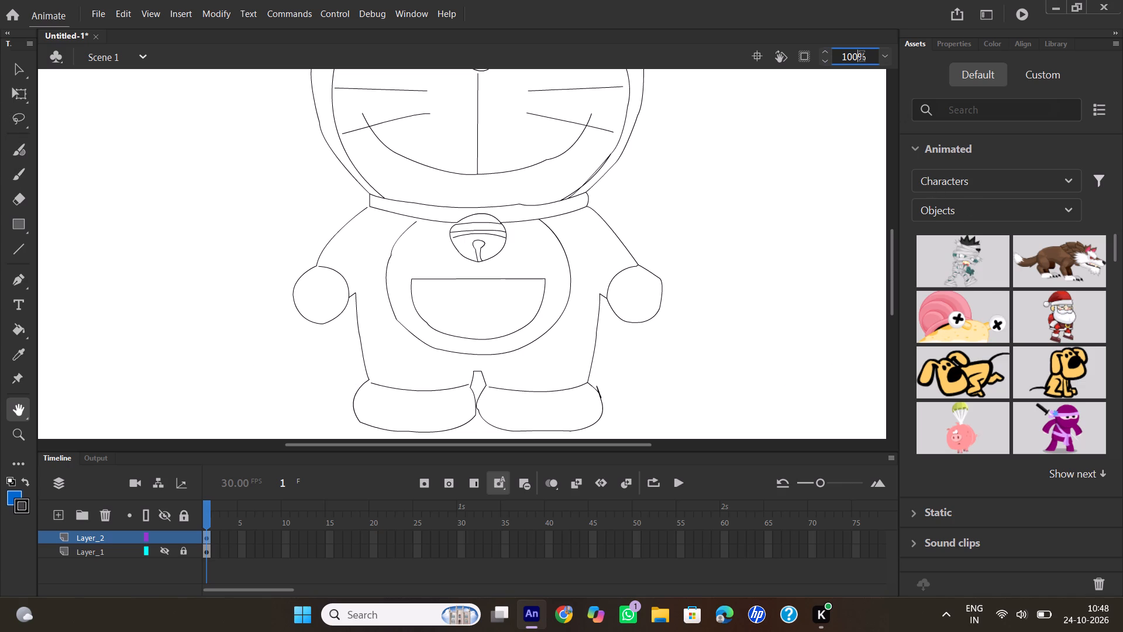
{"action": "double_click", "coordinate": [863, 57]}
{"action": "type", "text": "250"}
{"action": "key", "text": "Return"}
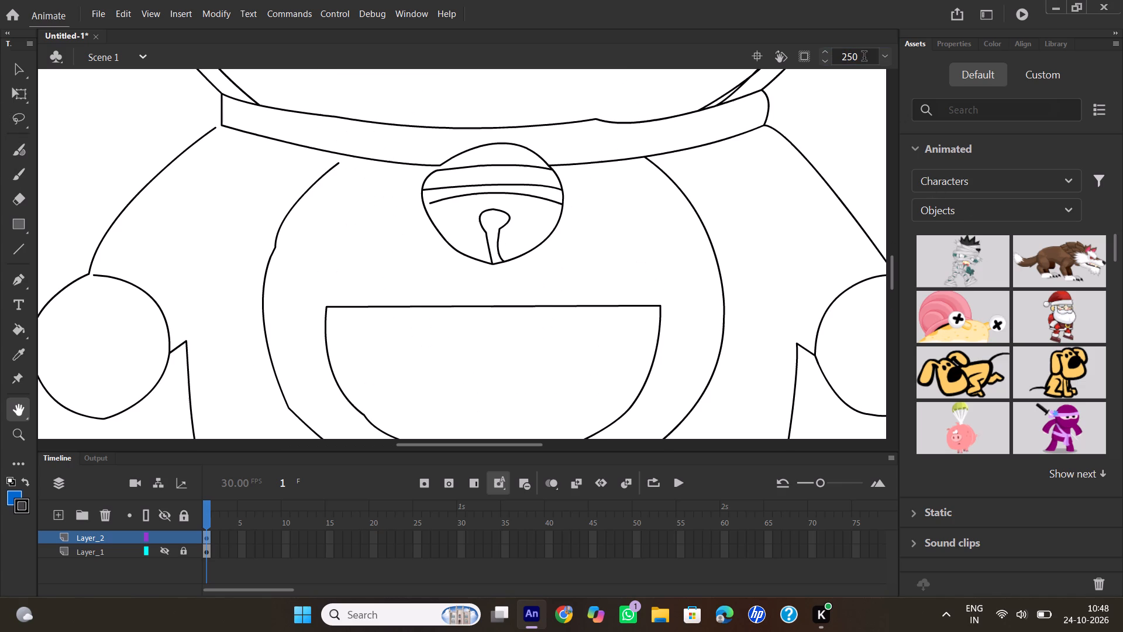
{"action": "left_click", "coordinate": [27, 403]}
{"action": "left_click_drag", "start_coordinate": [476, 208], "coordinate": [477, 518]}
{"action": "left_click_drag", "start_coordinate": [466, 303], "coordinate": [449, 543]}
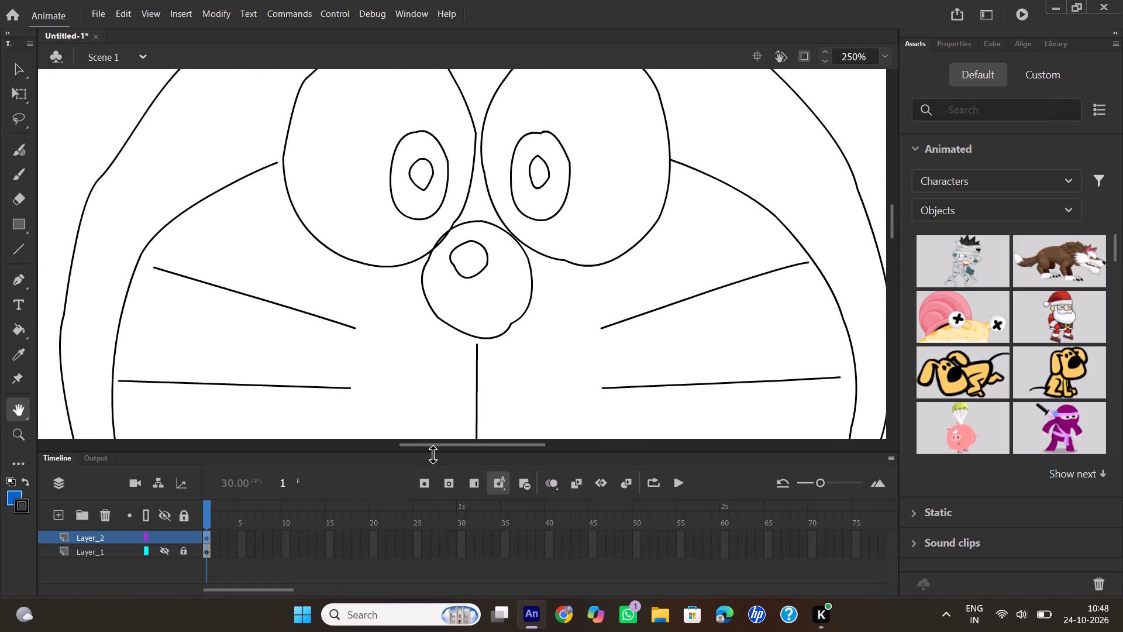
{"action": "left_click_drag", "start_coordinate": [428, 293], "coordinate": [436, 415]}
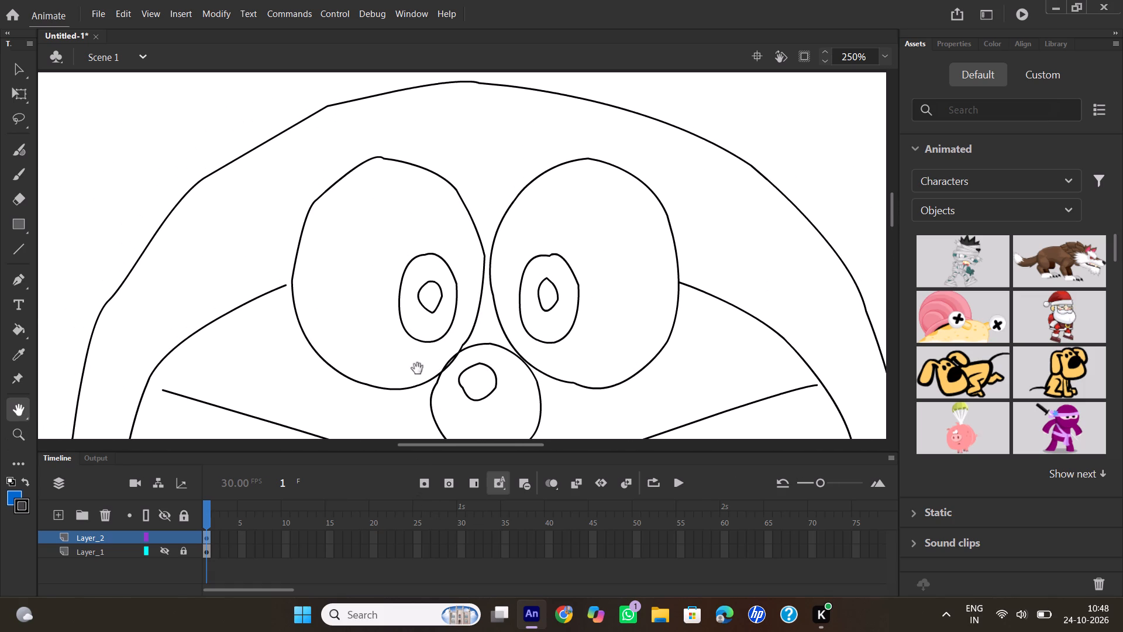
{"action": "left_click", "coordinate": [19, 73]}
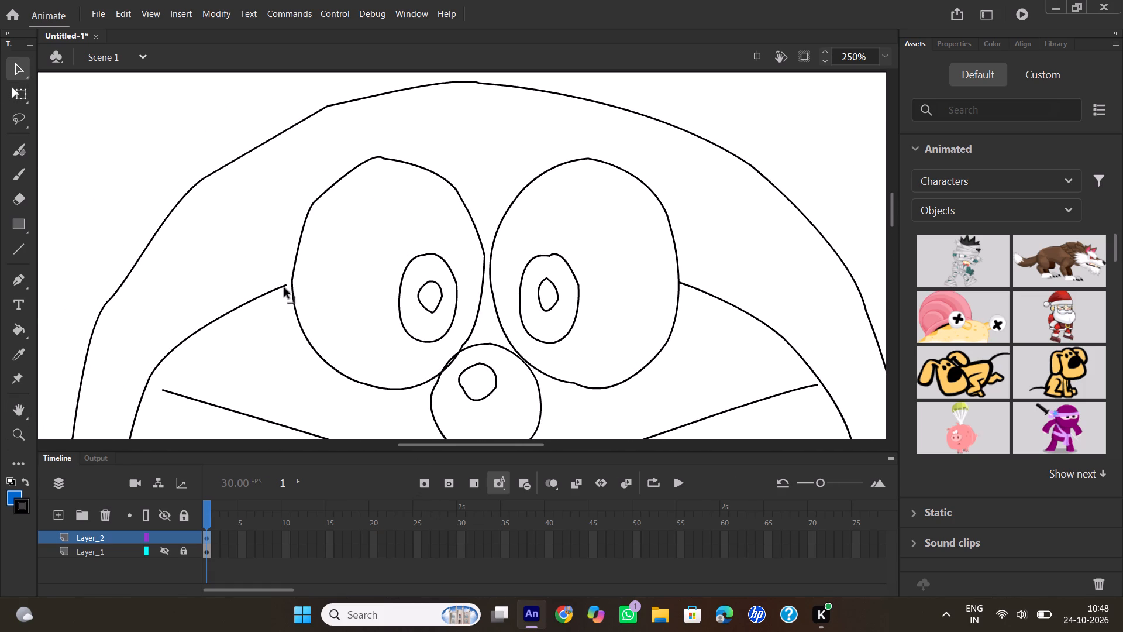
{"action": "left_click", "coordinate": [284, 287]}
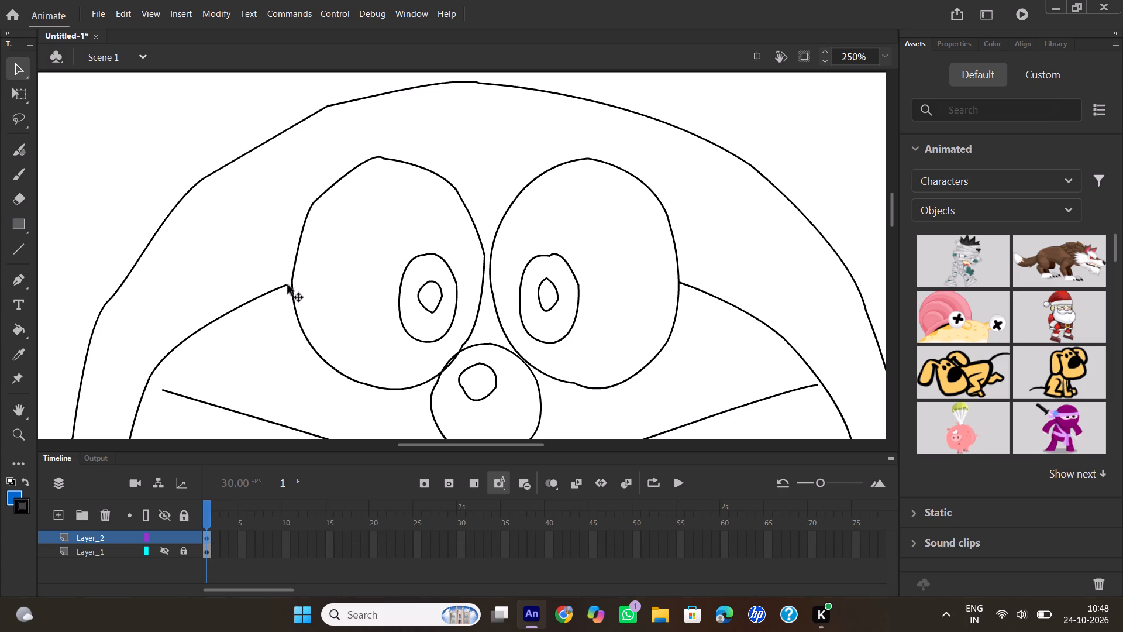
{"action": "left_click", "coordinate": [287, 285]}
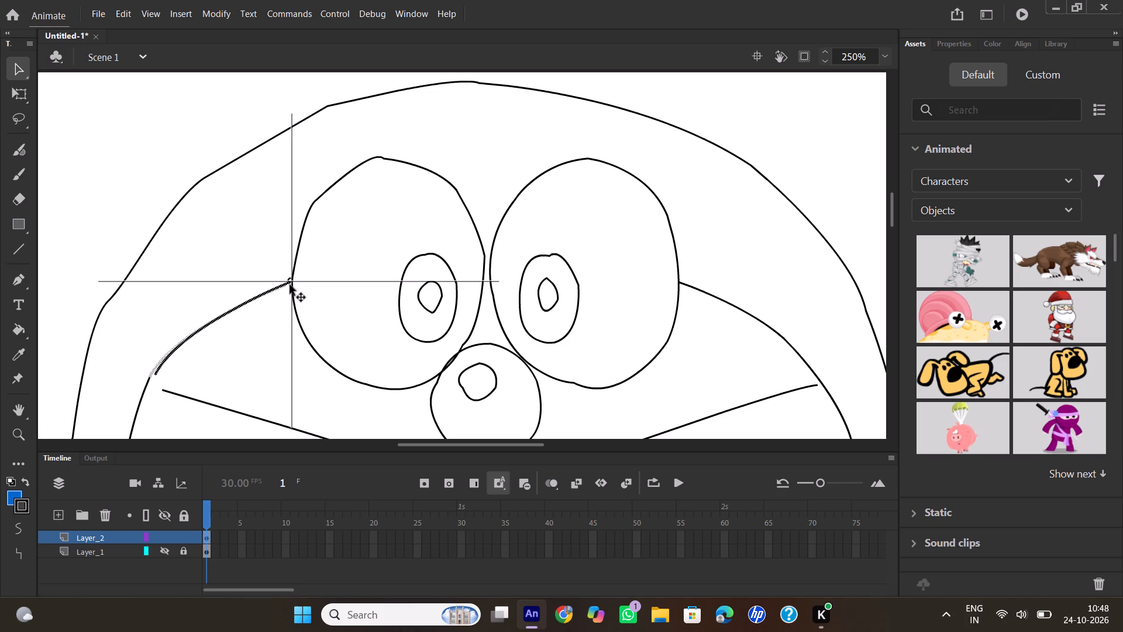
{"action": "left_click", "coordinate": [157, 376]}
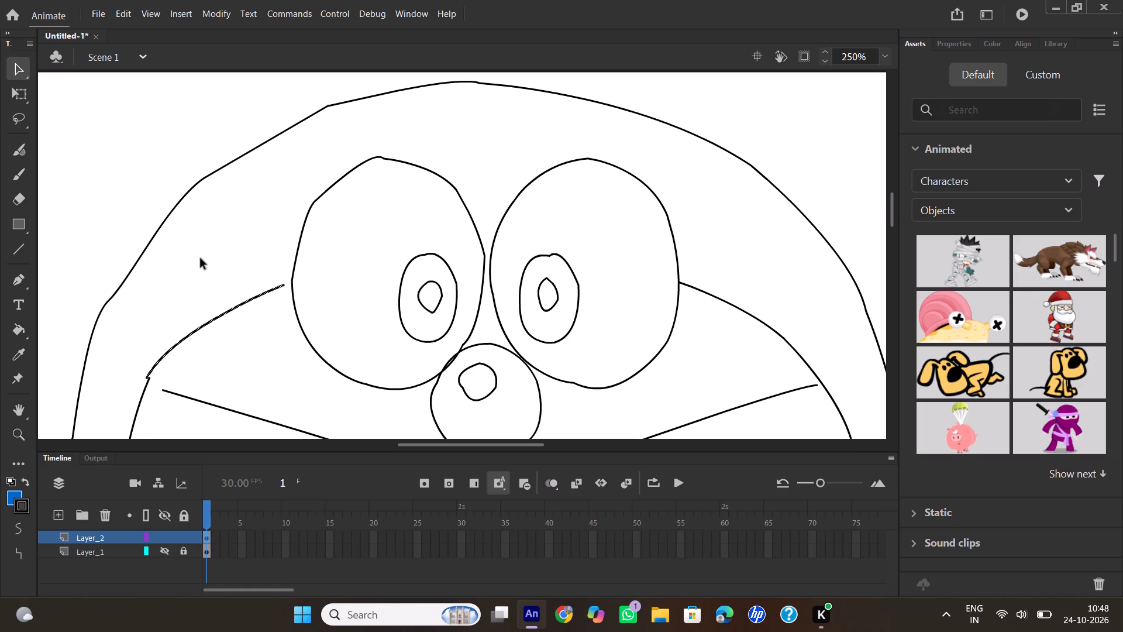
Scale the short upper-left cheek curve with Free Transform so its lower end meets the face line below it.
{"action": "left_click", "coordinate": [13, 93]}
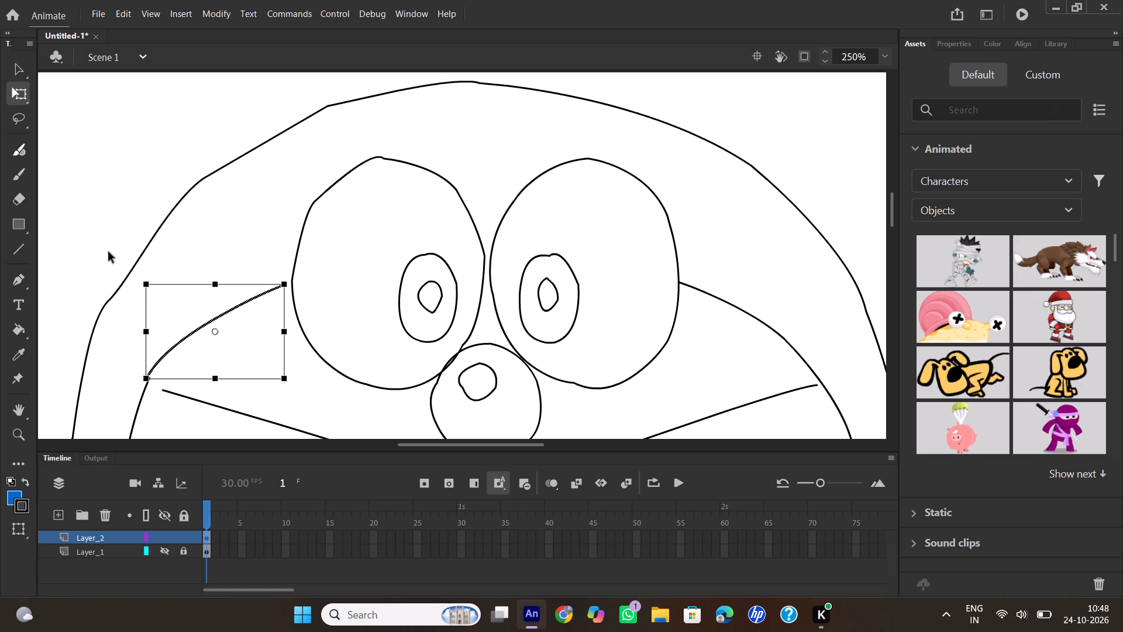
{"action": "left_click", "coordinate": [288, 285]}
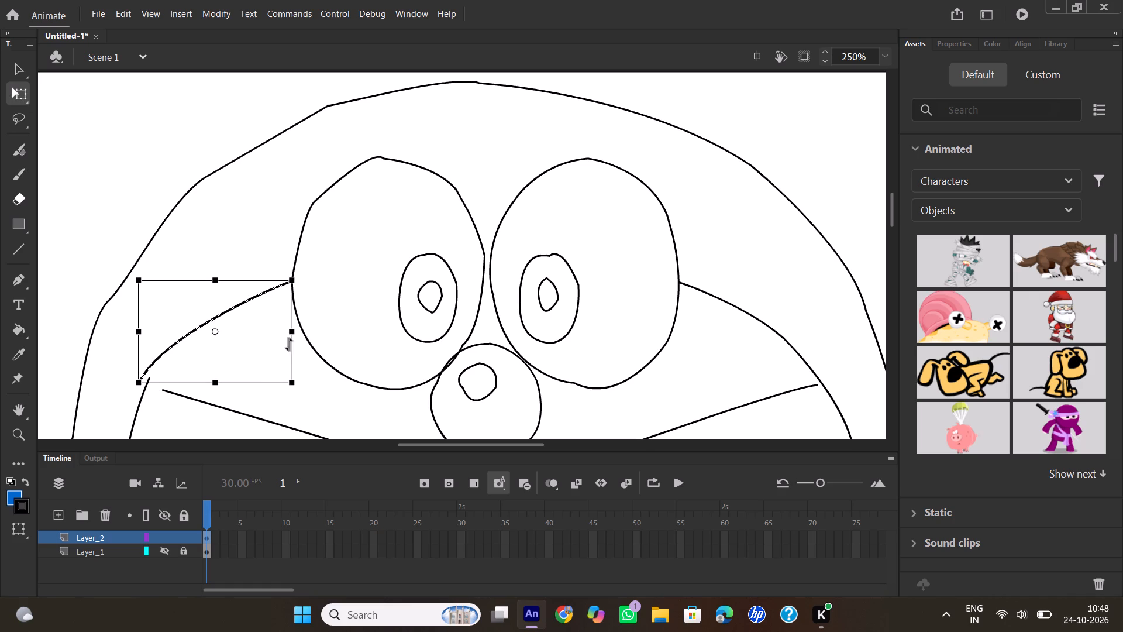
{"action": "left_click_drag", "start_coordinate": [140, 382], "coordinate": [141, 382]}
{"action": "left_click_drag", "start_coordinate": [141, 382], "coordinate": [150, 382]}
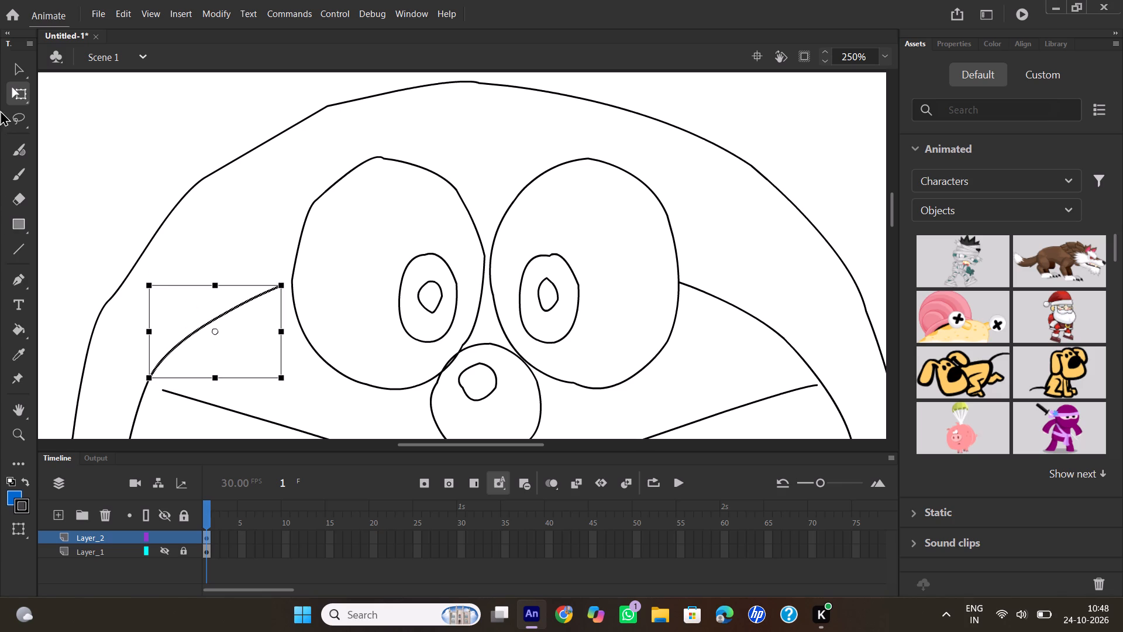
{"action": "left_click", "coordinate": [12, 71]}
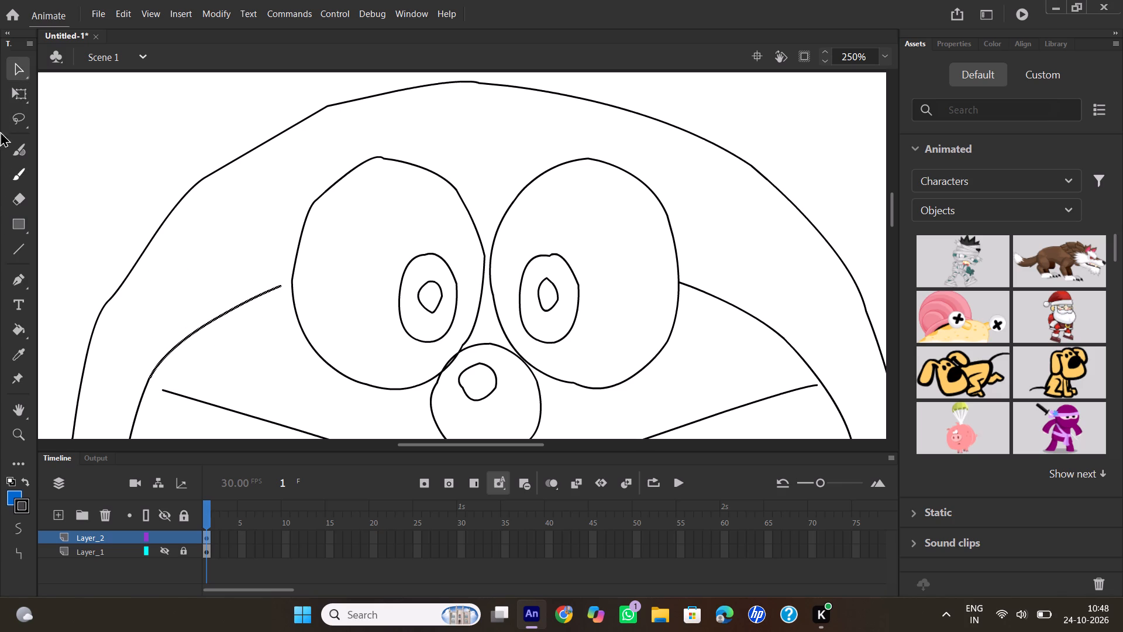
Extend the upper end of the left cheek curve to the left eye's outline to close the gap.
{"action": "left_click", "coordinate": [22, 73]}
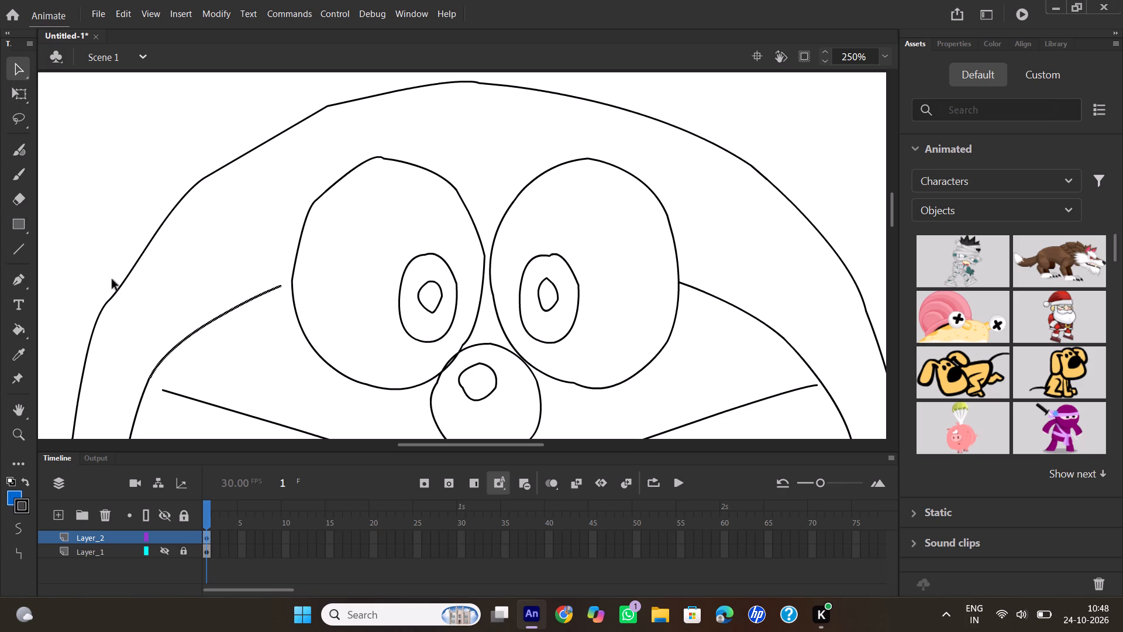
{"action": "left_click", "coordinate": [112, 280]}
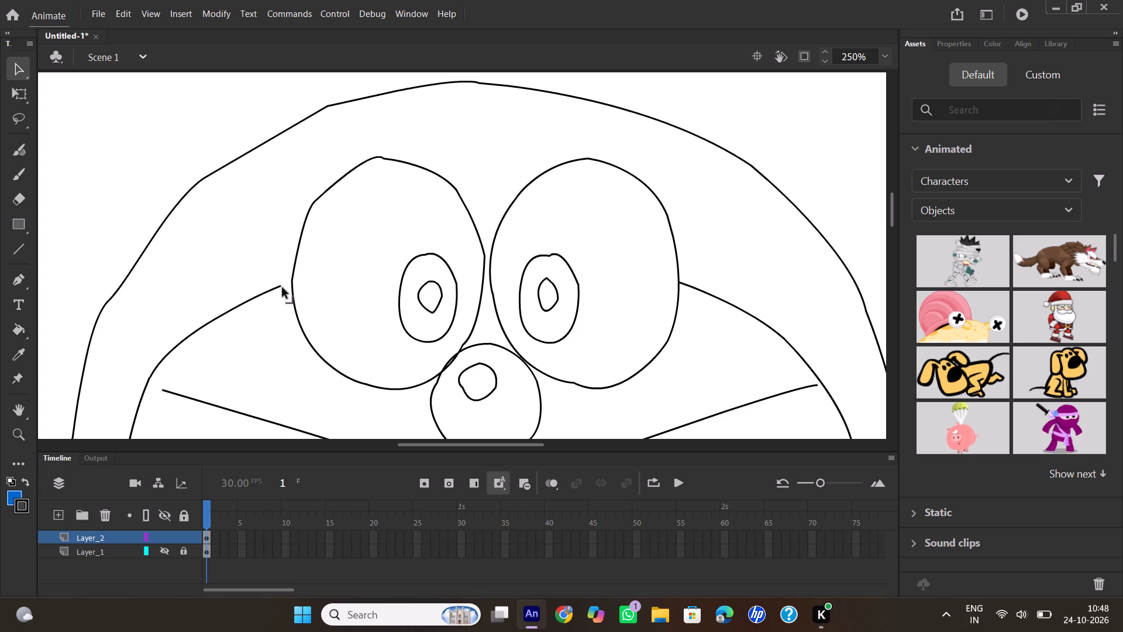
{"action": "left_click_drag", "start_coordinate": [281, 287], "coordinate": [284, 286]}
{"action": "left_click_drag", "start_coordinate": [284, 286], "coordinate": [288, 285]}
Smooth the bump atop the left eye's outline and the dent atop the right eye's inner oval.
{"action": "left_click", "coordinate": [376, 159]}
{"action": "left_click_drag", "start_coordinate": [549, 259], "coordinate": [549, 257]}
{"action": "left_click_drag", "start_coordinate": [549, 257], "coordinate": [549, 248]}
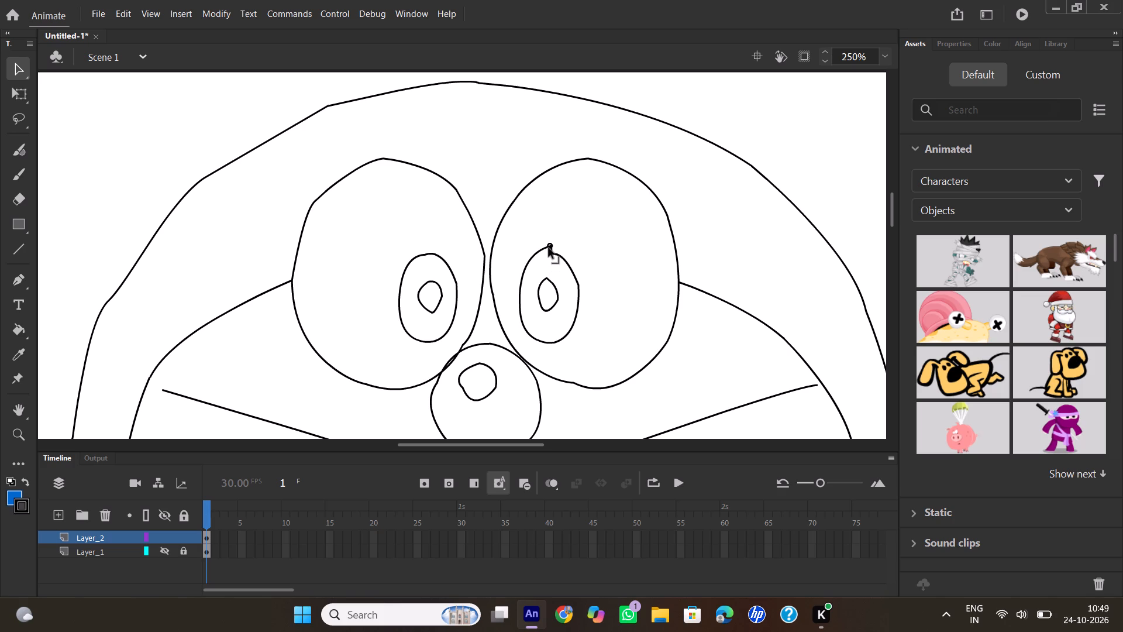
{"action": "left_click_drag", "start_coordinate": [549, 248], "coordinate": [550, 253]}
Reshape the innermost outlines of both eyes into rounder ovals, smoothing their pointed ends.
{"action": "left_click", "coordinate": [423, 308]}
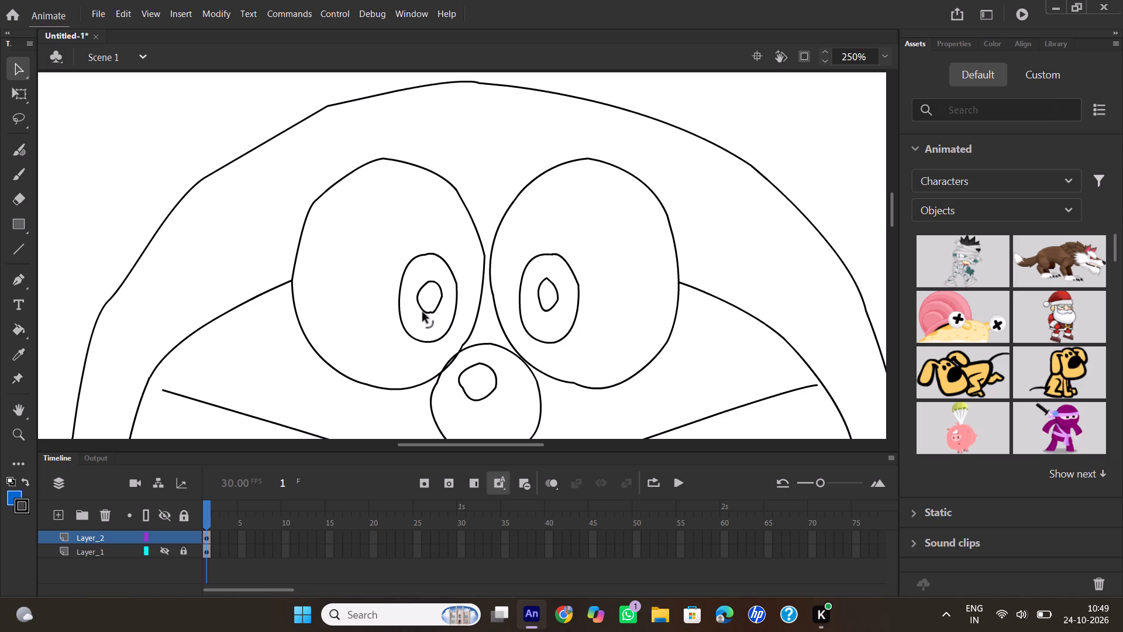
{"action": "left_click", "coordinate": [430, 313]}
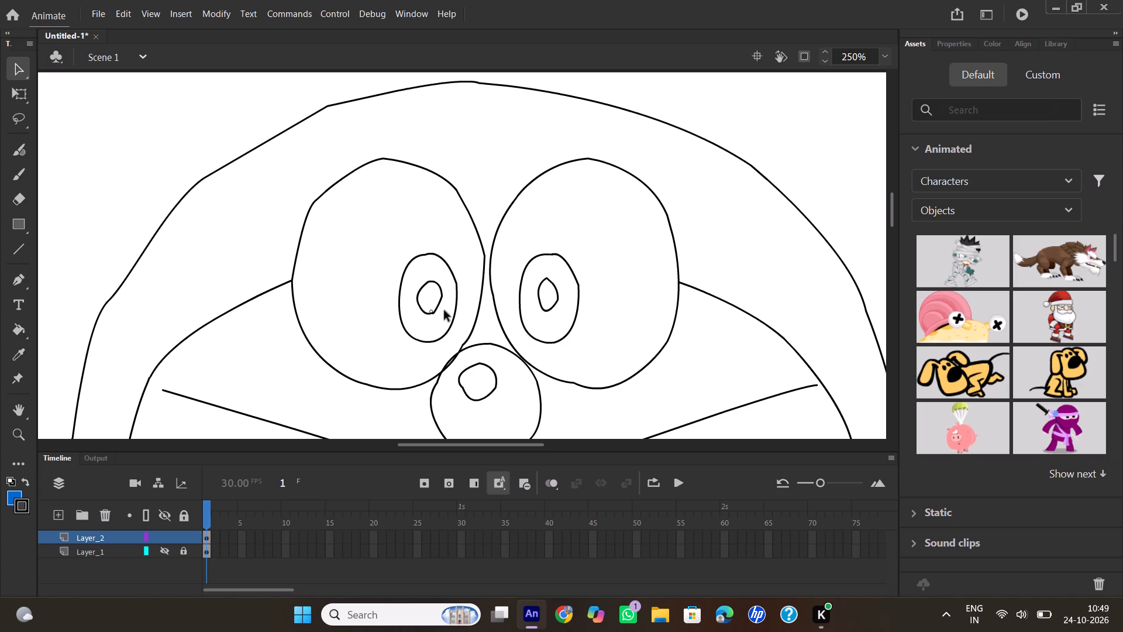
{"action": "left_click", "coordinate": [439, 304]}
{"action": "left_click", "coordinate": [540, 303]}
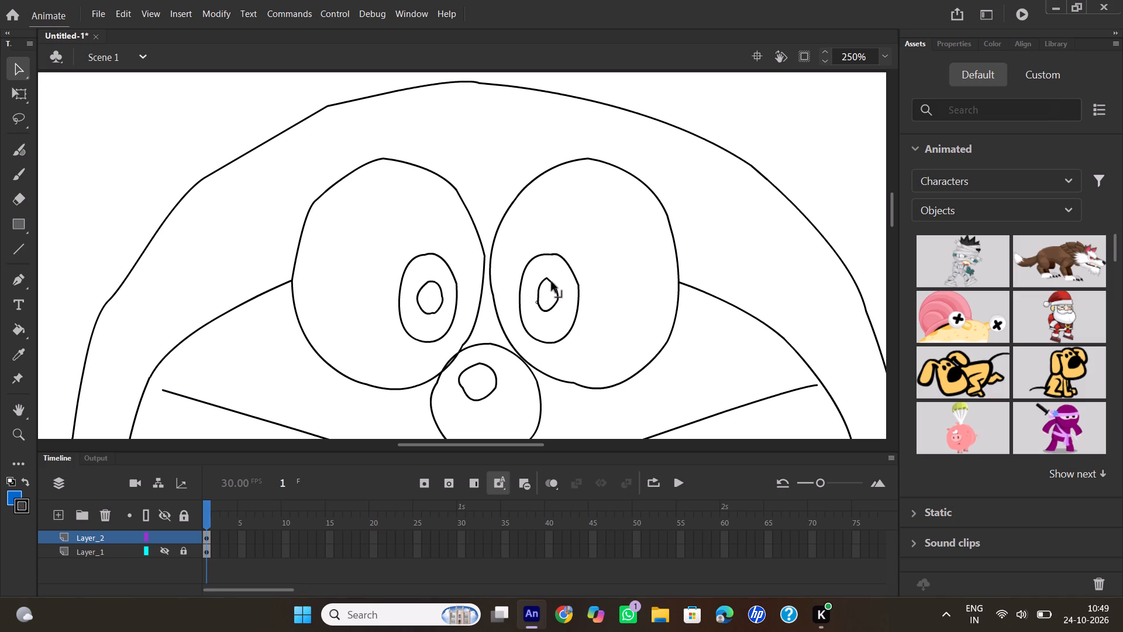
{"action": "left_click", "coordinate": [552, 281]}
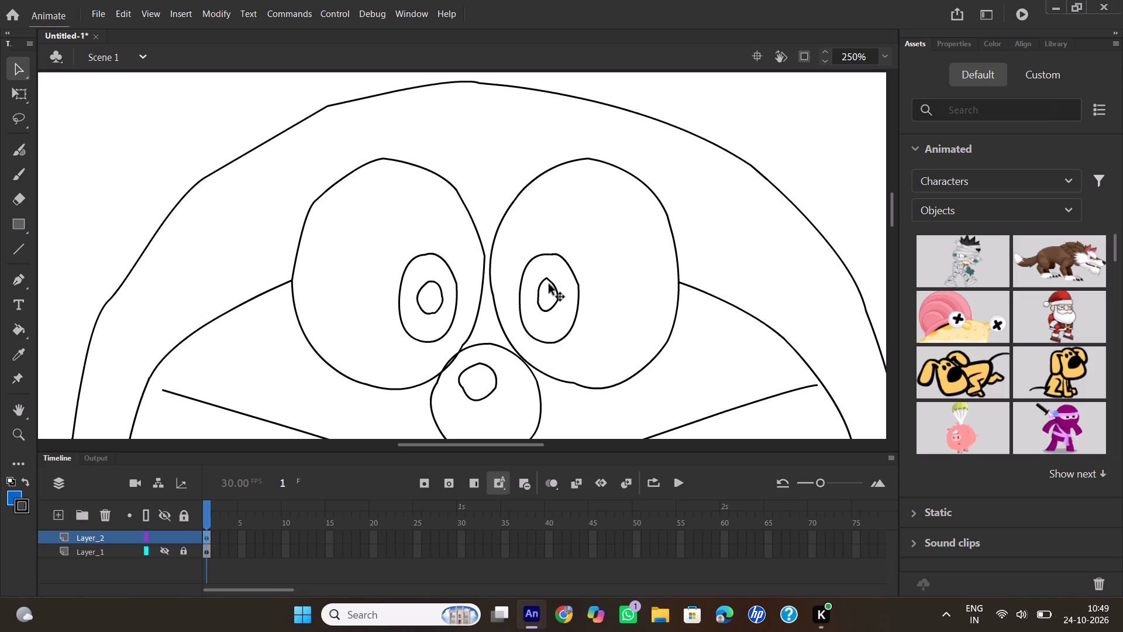
{"action": "left_click", "coordinate": [550, 282]}
{"action": "left_click", "coordinate": [545, 298]}
{"action": "left_click", "coordinate": [553, 286]}
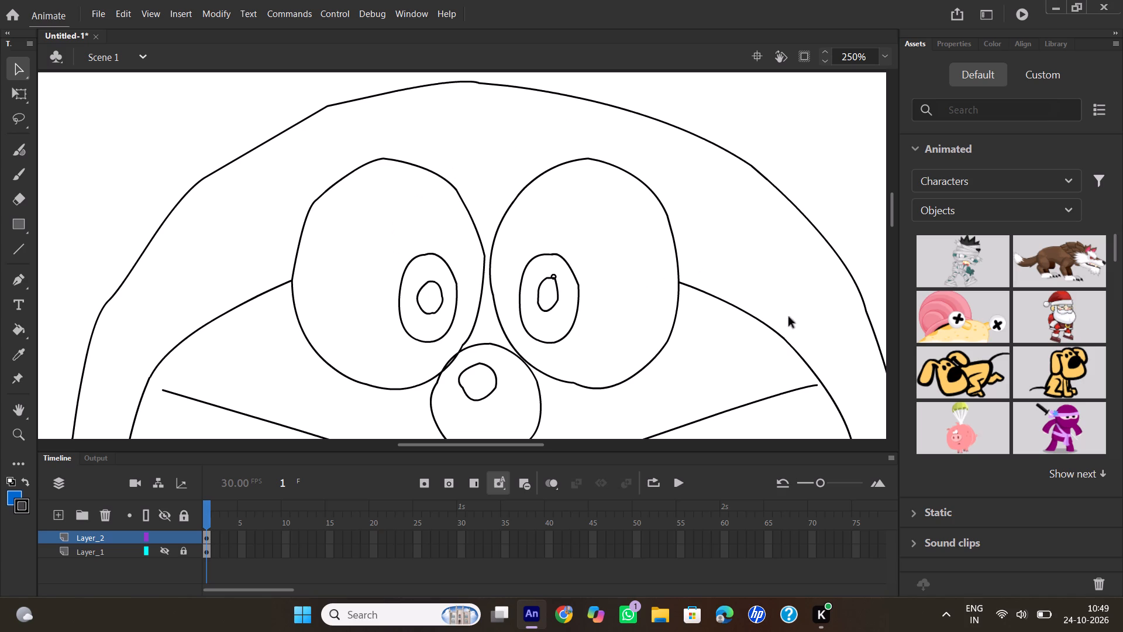
Smooth the nose by rounding its lower edge and the lower-left side of its highlight circle.
{"action": "left_click", "coordinate": [14, 411]}
{"action": "left_click_drag", "start_coordinate": [521, 365], "coordinate": [523, 222]}
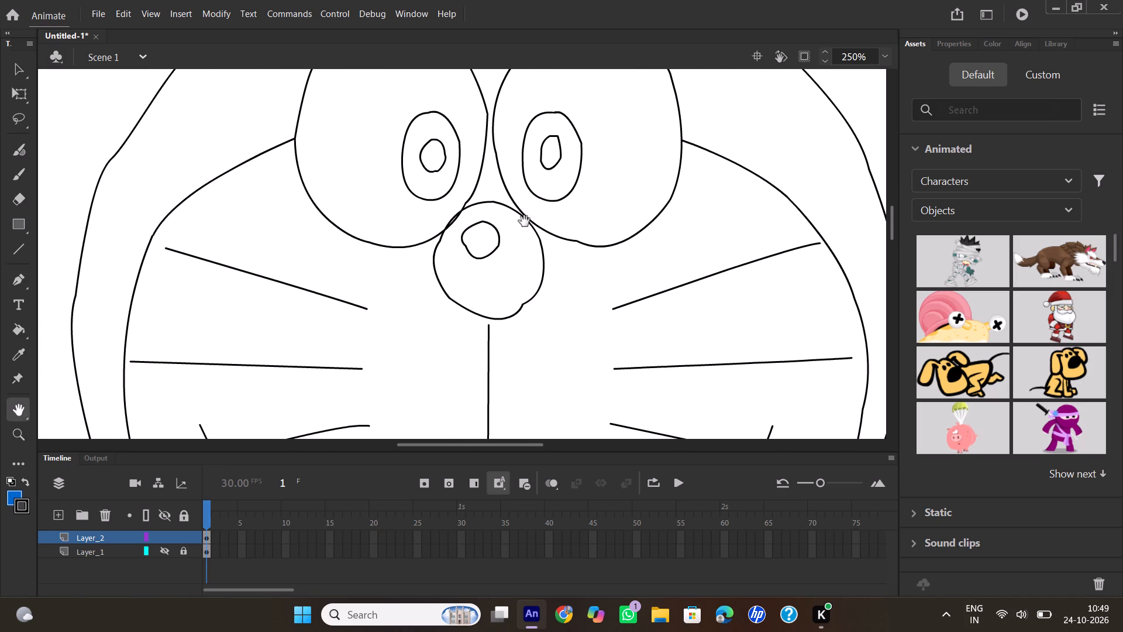
{"action": "left_click", "coordinate": [15, 66]}
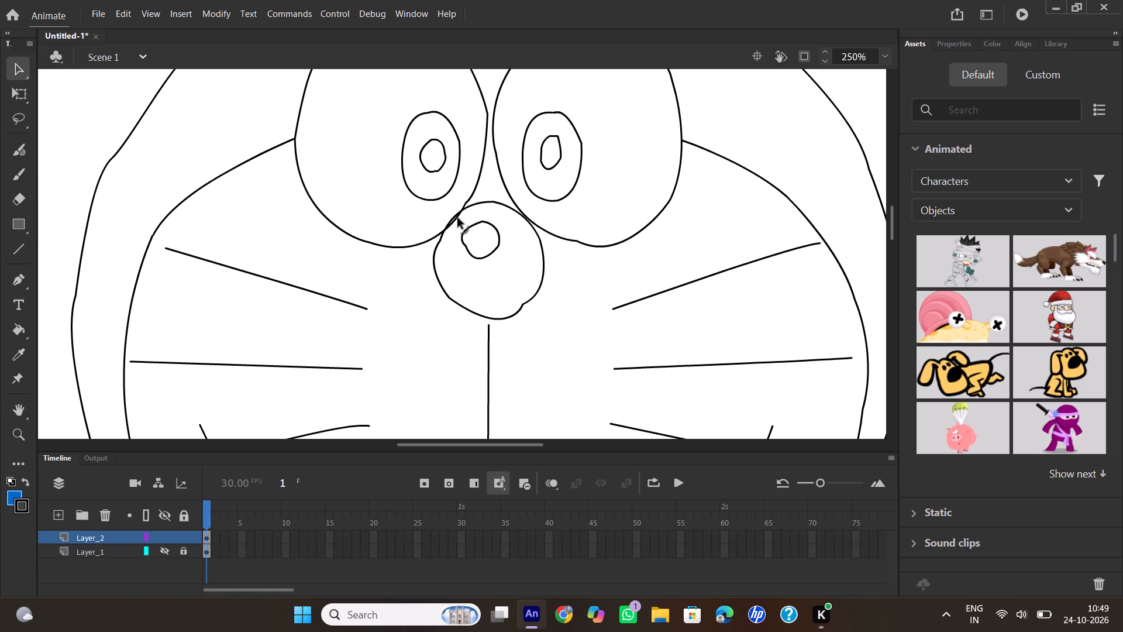
{"action": "left_click", "coordinate": [458, 218]}
{"action": "left_click_drag", "start_coordinate": [512, 316], "coordinate": [512, 312]}
{"action": "left_click_drag", "start_coordinate": [512, 312], "coordinate": [517, 310]}
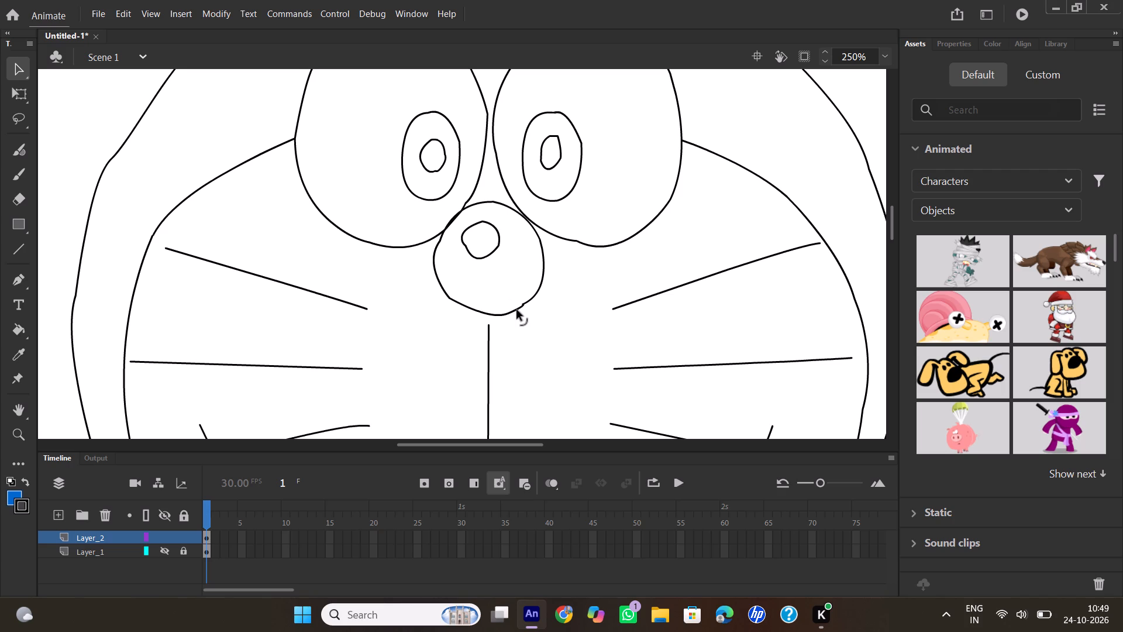
{"action": "left_click_drag", "start_coordinate": [517, 310], "coordinate": [520, 308]}
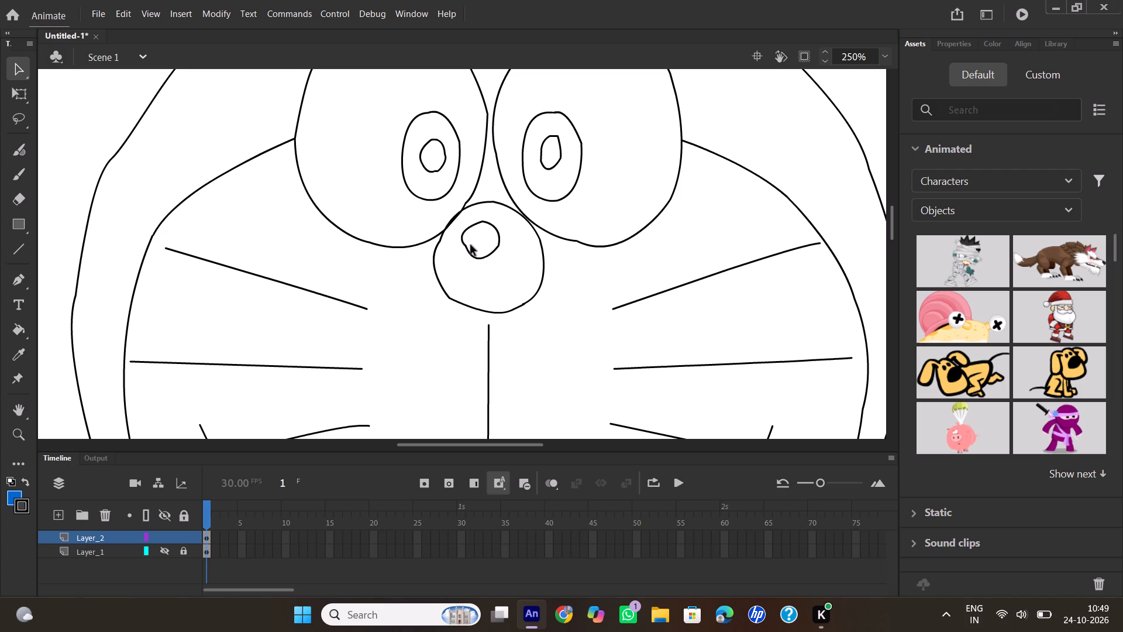
{"action": "left_click", "coordinate": [467, 247]}
{"action": "left_click", "coordinate": [470, 308]}
{"action": "left_click_drag", "start_coordinate": [458, 304], "coordinate": [456, 304]}
{"action": "left_click_drag", "start_coordinate": [456, 304], "coordinate": [447, 303]}
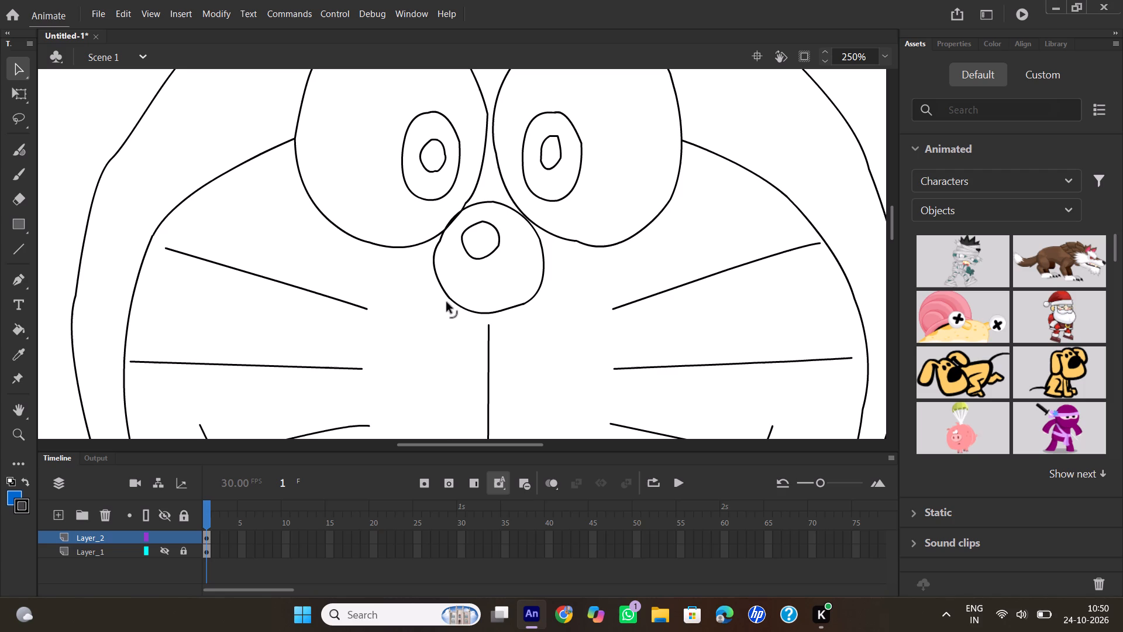
{"action": "left_click_drag", "start_coordinate": [447, 303], "coordinate": [452, 303]}
Round the bottom of the right eye's outline into a smooth, even curve beside the nose.
{"action": "left_click", "coordinate": [577, 242]}
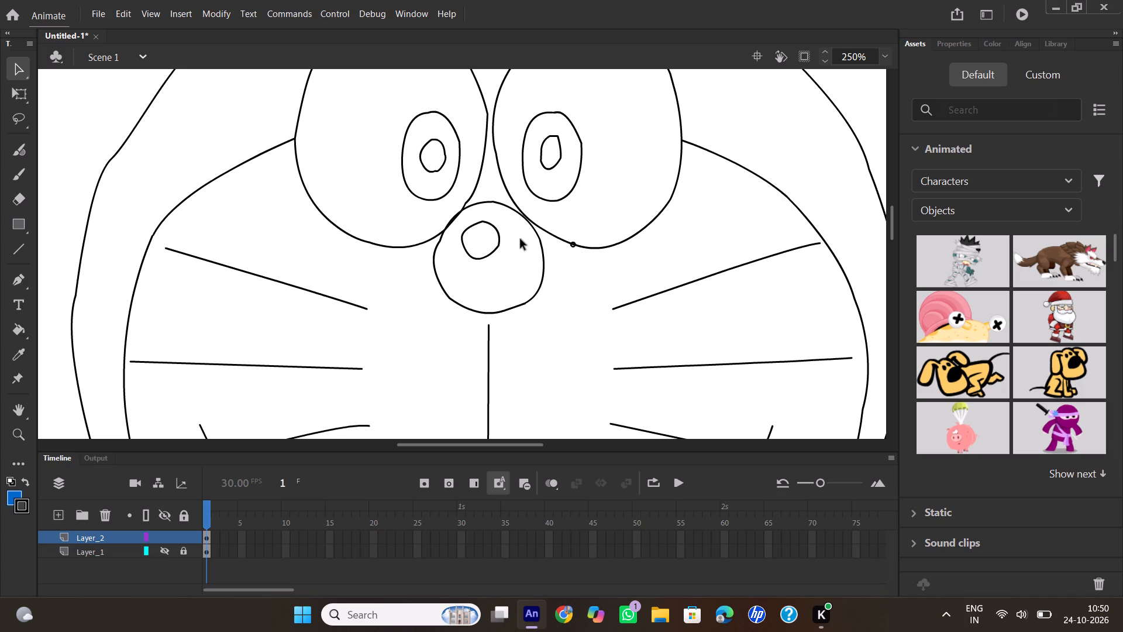
{"action": "left_click", "coordinate": [551, 236]}
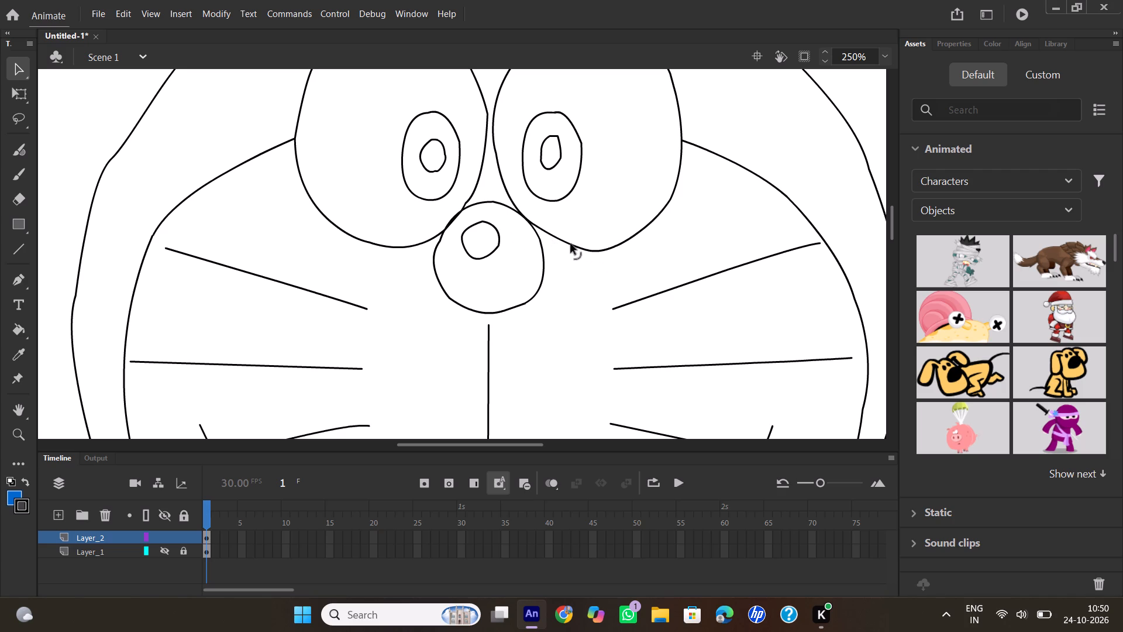
{"action": "left_click", "coordinate": [571, 244]}
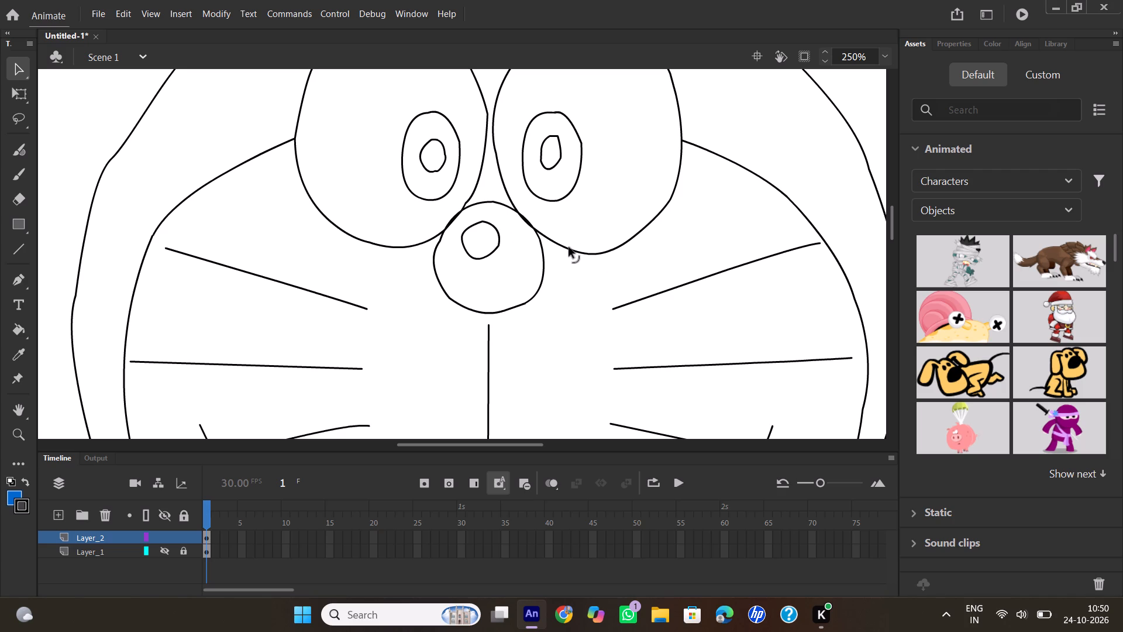
{"action": "left_click", "coordinate": [609, 252]}
Smooth the left eye's outline beside the nose and the bend on the upper left of the outer head outline.
{"action": "left_click", "coordinate": [467, 202]}
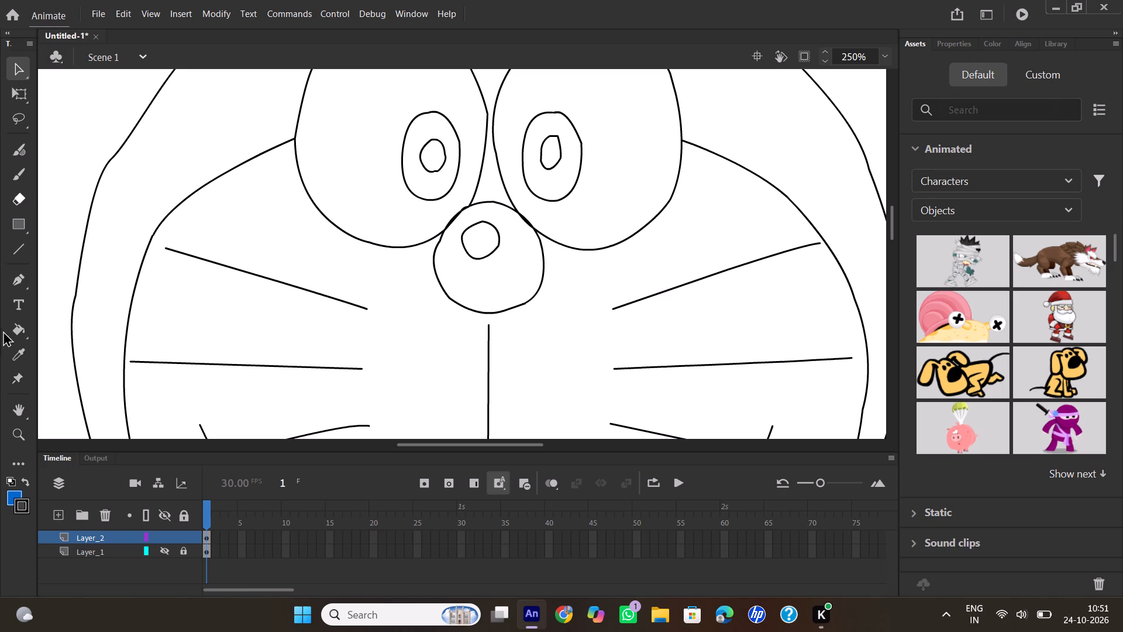
{"action": "left_click", "coordinate": [23, 66]}
{"action": "left_click_drag", "start_coordinate": [133, 130], "coordinate": [130, 126]}
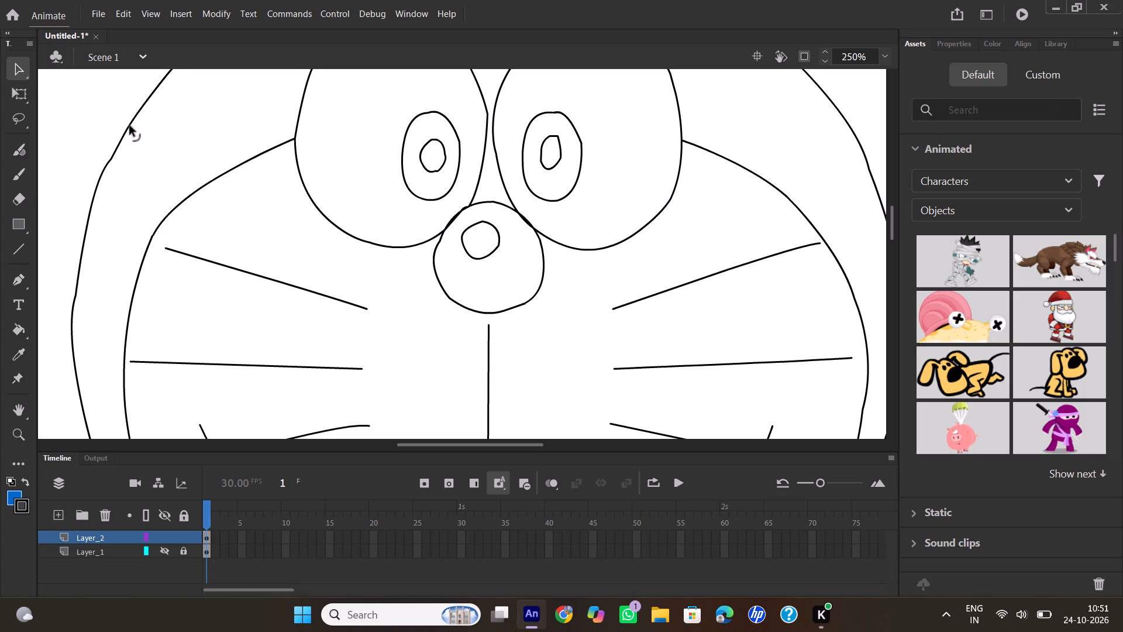
{"action": "left_click_drag", "start_coordinate": [130, 126], "coordinate": [129, 125]}
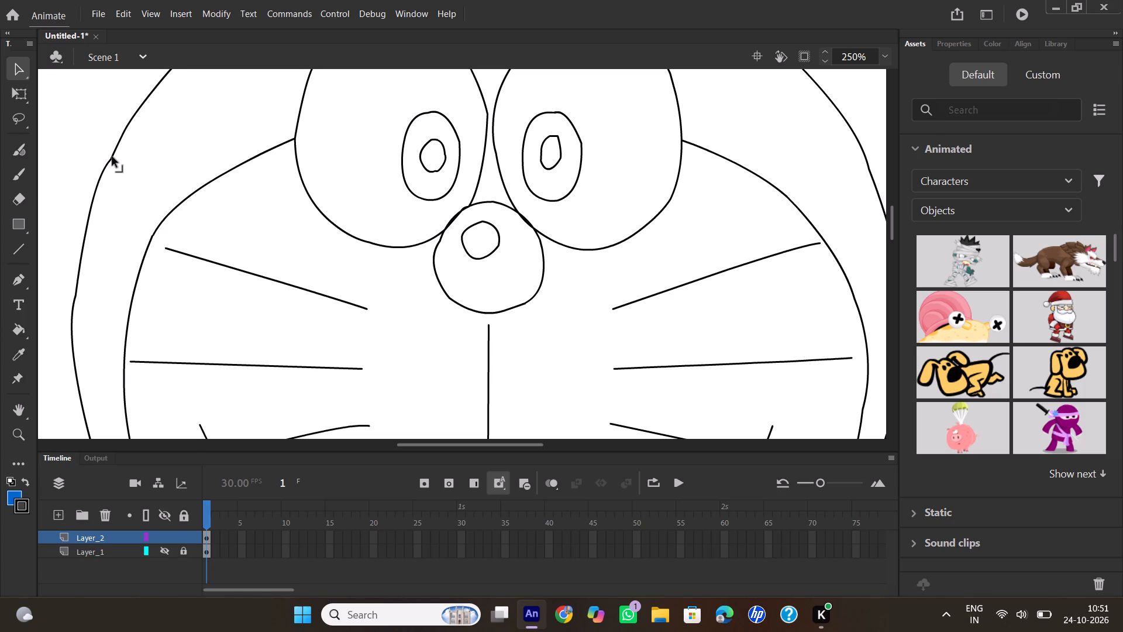
{"action": "left_click", "coordinate": [112, 157]}
Soften the kink on the lower left side of the outer head outline, level with the bottom whisker.
{"action": "left_click", "coordinate": [19, 416]}
{"action": "left_click_drag", "start_coordinate": [379, 363], "coordinate": [372, 293]}
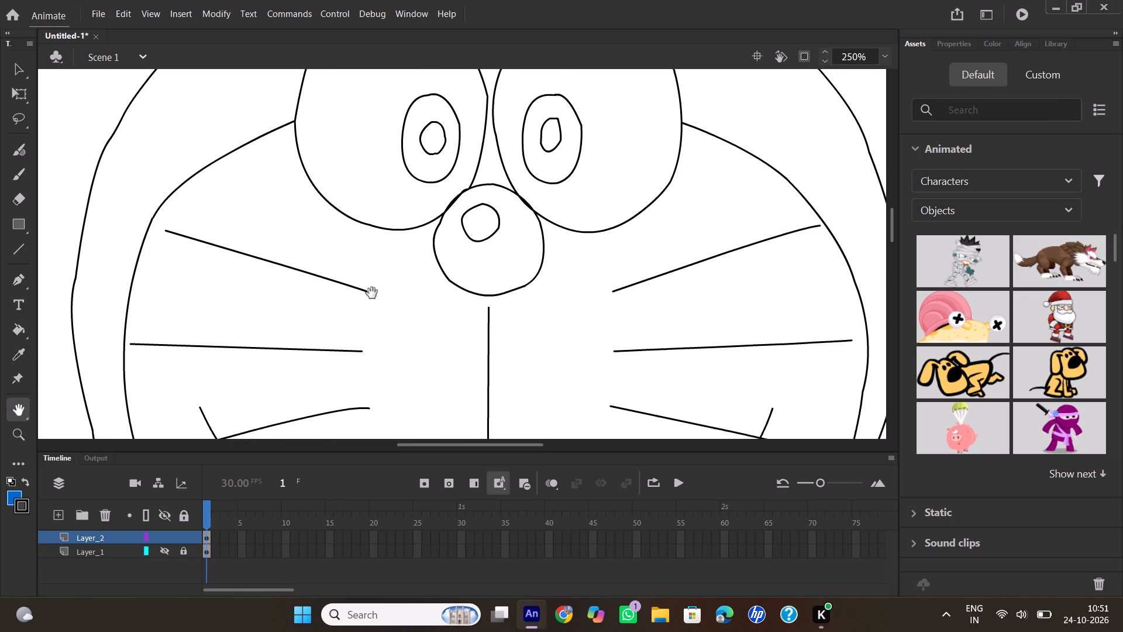
{"action": "left_click_drag", "start_coordinate": [372, 293], "coordinate": [366, 255]}
{"action": "left_click_drag", "start_coordinate": [464, 289], "coordinate": [465, 204]}
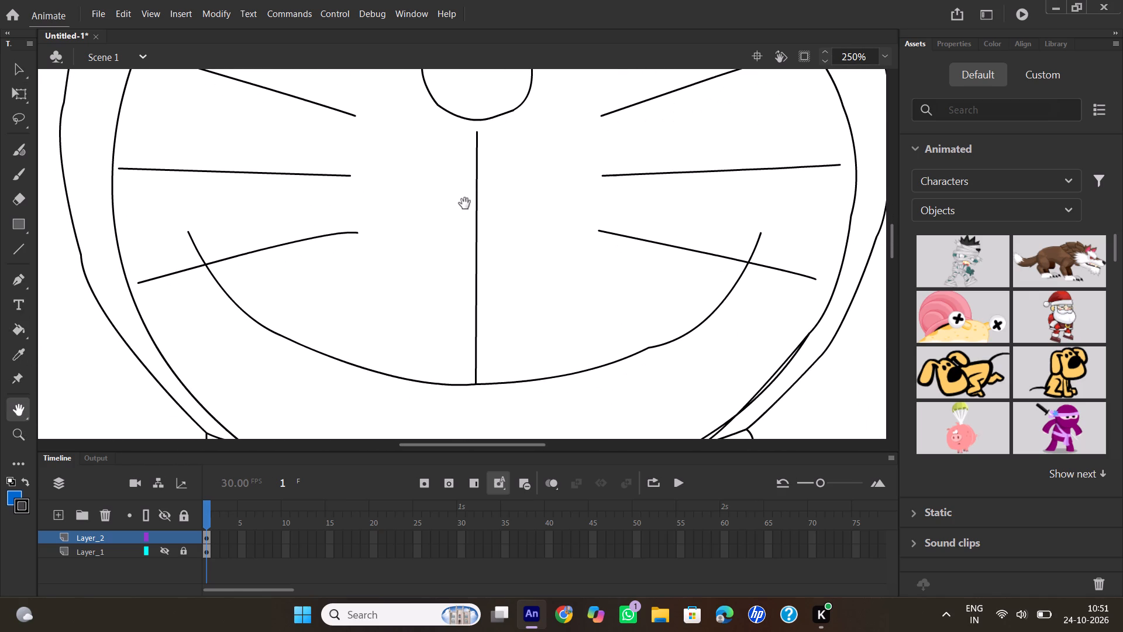
{"action": "left_click_drag", "start_coordinate": [465, 204], "coordinate": [467, 259]}
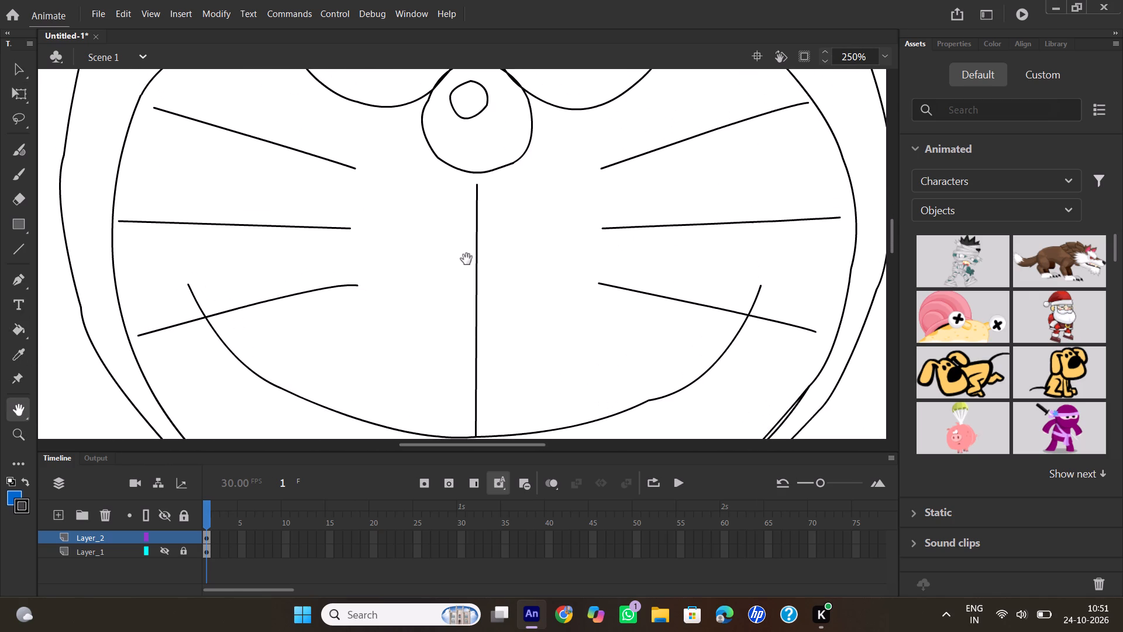
{"action": "left_click_drag", "start_coordinate": [467, 259], "coordinate": [459, 206]}
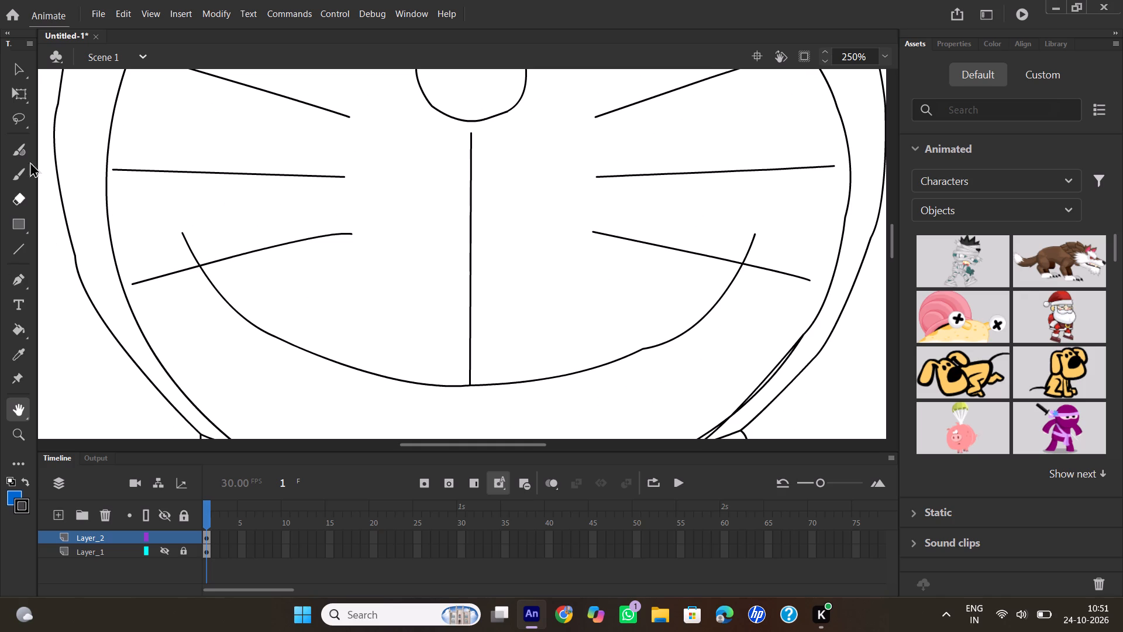
{"action": "left_click", "coordinate": [19, 74]}
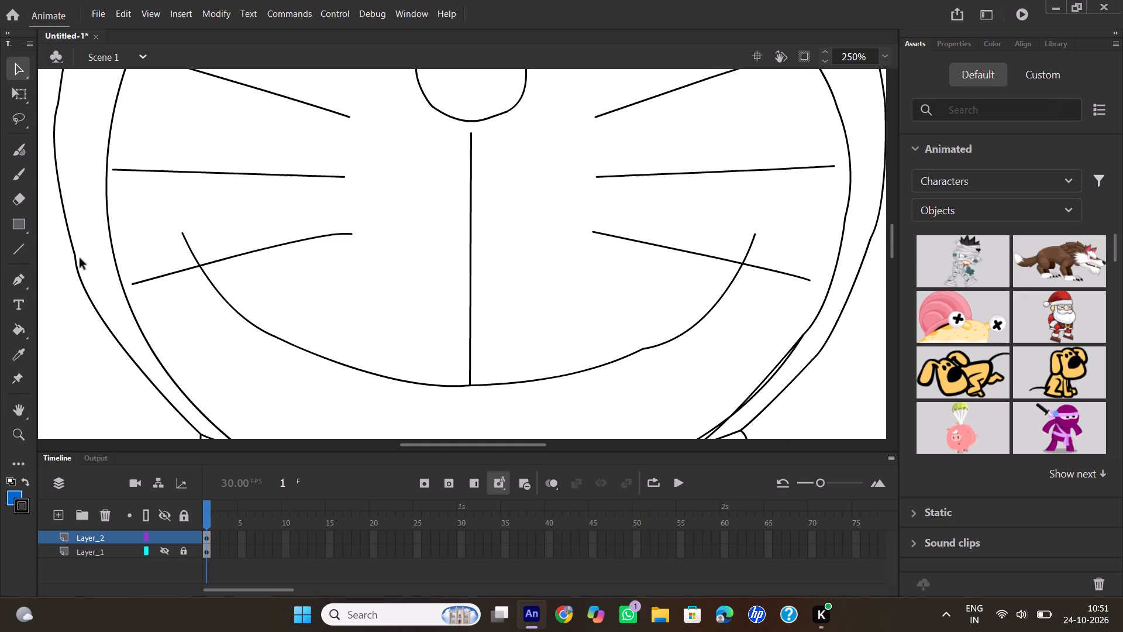
{"action": "left_click", "coordinate": [75, 255]}
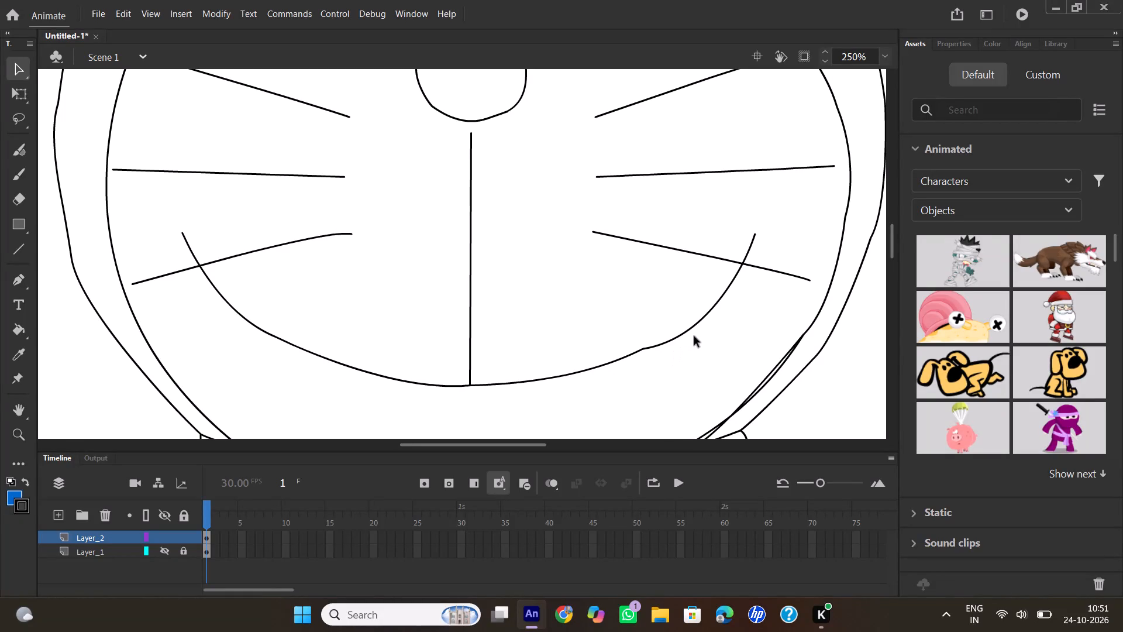
Smooth the kink on the right of the mouth curve and straighten the inner end of the lower left whisker.
{"action": "left_click", "coordinate": [642, 349]}
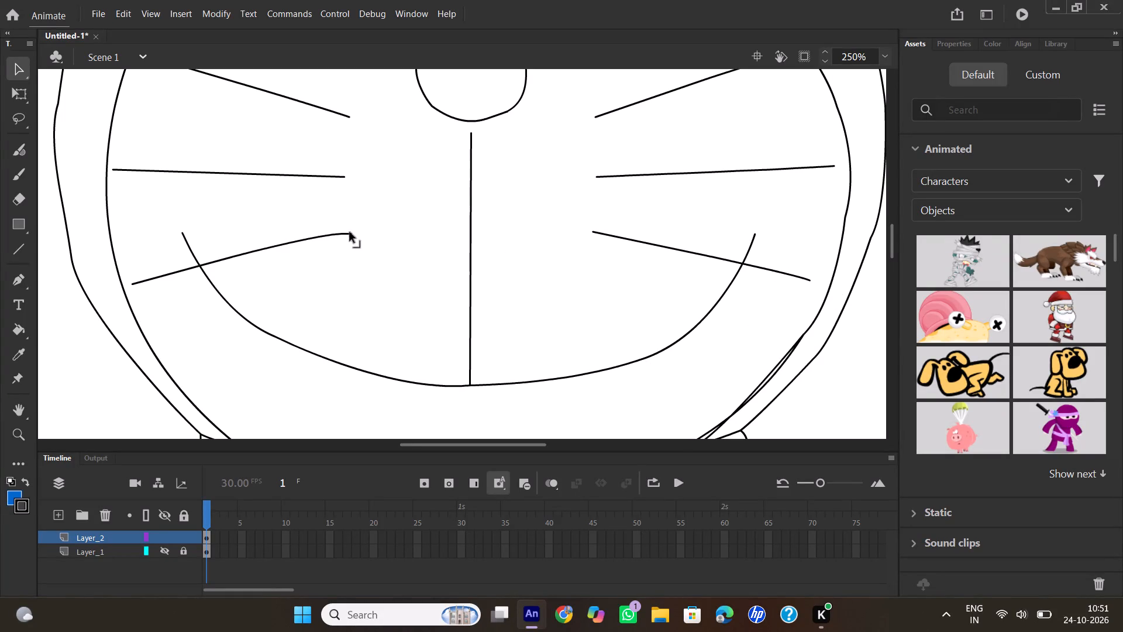
{"action": "left_click_drag", "start_coordinate": [353, 236], "coordinate": [353, 229]}
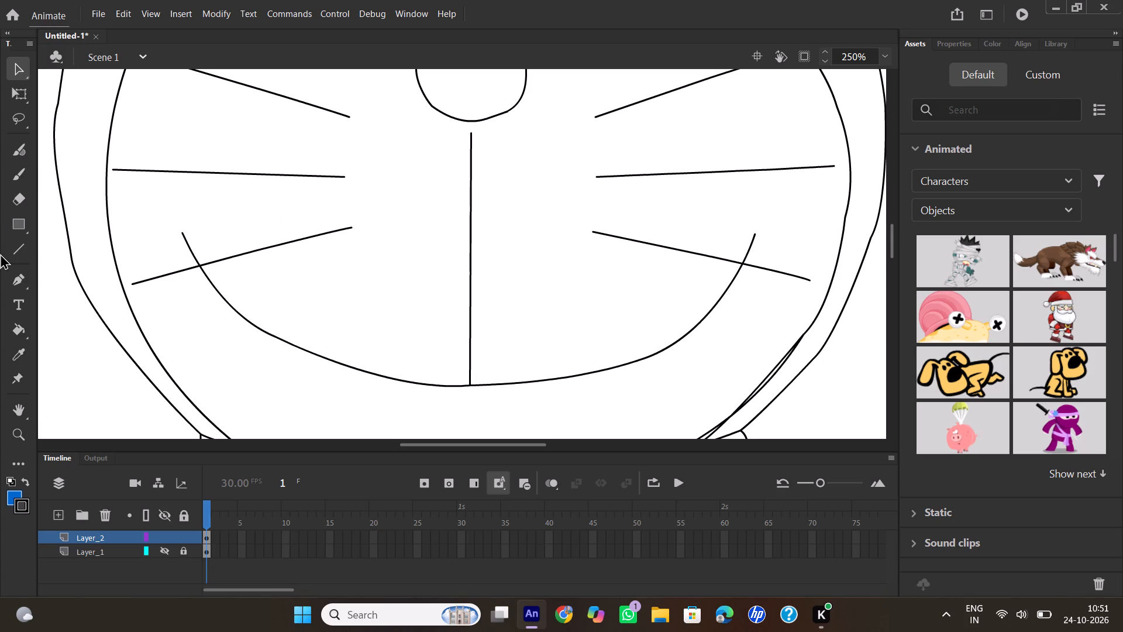
Delete the duplicate line segments on the face outline's lower right side above the collar, and smooth the remaining joint.
{"action": "left_click", "coordinate": [20, 424]}
{"action": "left_click", "coordinate": [20, 414]}
{"action": "left_click_drag", "start_coordinate": [484, 259], "coordinate": [504, 101]}
{"action": "left_click_drag", "start_coordinate": [555, 225], "coordinate": [536, 241]}
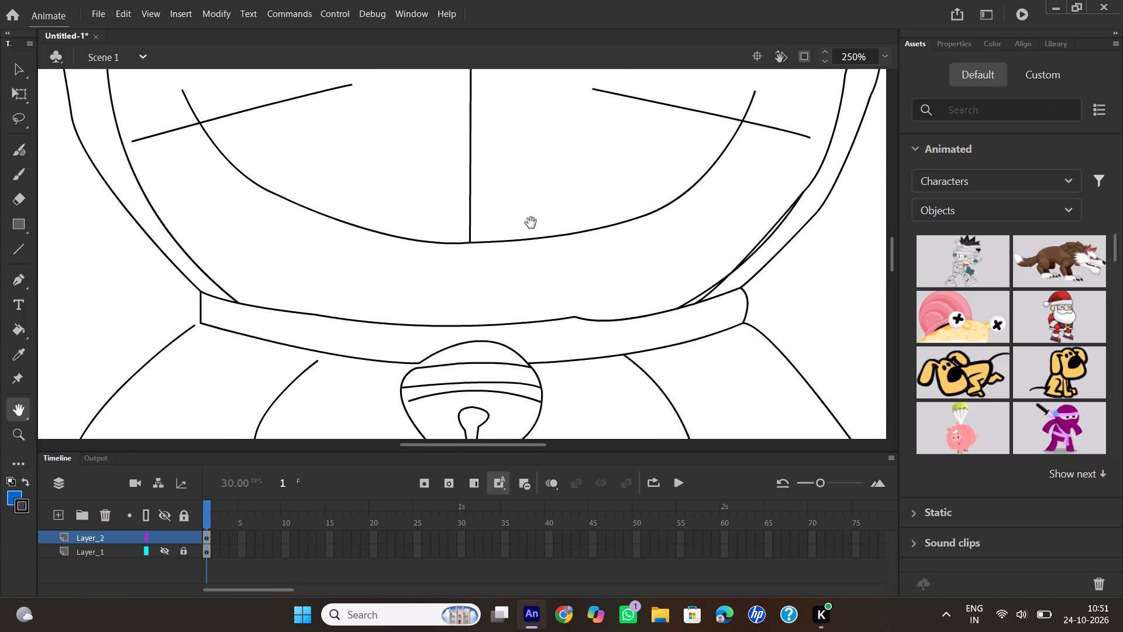
{"action": "left_click", "coordinate": [15, 66]}
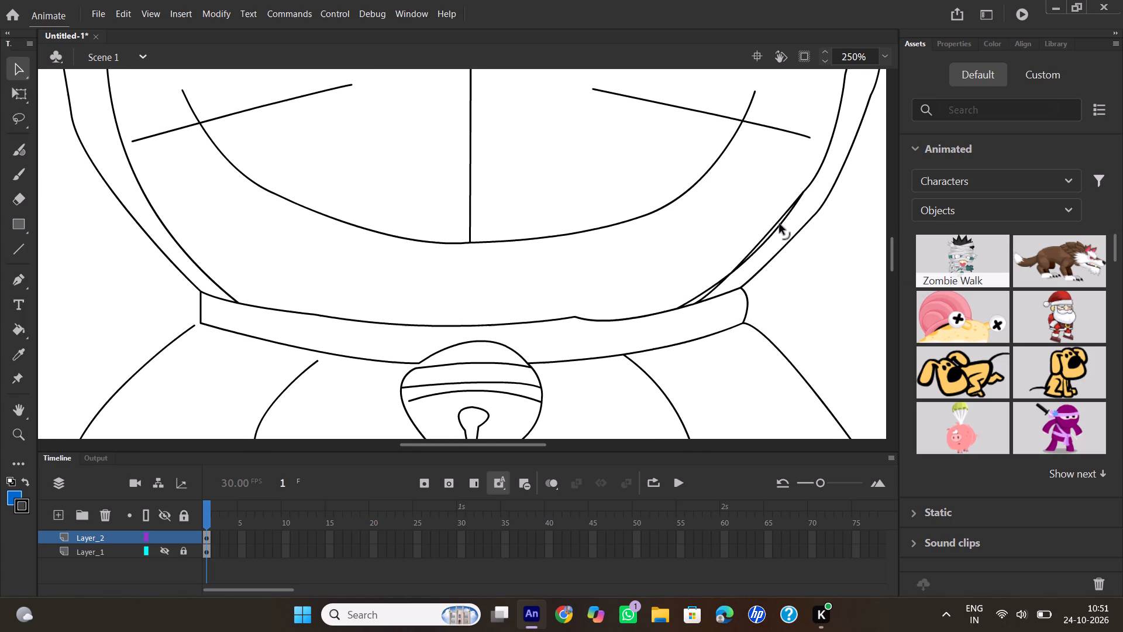
{"action": "left_click", "coordinate": [780, 224]}
{"action": "left_click_drag", "start_coordinate": [780, 224], "coordinate": [788, 237]}
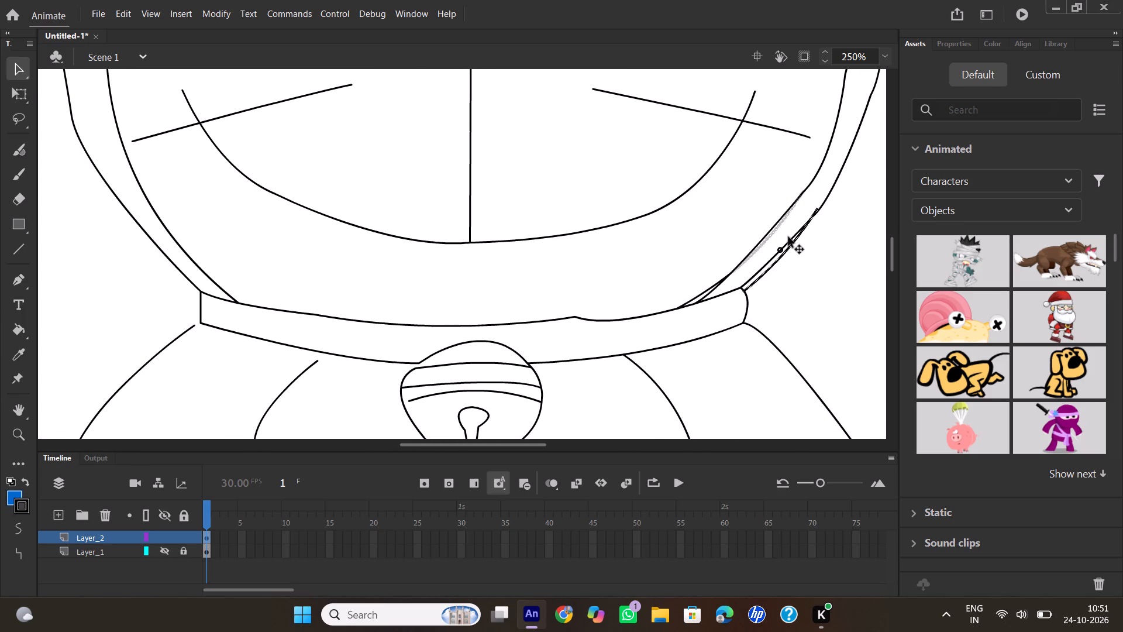
{"action": "left_click_drag", "start_coordinate": [788, 237], "coordinate": [813, 292]}
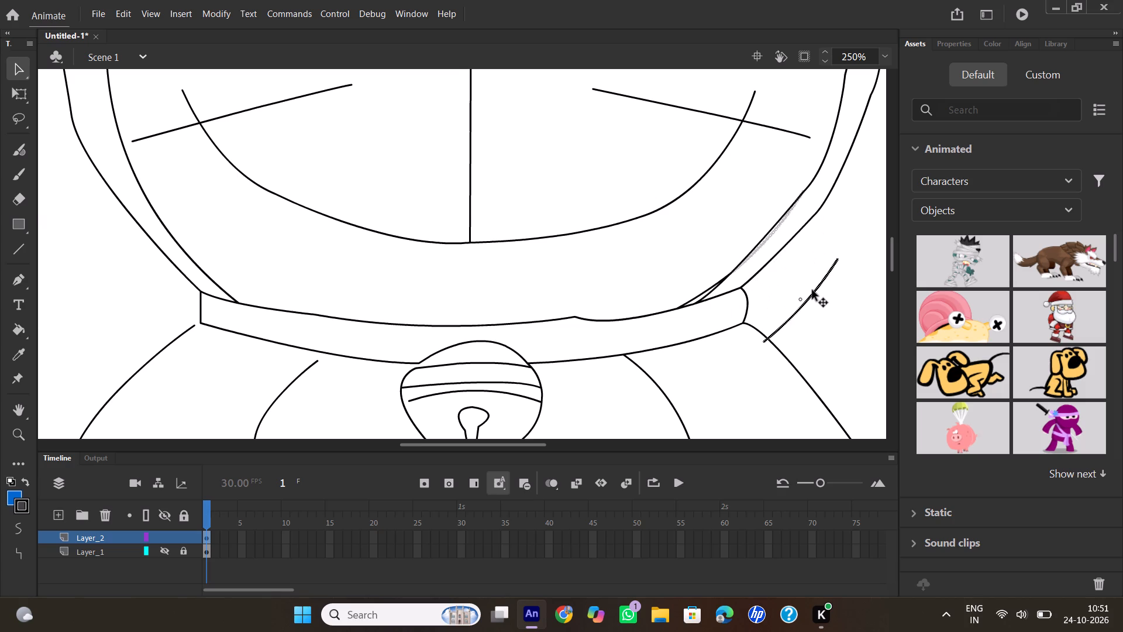
{"action": "key", "text": "Delete"}
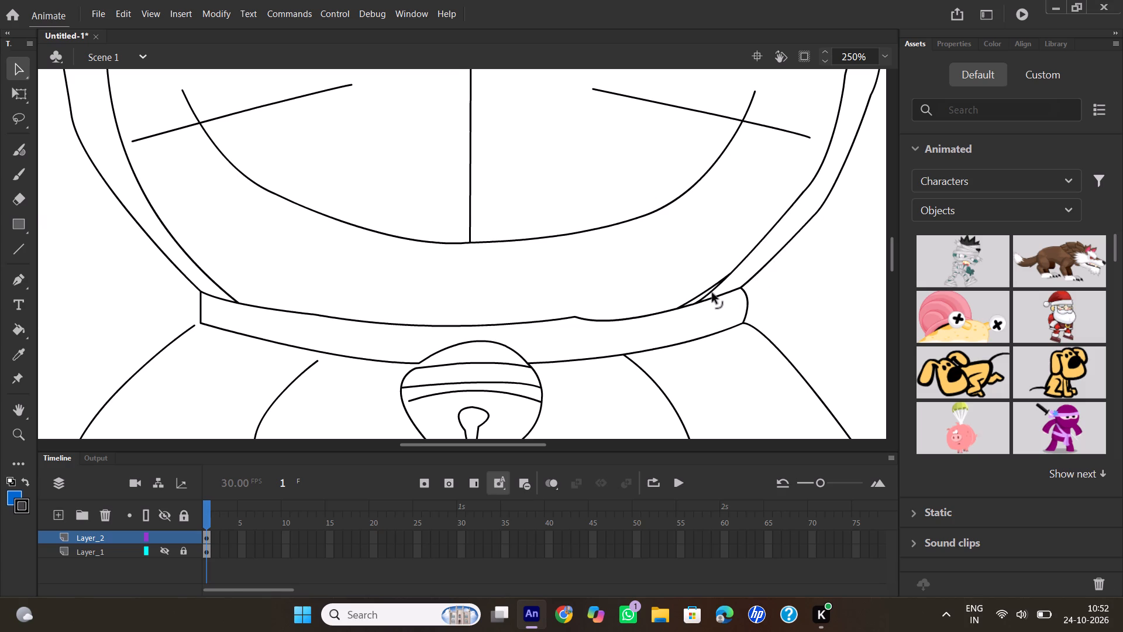
{"action": "left_click", "coordinate": [712, 293]}
{"action": "left_click_drag", "start_coordinate": [712, 293], "coordinate": [776, 316]}
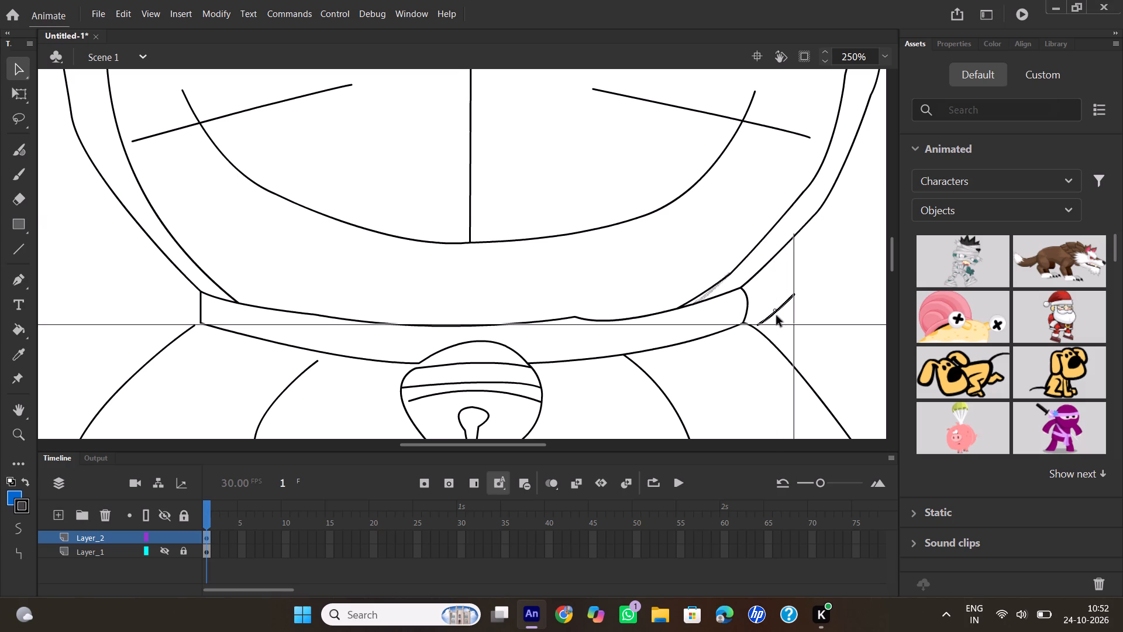
{"action": "key", "text": "Delete"}
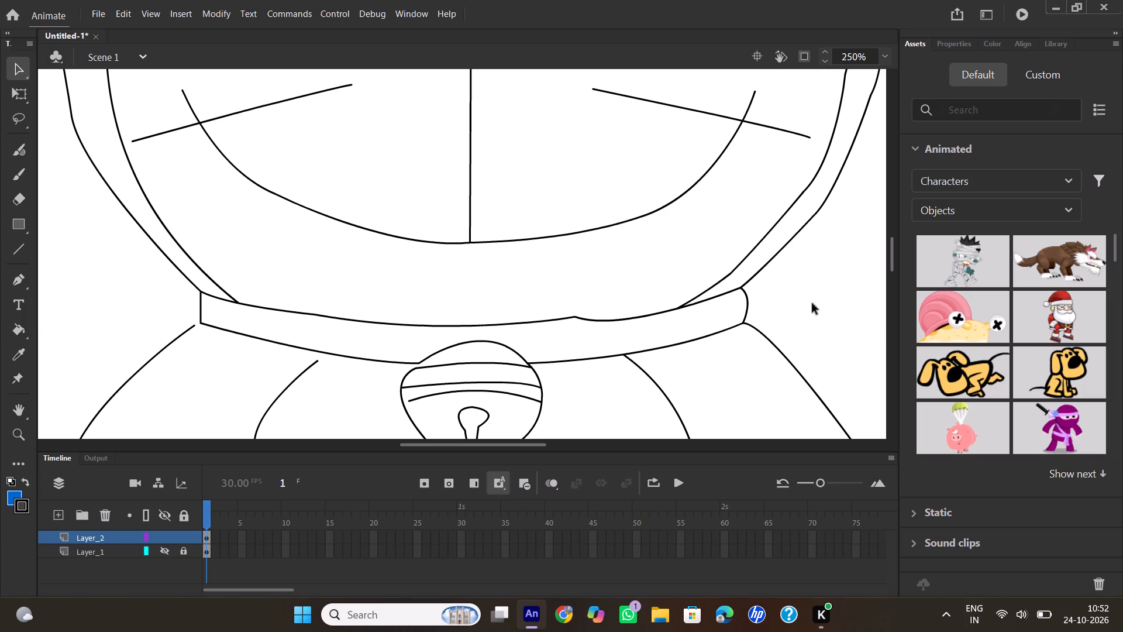
{"action": "left_click", "coordinate": [731, 275]}
Flatten the bump in the collar's upper edge, right of centre, into an even curve.
{"action": "left_click", "coordinate": [576, 318]}
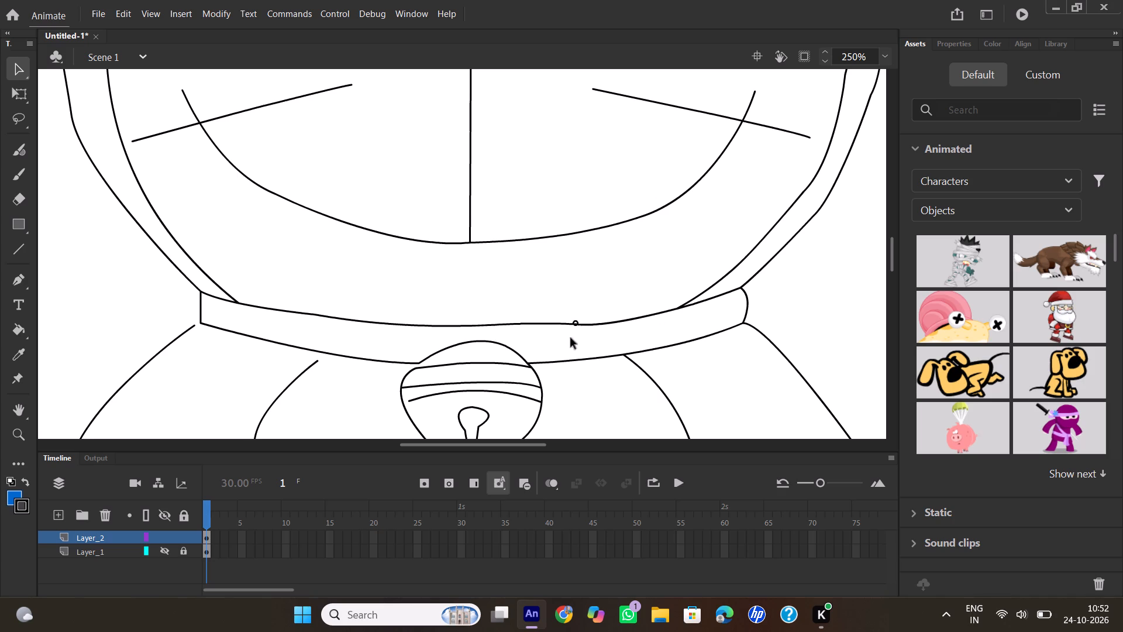
Join the upper ends of the left arm line and the left body line to the collar's lower edge.
{"action": "left_click", "coordinate": [13, 413]}
{"action": "left_click_drag", "start_coordinate": [601, 340], "coordinate": [614, 225]}
{"action": "left_click", "coordinate": [23, 71]}
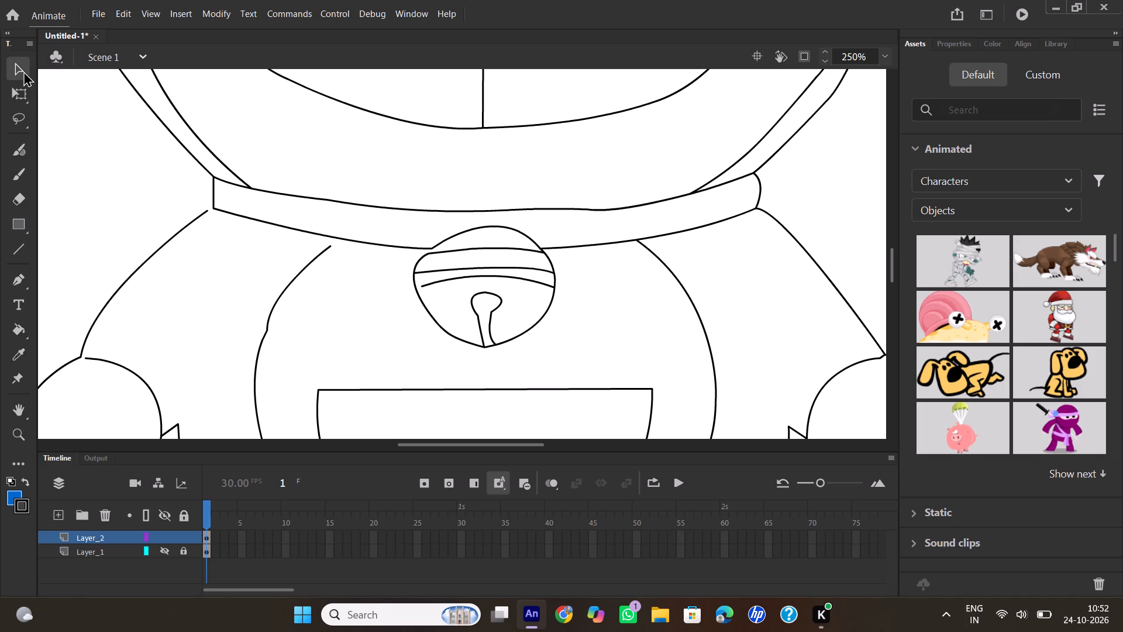
{"action": "left_click_drag", "start_coordinate": [209, 209], "coordinate": [214, 209]}
{"action": "left_click_drag", "start_coordinate": [331, 247], "coordinate": [340, 243]}
{"action": "left_click_drag", "start_coordinate": [340, 243], "coordinate": [338, 243]}
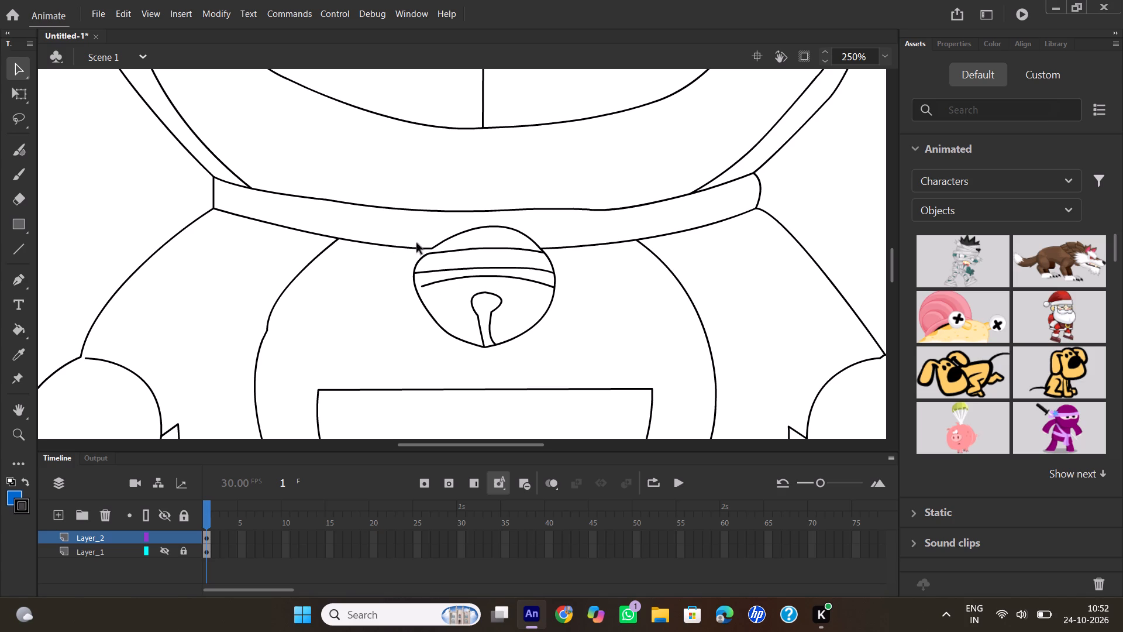
Smooth the bell's upper left corner so its top band line meets the outline at the collar.
{"action": "left_click", "coordinate": [429, 253]}
Straighten the bell's slot into two near-parallel sides below its round hole, with their lower ends on the bell's outline.
{"action": "left_click", "coordinate": [481, 335]}
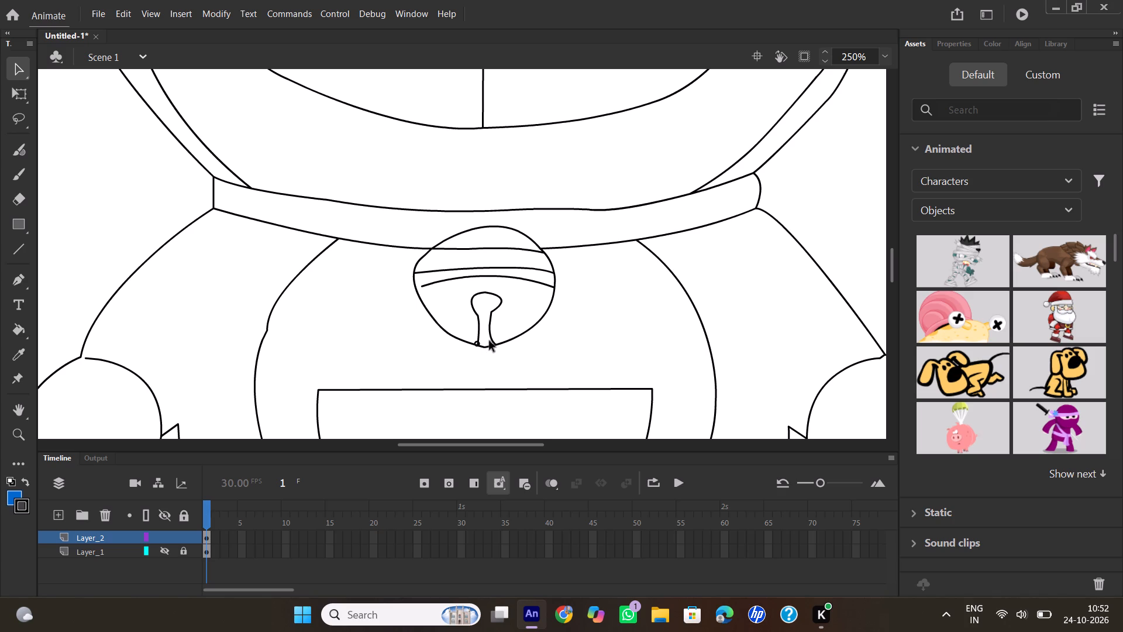
{"action": "left_click", "coordinate": [492, 341]}
{"action": "left_click", "coordinate": [491, 311]}
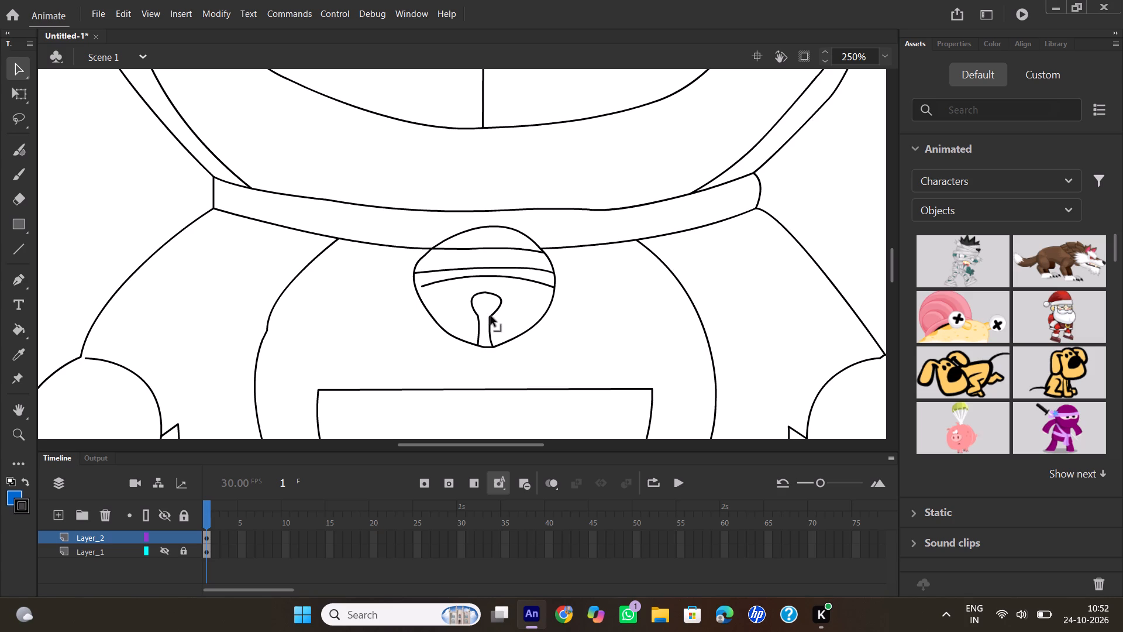
{"action": "left_click", "coordinate": [479, 313]}
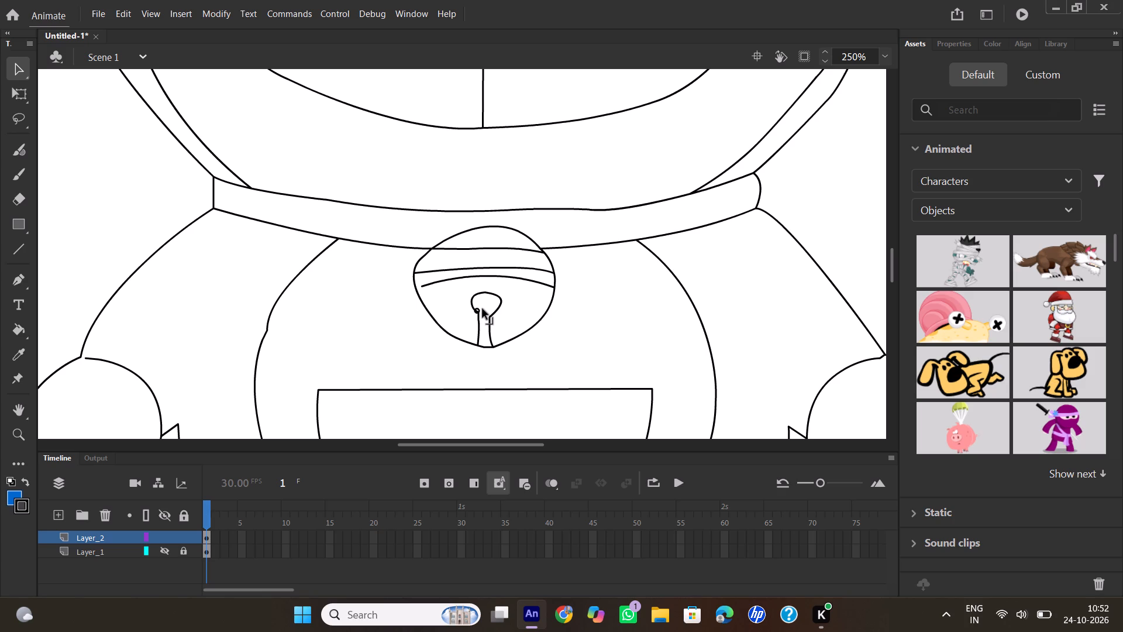
{"action": "left_click", "coordinate": [490, 316]}
Align the right end of the bell's top band line with the collar and extend the lowest band line to the left outline.
{"action": "left_click", "coordinate": [542, 255]}
{"action": "left_click", "coordinate": [423, 287]}
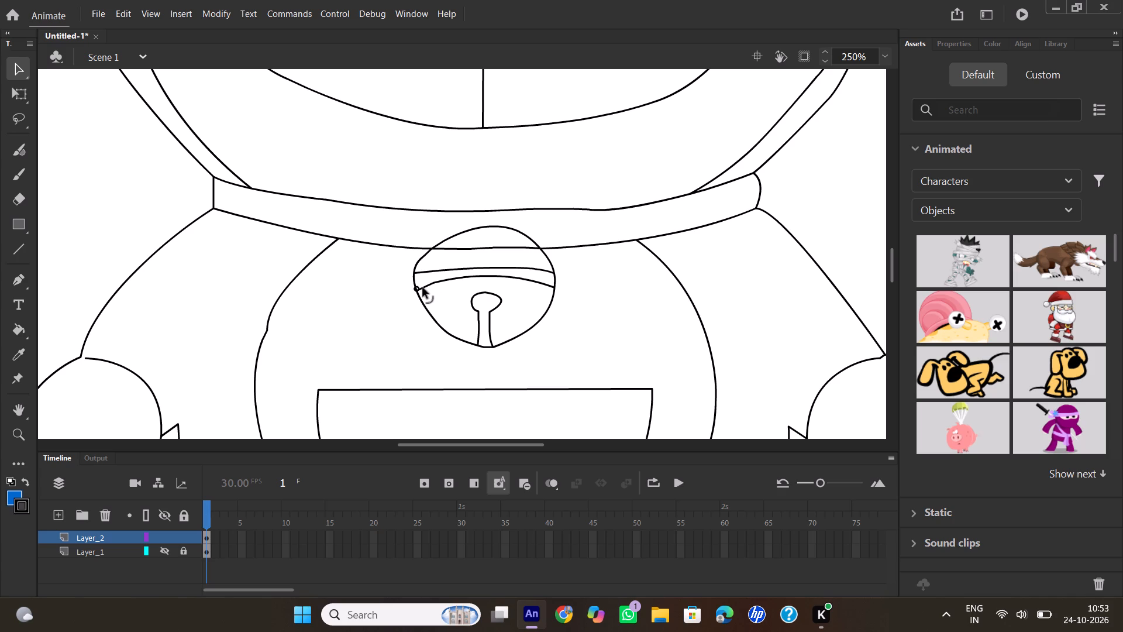
{"action": "left_click", "coordinate": [433, 282]}
Bow the collar's two short end lines outward so both ends of the band are rounded.
{"action": "left_click_drag", "start_coordinate": [215, 197], "coordinate": [206, 198]}
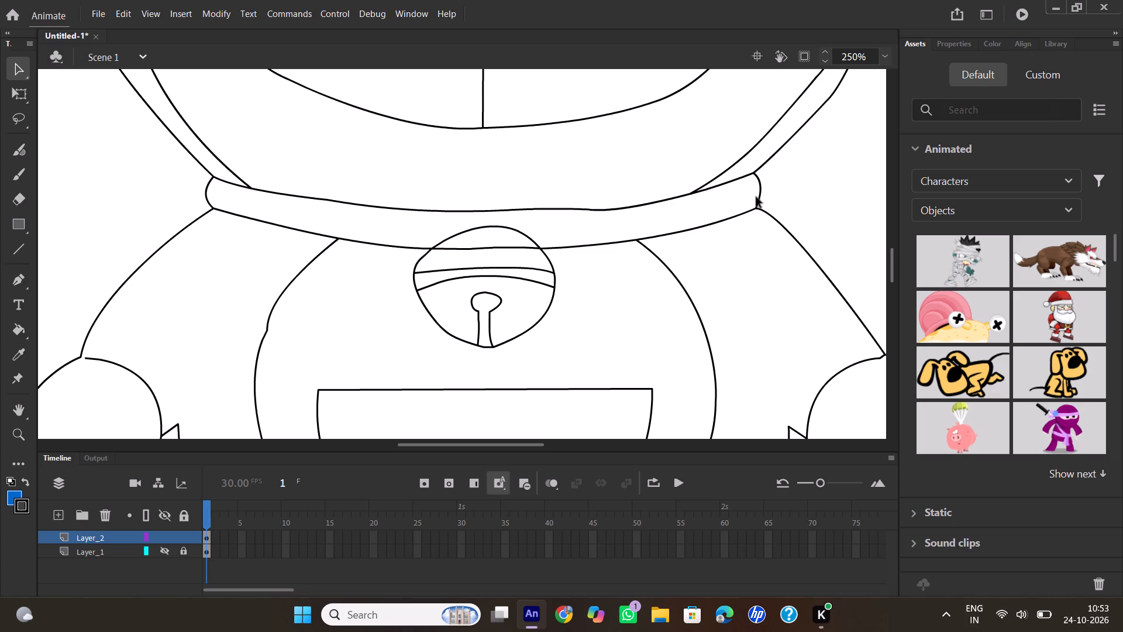
{"action": "left_click", "coordinate": [760, 198]}
Smooth the kink in the upper left side of the belly circle, beside the bell, by adjusting its corner and lower curve.
{"action": "left_click", "coordinate": [16, 411]}
{"action": "left_click_drag", "start_coordinate": [350, 383], "coordinate": [394, 263]}
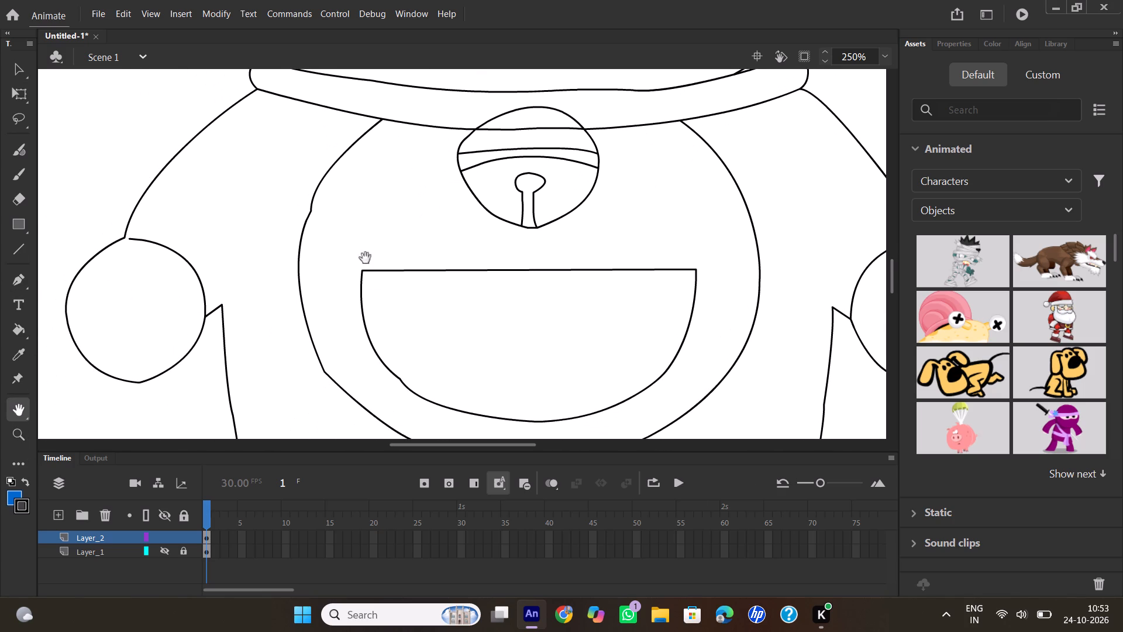
{"action": "left_click", "coordinate": [20, 67]}
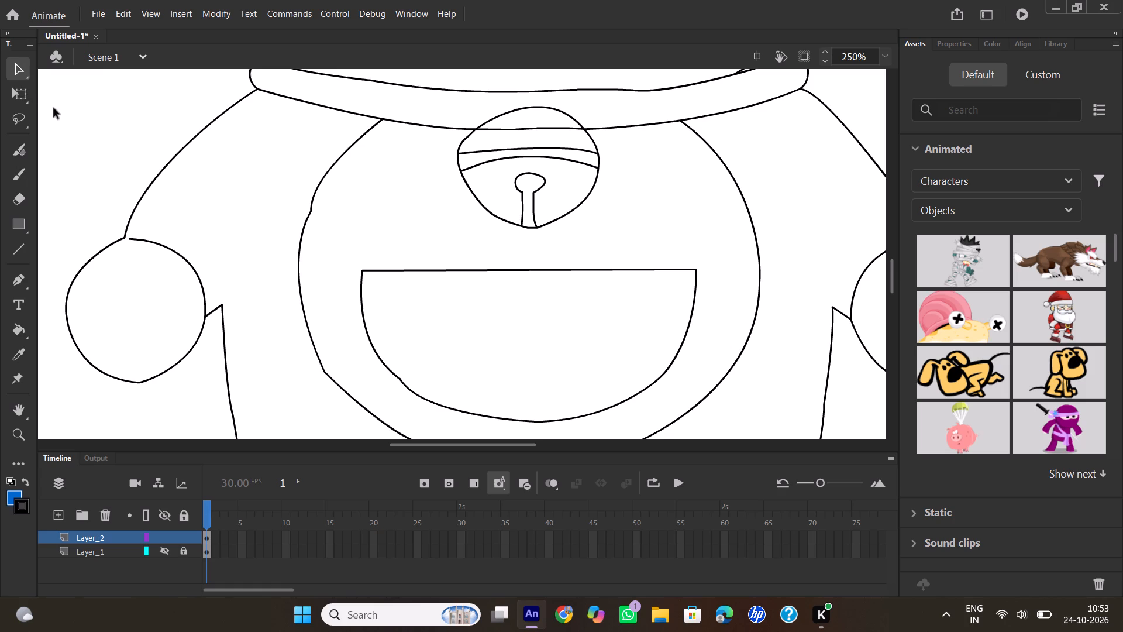
{"action": "left_click", "coordinate": [313, 212]}
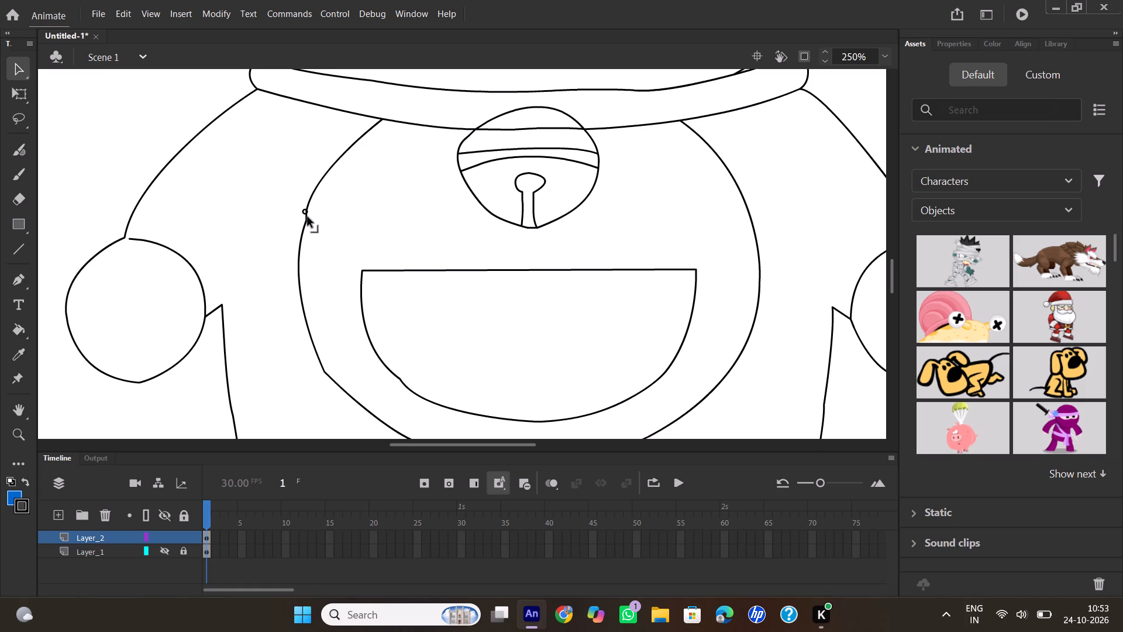
{"action": "left_click", "coordinate": [306, 221]}
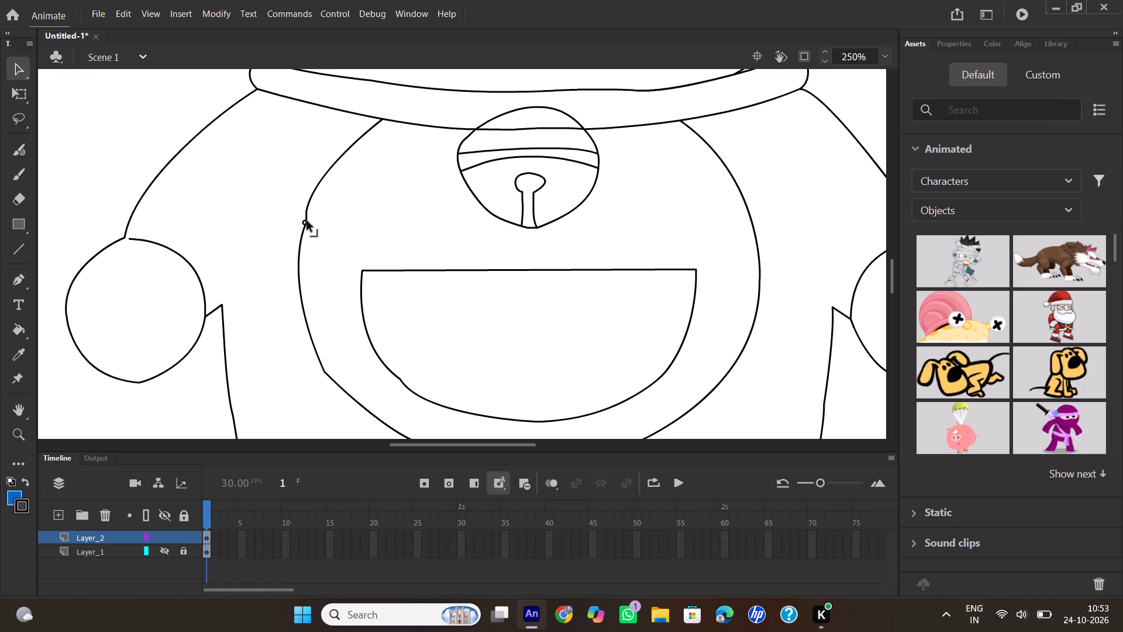
{"action": "left_click", "coordinate": [307, 221]}
{"action": "left_click", "coordinate": [303, 232]}
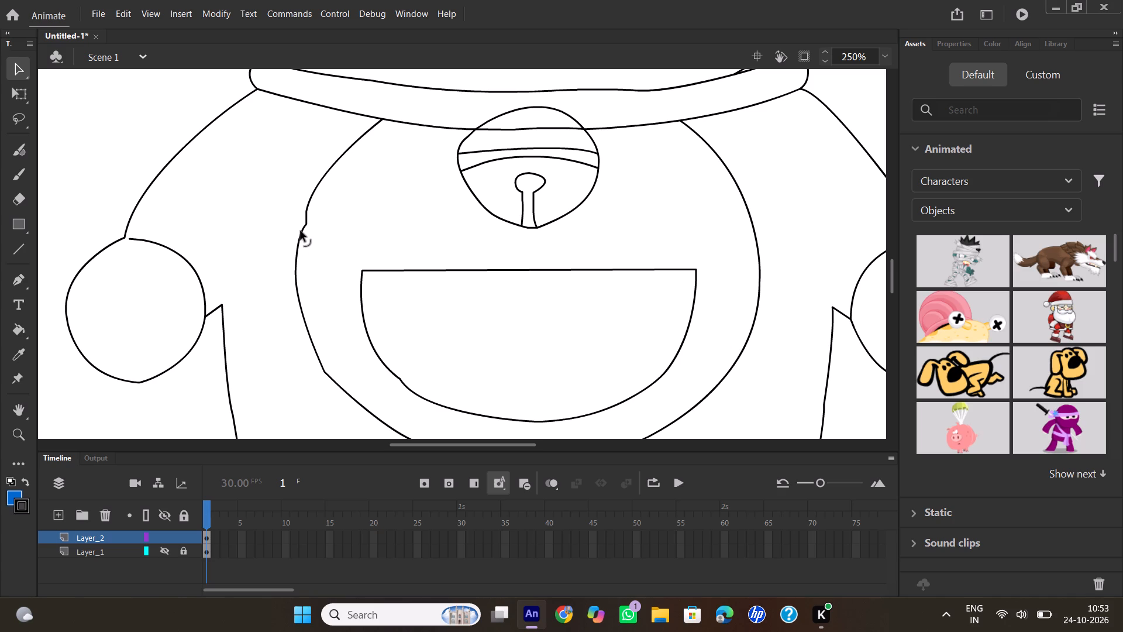
{"action": "left_click", "coordinate": [309, 221]}
{"action": "left_click_drag", "start_coordinate": [308, 222], "coordinate": [305, 221]}
{"action": "left_click_drag", "start_coordinate": [305, 221], "coordinate": [301, 220]}
Close the gap at the top of the left hand circle where it meets the arm line.
{"action": "left_click_drag", "start_coordinate": [129, 239], "coordinate": [123, 239]}
Round out the lower left corner of the belly pocket by moving its corner point slightly downward.
{"action": "left_click", "coordinate": [21, 406]}
{"action": "left_click_drag", "start_coordinate": [423, 342], "coordinate": [423, 184]}
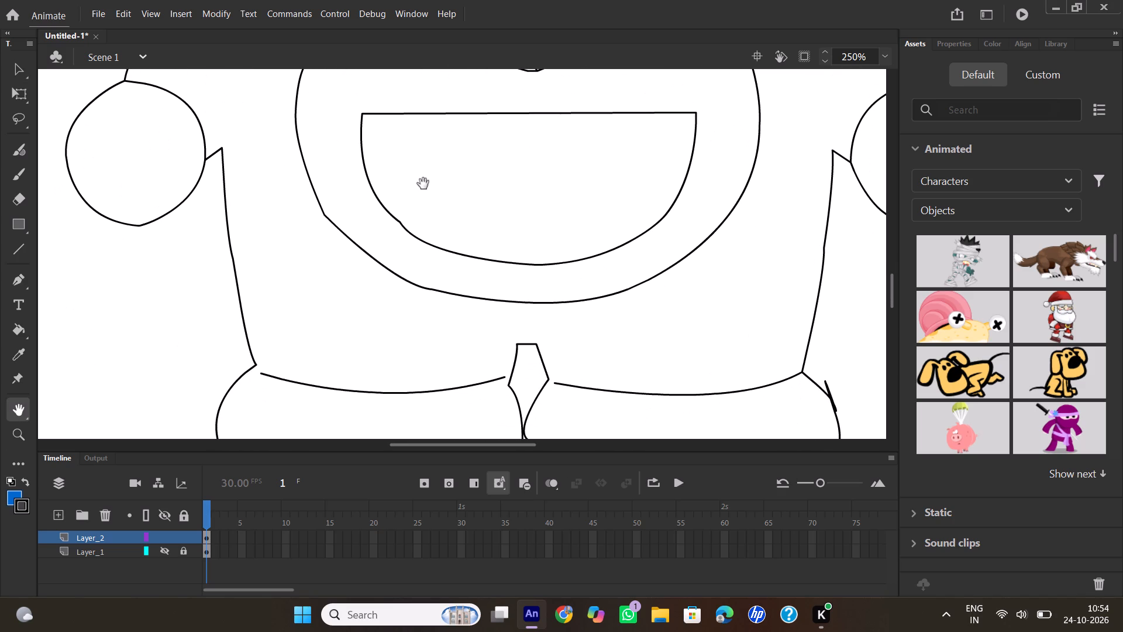
{"action": "left_click_drag", "start_coordinate": [423, 184], "coordinate": [428, 181]}
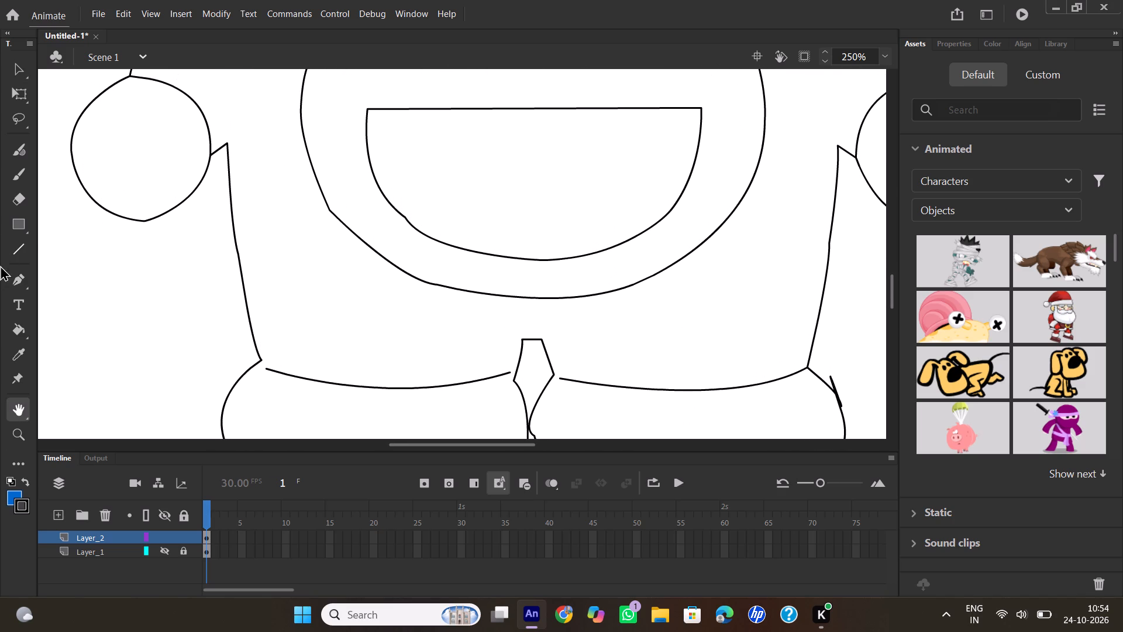
{"action": "left_click", "coordinate": [23, 77]}
{"action": "left_click_drag", "start_coordinate": [405, 218], "coordinate": [406, 229]}
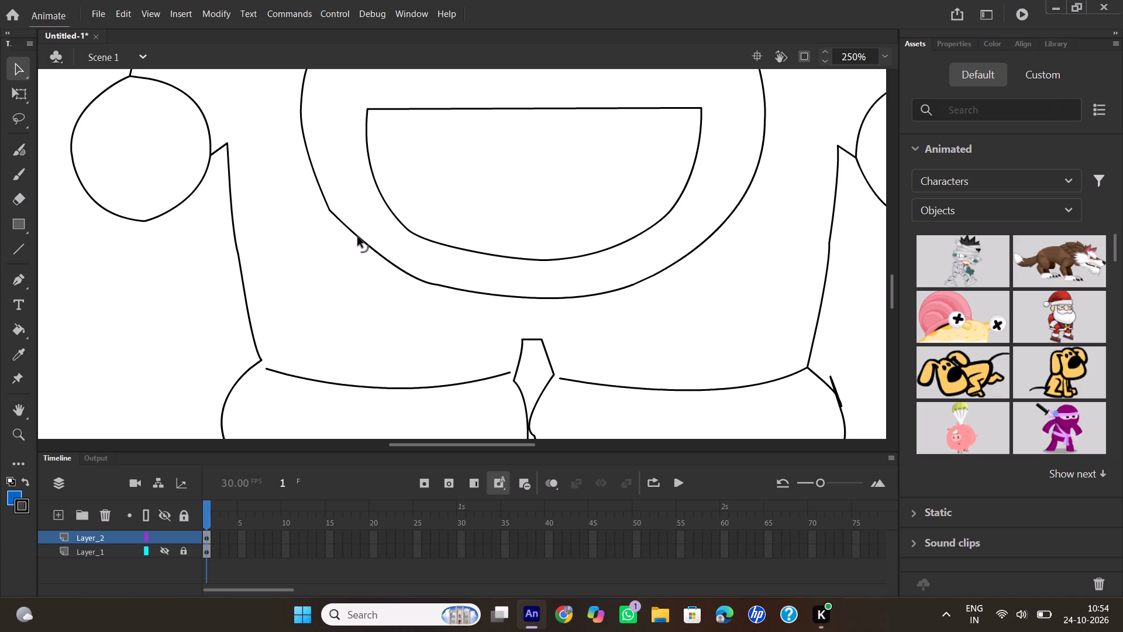
Reshape the belly circle's lower left arc into a rounder curve, adjusting its corner points below and beside the pocket.
{"action": "left_click_drag", "start_coordinate": [358, 237], "coordinate": [364, 245]}
{"action": "left_click_drag", "start_coordinate": [364, 245], "coordinate": [359, 245]}
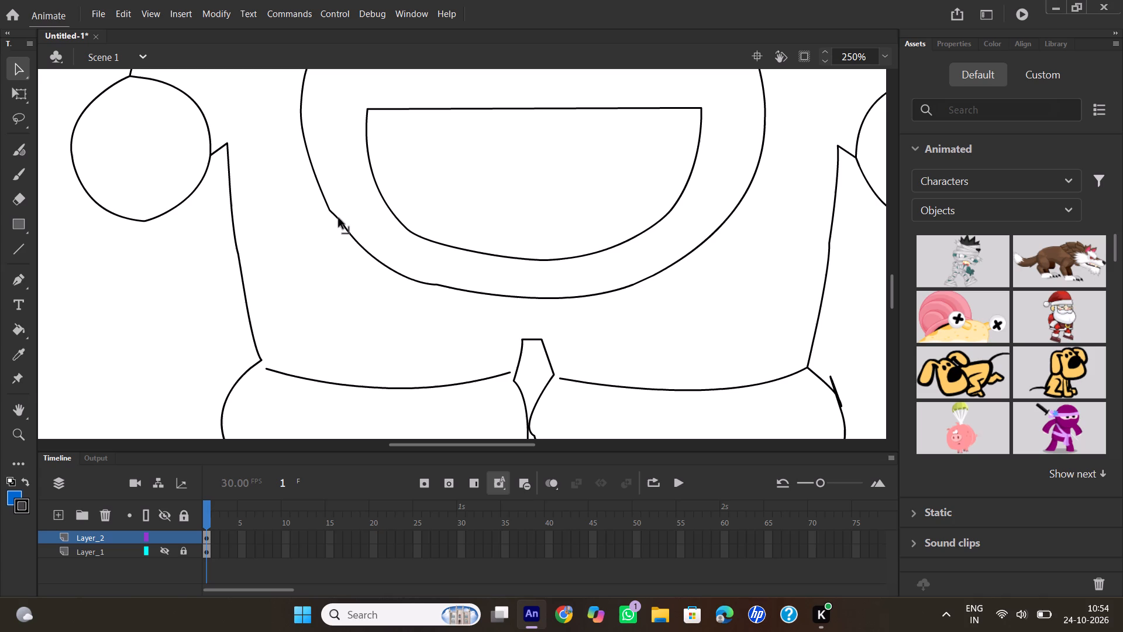
{"action": "left_click_drag", "start_coordinate": [339, 218], "coordinate": [336, 225]}
{"action": "left_click_drag", "start_coordinate": [336, 225], "coordinate": [339, 228]}
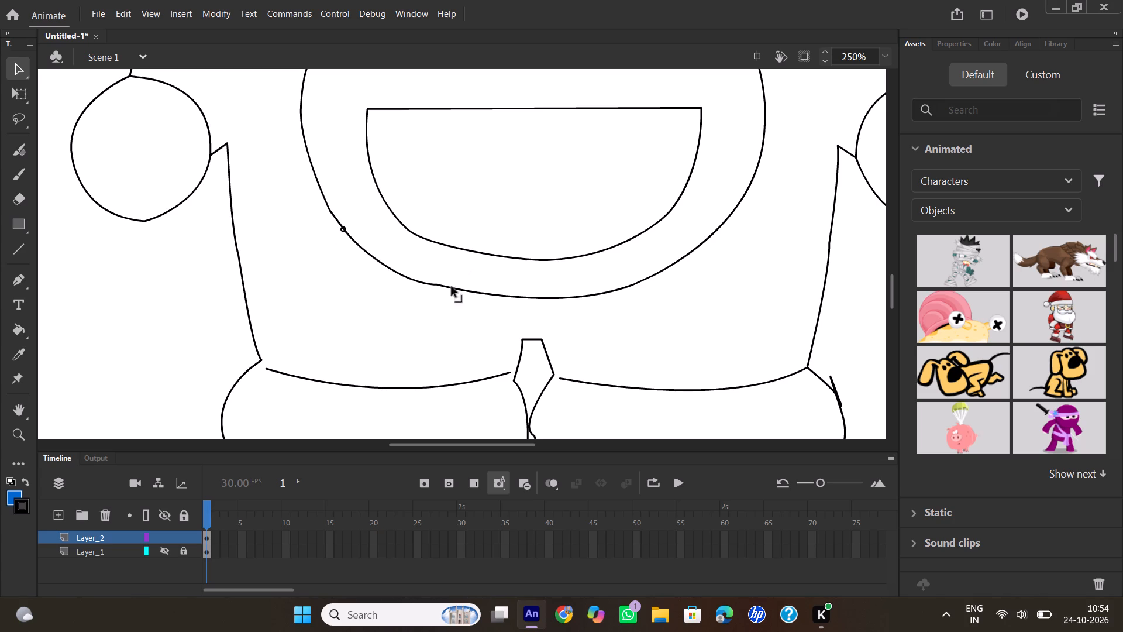
{"action": "left_click", "coordinate": [443, 287]}
{"action": "left_click_drag", "start_coordinate": [436, 284], "coordinate": [438, 286]}
{"action": "left_click_drag", "start_coordinate": [438, 286], "coordinate": [439, 290]}
{"action": "left_click_drag", "start_coordinate": [454, 287], "coordinate": [456, 296]}
{"action": "left_click_drag", "start_coordinate": [456, 296], "coordinate": [458, 296]}
Join the left foot's top line to the body outline and to the shape between the legs, bowing its middle downward.
{"action": "scroll", "coordinate": [230, 211], "scroll_direction": "up", "scroll_amount": 1}
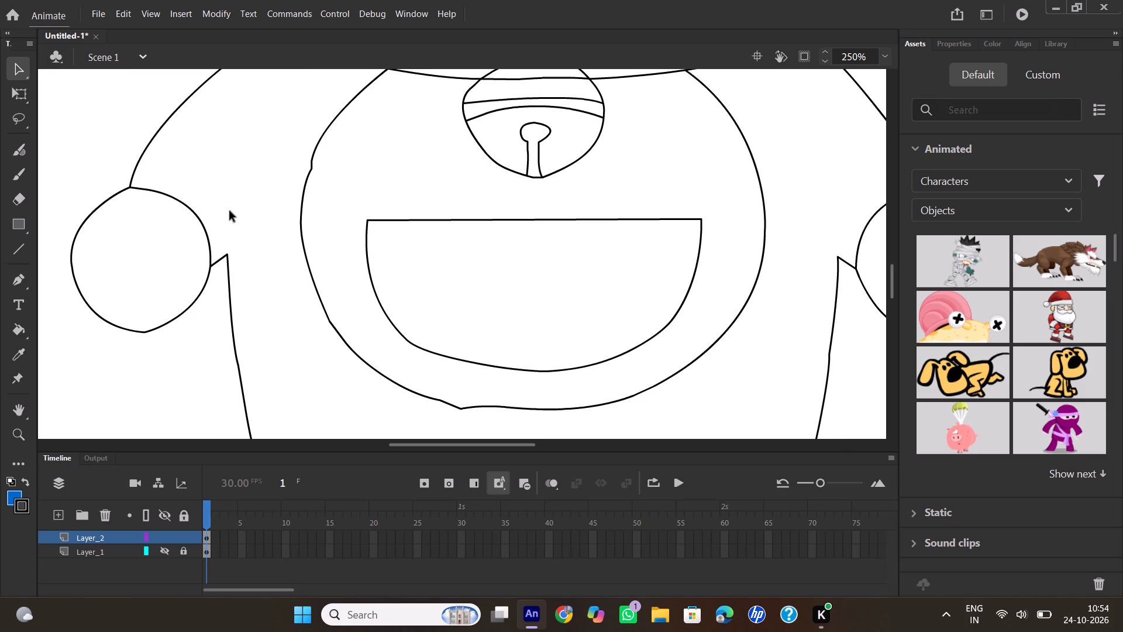
{"action": "scroll", "coordinate": [230, 211], "scroll_direction": "down", "scroll_amount": 3}
{"action": "scroll", "coordinate": [230, 211], "scroll_direction": "up", "scroll_amount": 1}
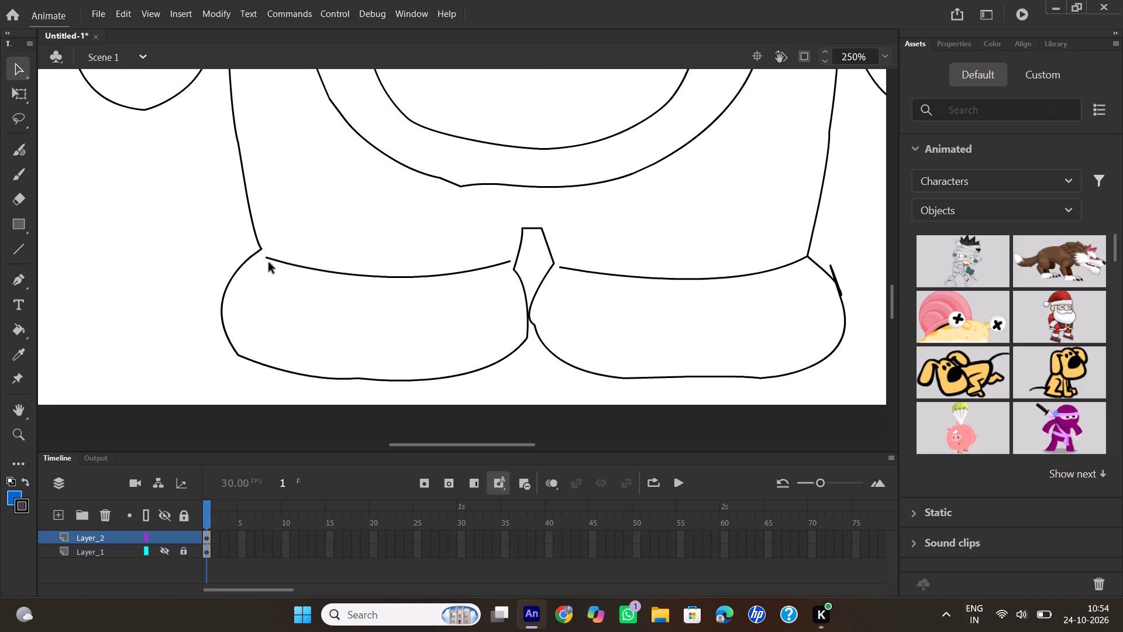
{"action": "left_click_drag", "start_coordinate": [267, 257], "coordinate": [261, 253]}
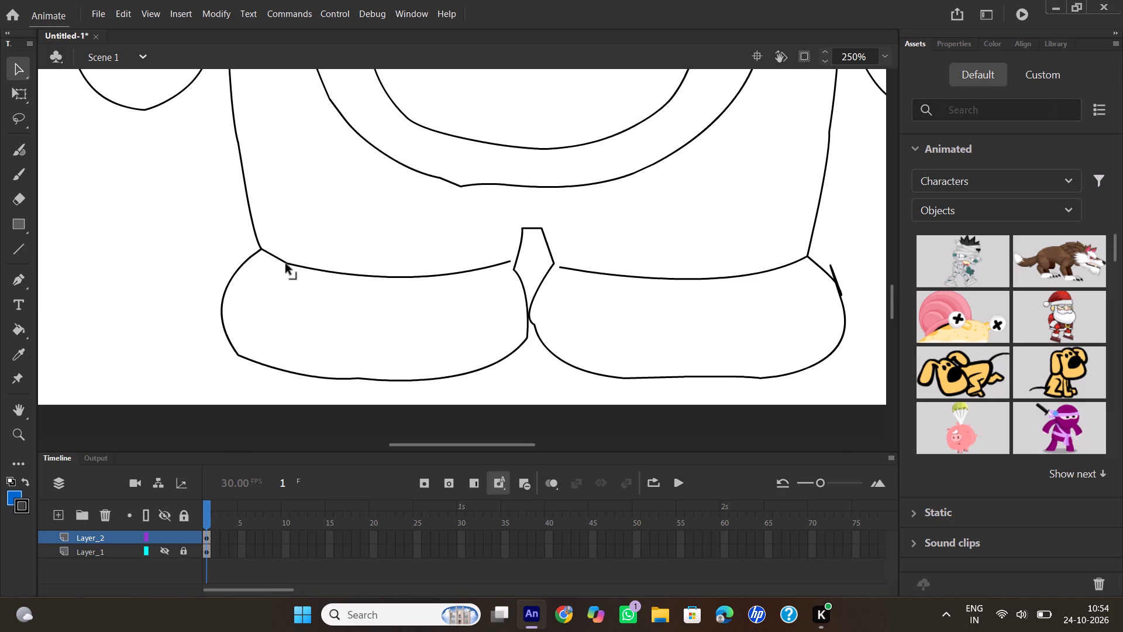
{"action": "left_click", "coordinate": [286, 264]}
{"action": "left_click_drag", "start_coordinate": [388, 276], "coordinate": [390, 282]}
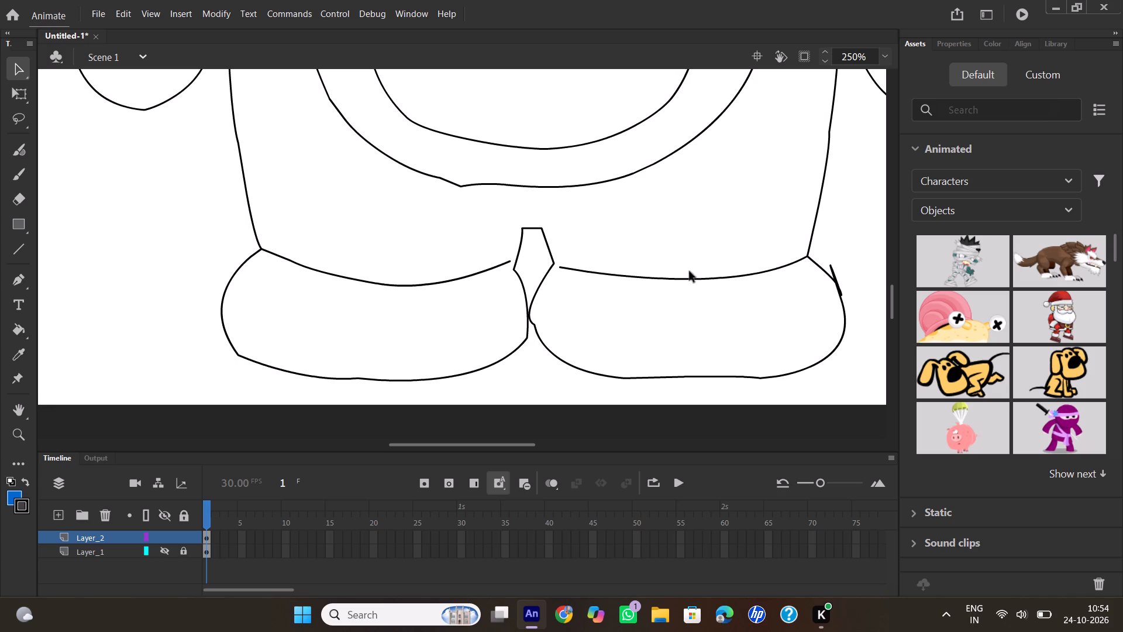
{"action": "left_click_drag", "start_coordinate": [511, 262], "coordinate": [514, 267]}
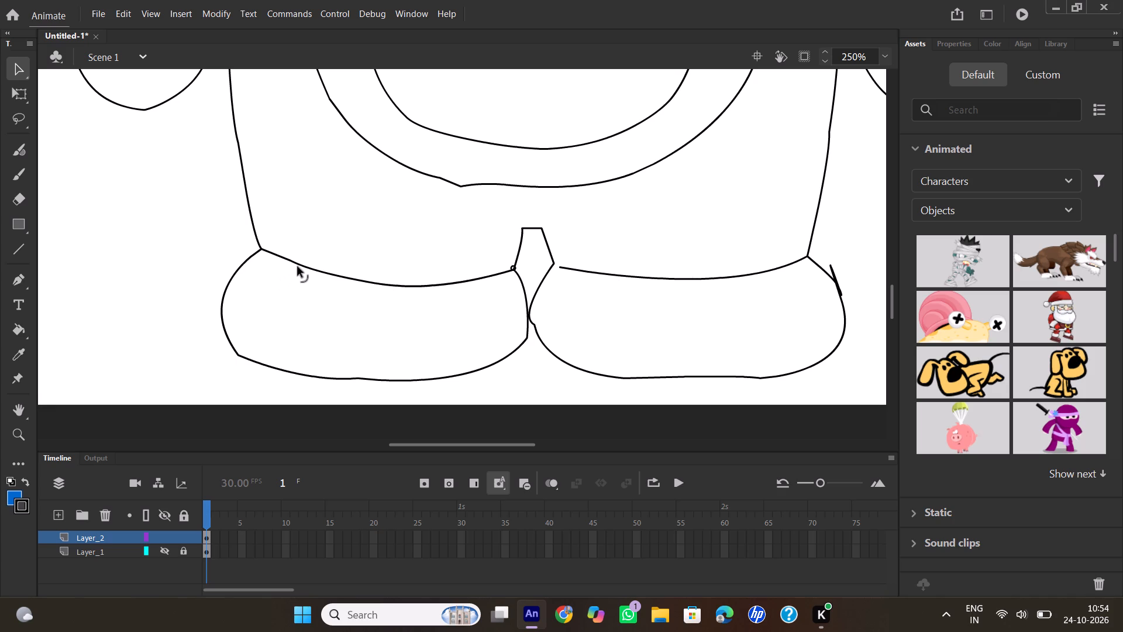
Lower the corner near the outer end of the left foot's top line and deepen the line's downward curve.
{"action": "left_click", "coordinate": [298, 267]}
{"action": "left_click_drag", "start_coordinate": [294, 263], "coordinate": [289, 269]}
{"action": "left_click_drag", "start_coordinate": [289, 269], "coordinate": [291, 272]}
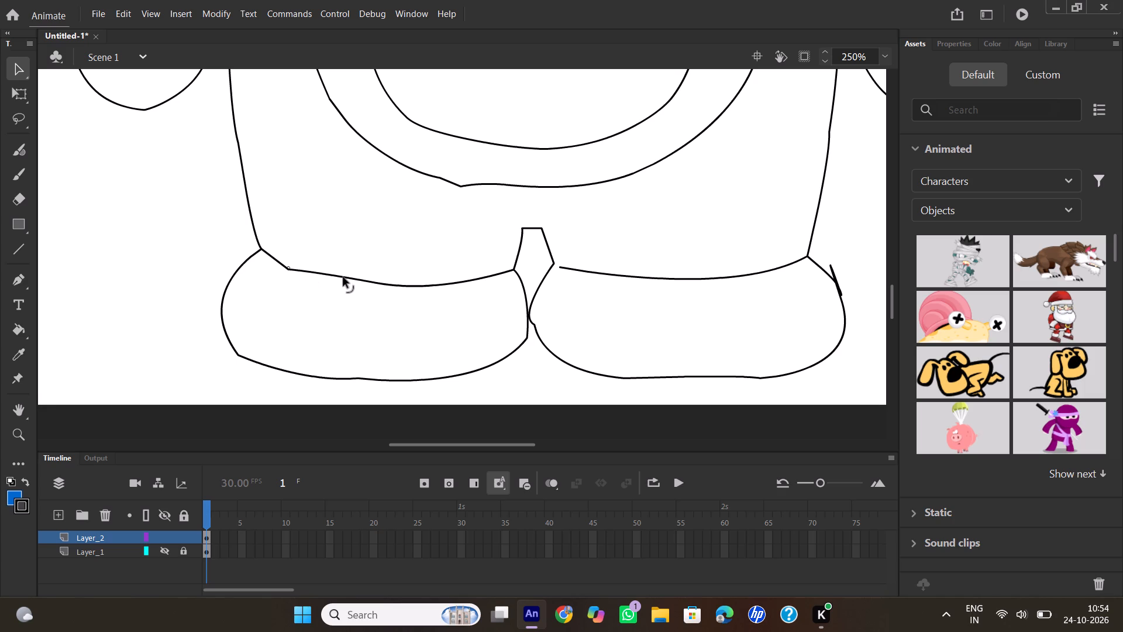
{"action": "left_click_drag", "start_coordinate": [343, 277], "coordinate": [343, 286]}
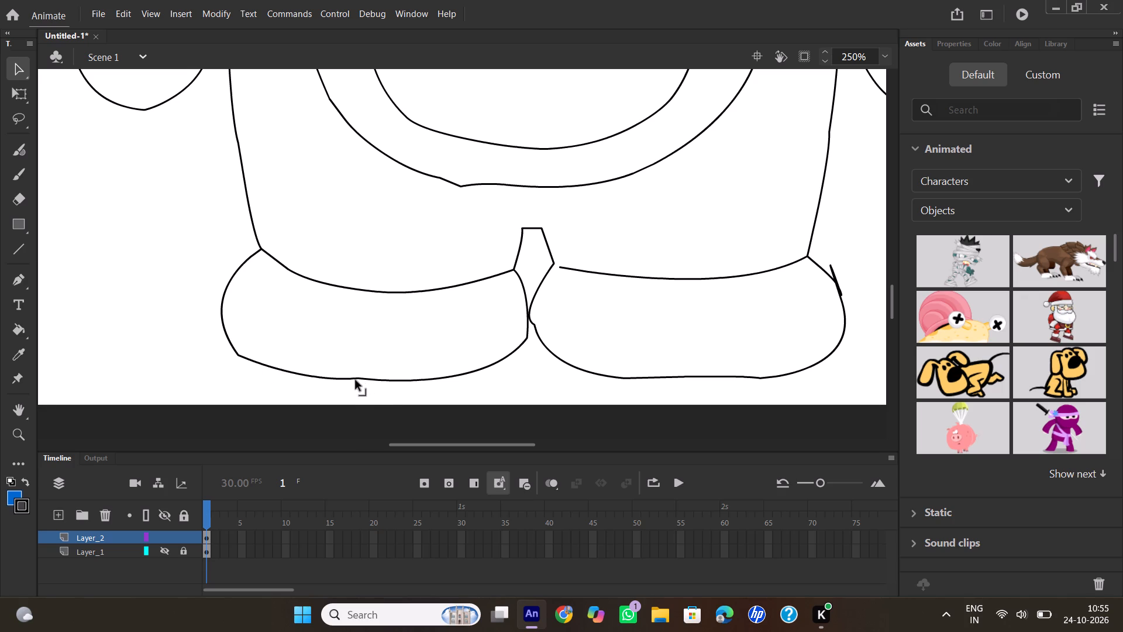
Smooth the kink in the left foot's bottom line by nudging its middle points slightly downward.
{"action": "left_click_drag", "start_coordinate": [358, 379], "coordinate": [360, 384]}
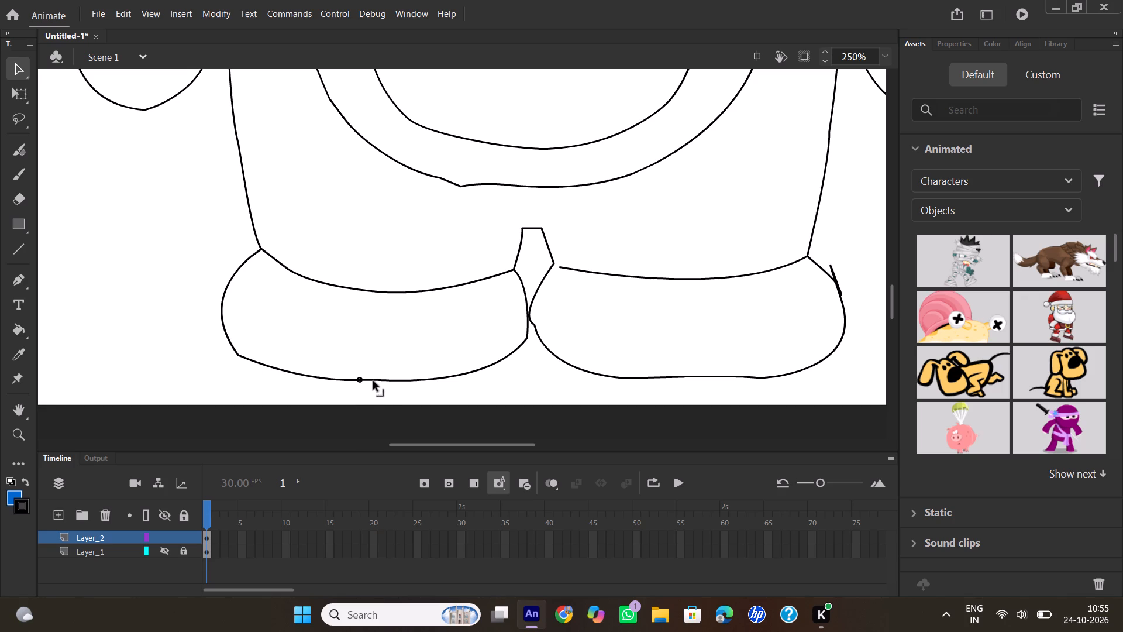
{"action": "left_click_drag", "start_coordinate": [374, 380], "coordinate": [380, 384]}
{"action": "left_click", "coordinate": [370, 381]}
Widen the top of the shape between the legs slightly and join the right foot's top line to its lower corner.
{"action": "left_click", "coordinate": [542, 230]}
{"action": "left_click_drag", "start_coordinate": [561, 268], "coordinate": [555, 266]}
Smooth the facing inner edges of both feet by adjusting their corner points where the feet nearly touch.
{"action": "left_click_drag", "start_coordinate": [532, 322], "coordinate": [538, 327]}
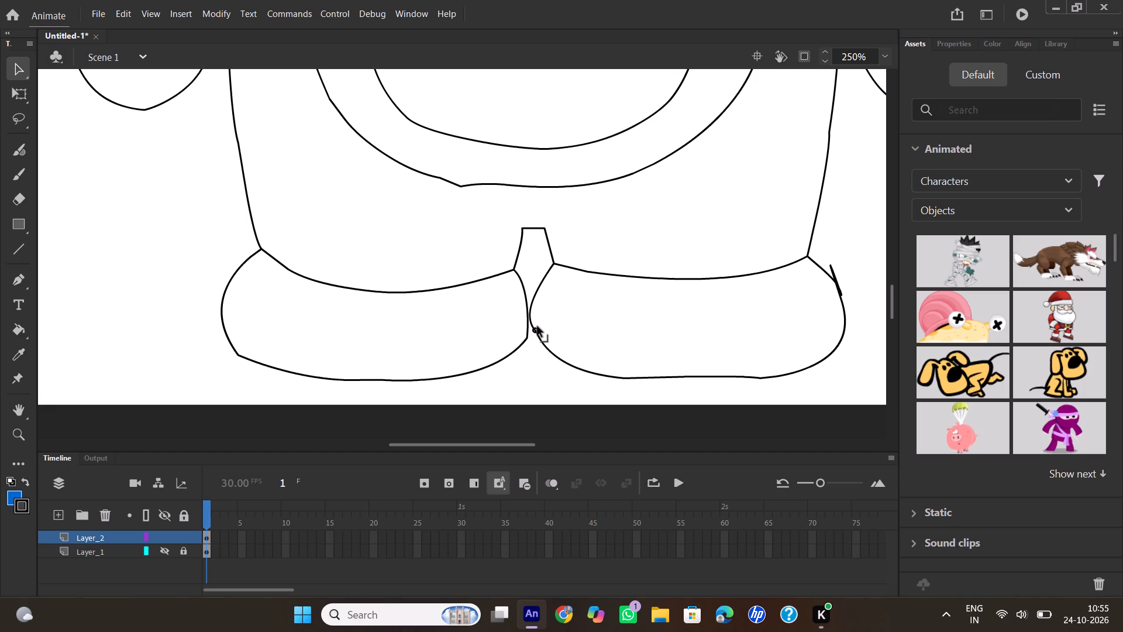
{"action": "left_click_drag", "start_coordinate": [538, 327], "coordinate": [536, 334]}
{"action": "left_click", "coordinate": [535, 328]}
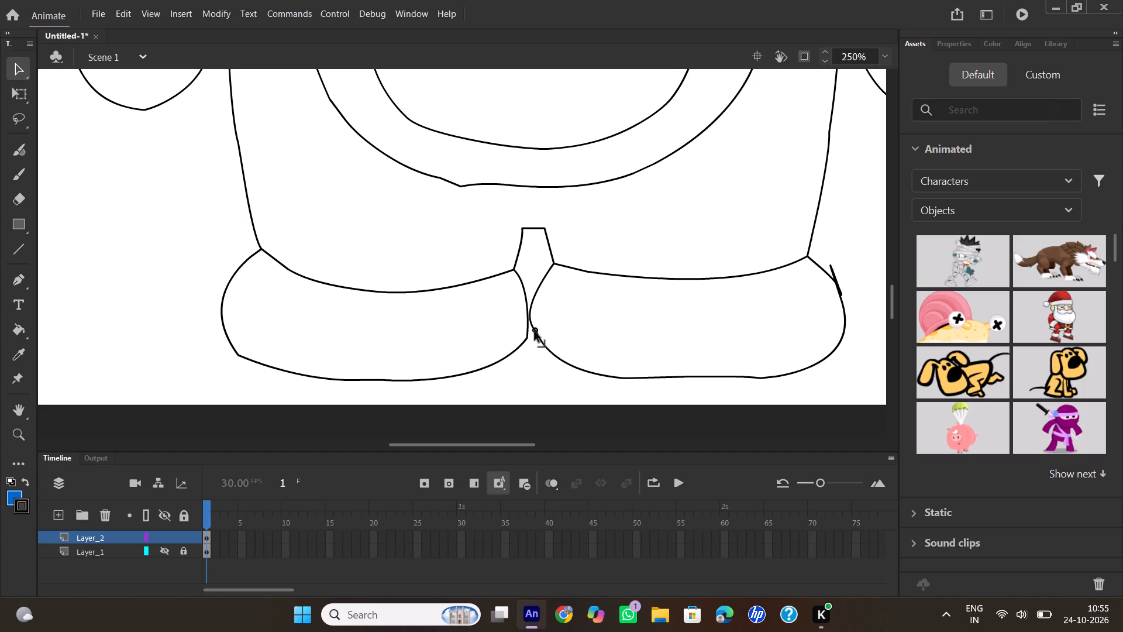
{"action": "left_click", "coordinate": [528, 339]}
Bow the right foot's flat bottom line downward into a rounder curve.
{"action": "left_click", "coordinate": [608, 377]}
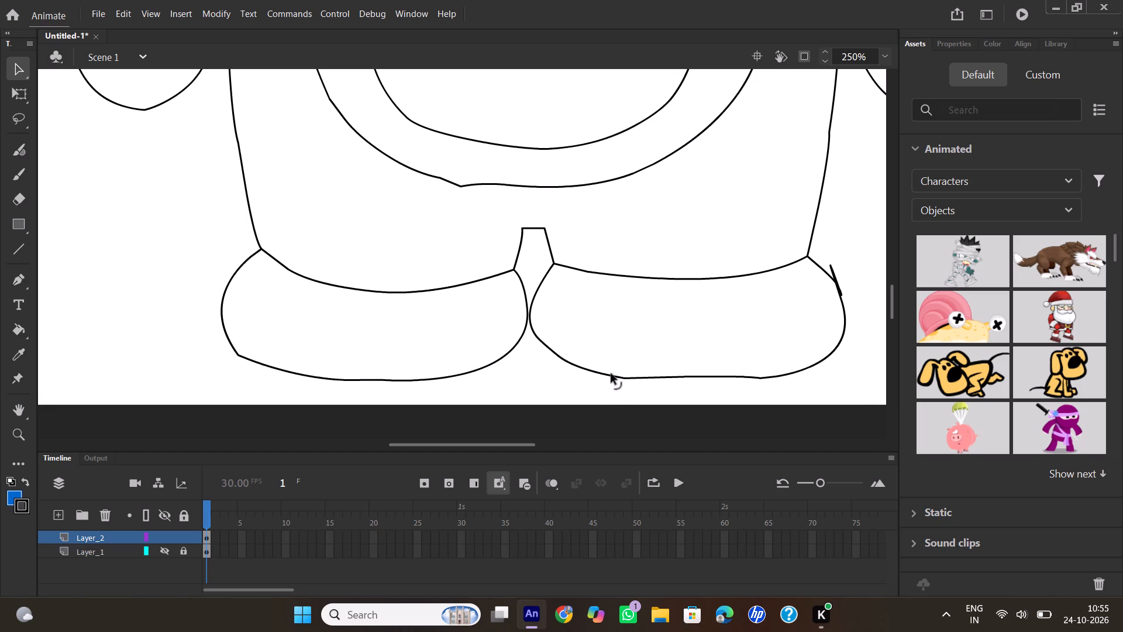
{"action": "left_click_drag", "start_coordinate": [703, 376], "coordinate": [707, 382]}
{"action": "left_click_drag", "start_coordinate": [707, 382], "coordinate": [707, 382]}
{"action": "left_click_drag", "start_coordinate": [676, 377], "coordinate": [677, 383]}
{"action": "left_click_drag", "start_coordinate": [685, 377], "coordinate": [687, 383]}
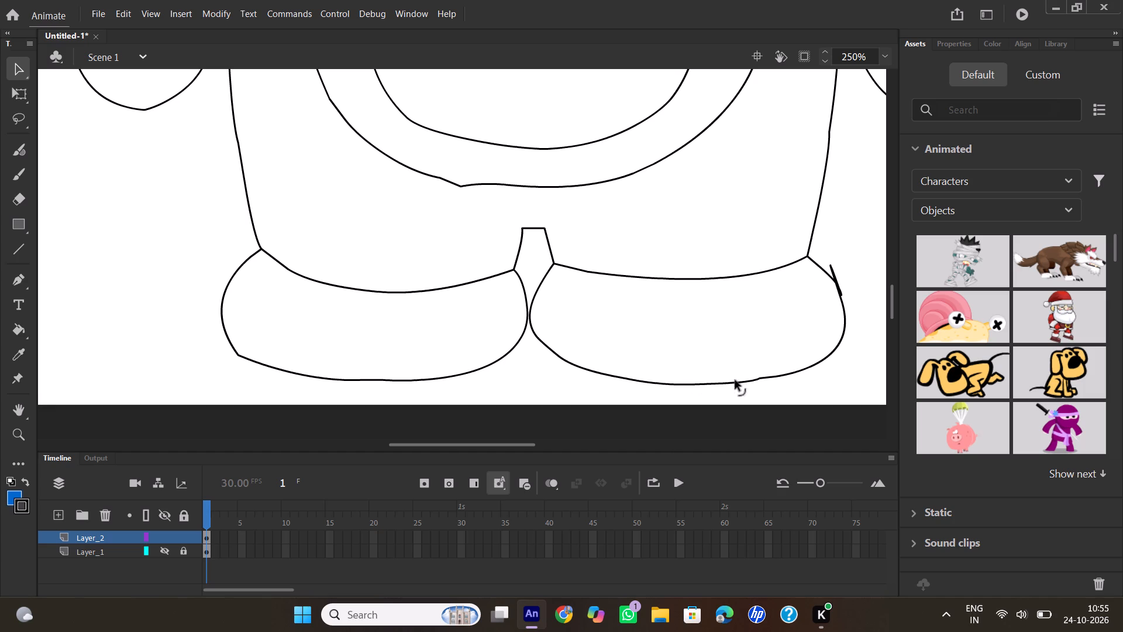
Delete the stray line beside the right foot's outer edge and adjust the corner points there to smooth the outline.
{"action": "left_click", "coordinate": [832, 267]}
{"action": "key", "text": "Delete"}
{"action": "left_click_drag", "start_coordinate": [842, 291], "coordinate": [842, 292]}
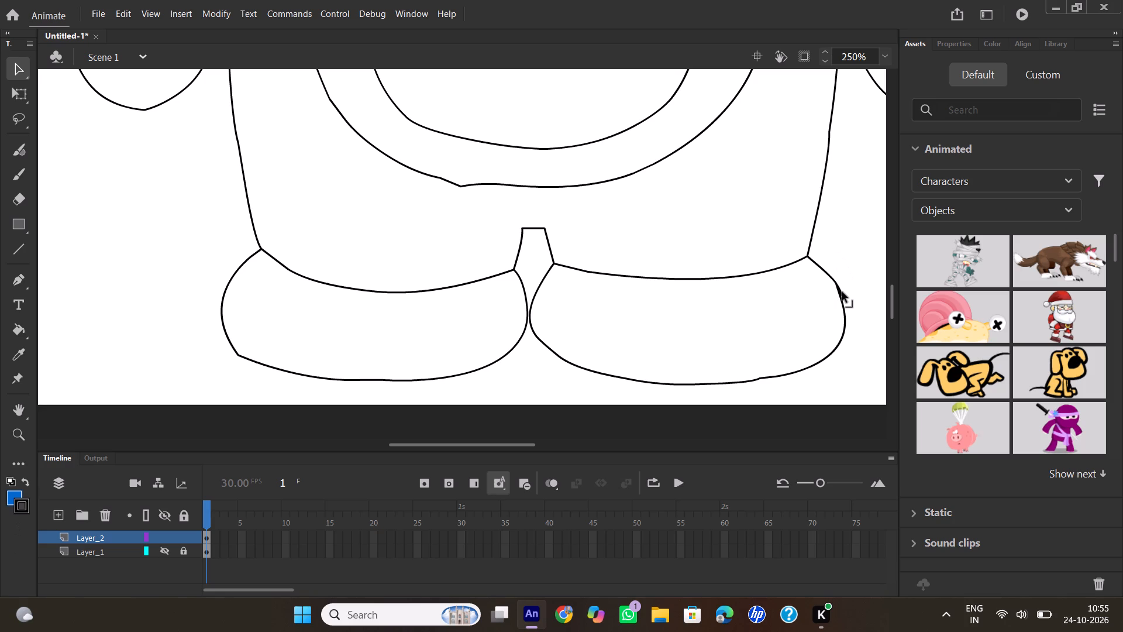
{"action": "left_click_drag", "start_coordinate": [842, 292], "coordinate": [845, 302]}
{"action": "left_click_drag", "start_coordinate": [837, 286], "coordinate": [836, 291]}
Deepen the downward curve of the right foot's top line and lower the corner near its inner end.
{"action": "left_click_drag", "start_coordinate": [670, 279], "coordinate": [656, 288]}
{"action": "left_click_drag", "start_coordinate": [590, 273], "coordinate": [590, 275]}
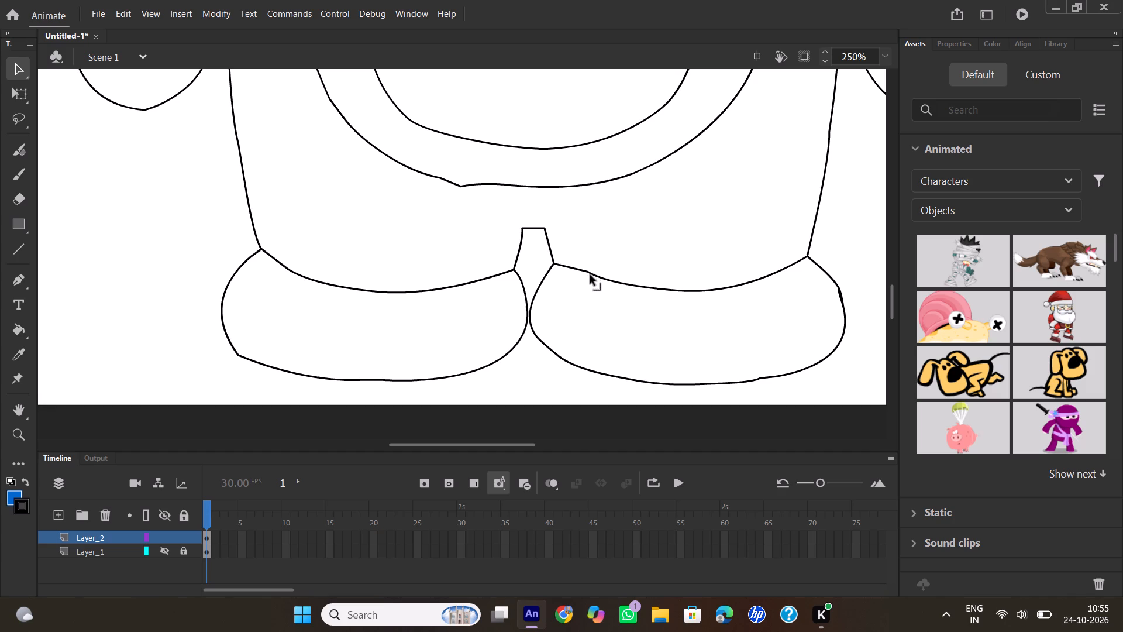
{"action": "left_click_drag", "start_coordinate": [590, 275], "coordinate": [591, 283]}
{"action": "left_click_drag", "start_coordinate": [645, 286], "coordinate": [645, 293]}
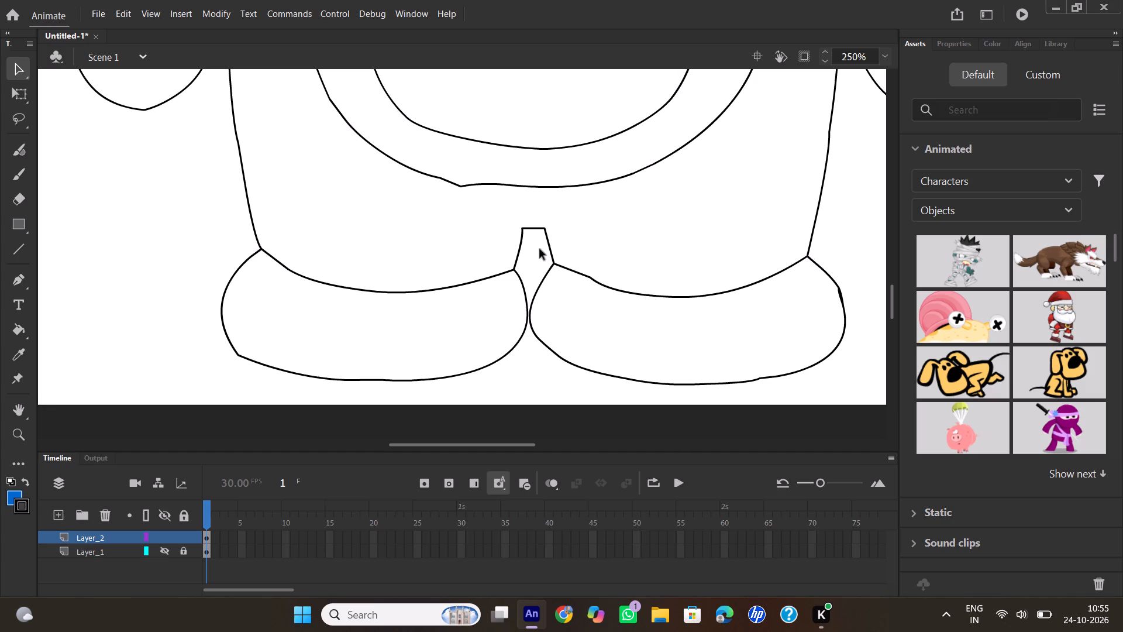
Curve both upper side lines of the shape between the legs so they flare outward toward the feet.
{"action": "left_click_drag", "start_coordinate": [550, 248], "coordinate": [547, 254]}
{"action": "left_click_drag", "start_coordinate": [547, 254], "coordinate": [547, 256]}
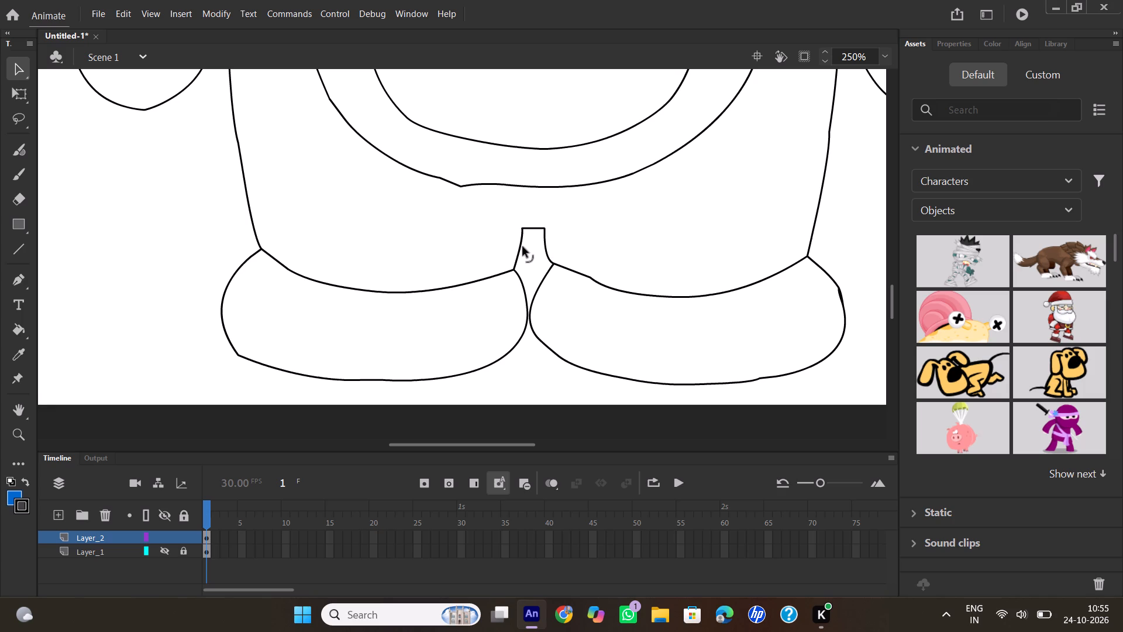
{"action": "left_click", "coordinate": [519, 249]}
Smooth the corner at the bottom of the belly circle by bowing the arc below the pocket downward.
{"action": "left_click", "coordinate": [462, 187]}
{"action": "scroll", "coordinate": [660, 231], "scroll_direction": "up", "scroll_amount": 1}
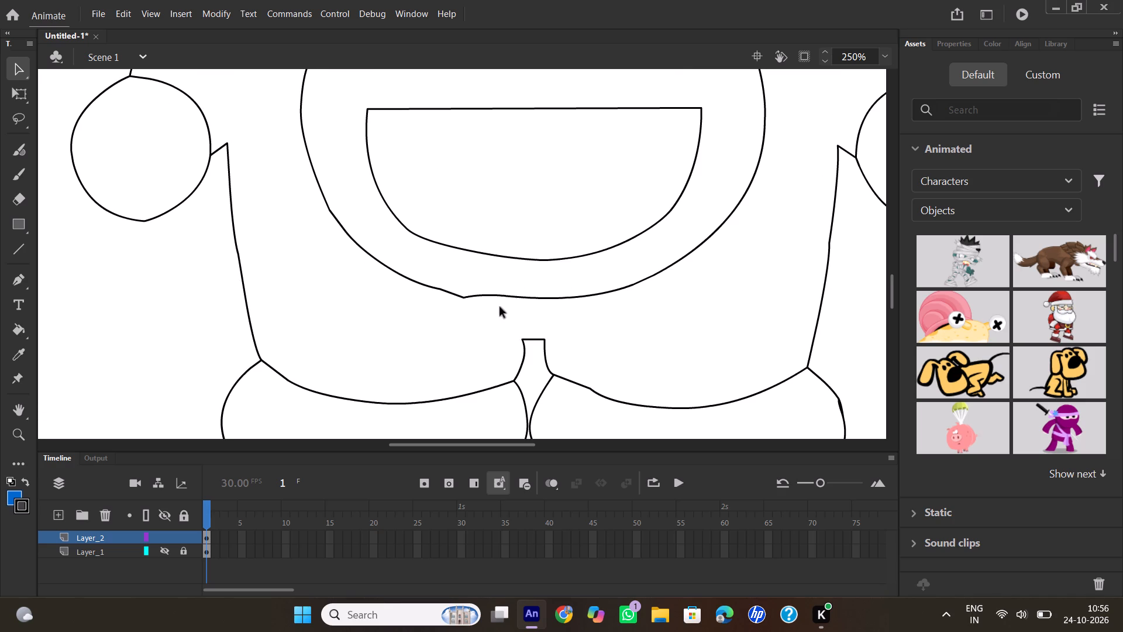
{"action": "left_click_drag", "start_coordinate": [490, 294], "coordinate": [491, 302]}
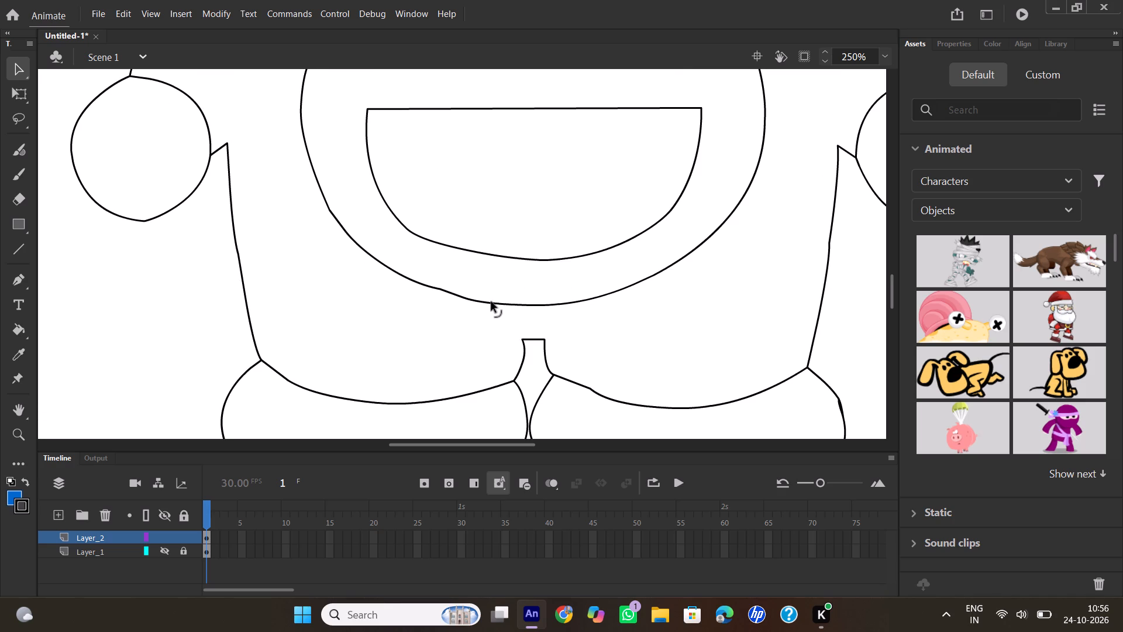
{"action": "left_click_drag", "start_coordinate": [491, 302], "coordinate": [492, 302]}
Round out the belly pocket's bottom by bowing its lower left arc downward and adjusting the lowest point.
{"action": "left_click_drag", "start_coordinate": [481, 250], "coordinate": [480, 256]}
{"action": "left_click", "coordinate": [543, 260]}
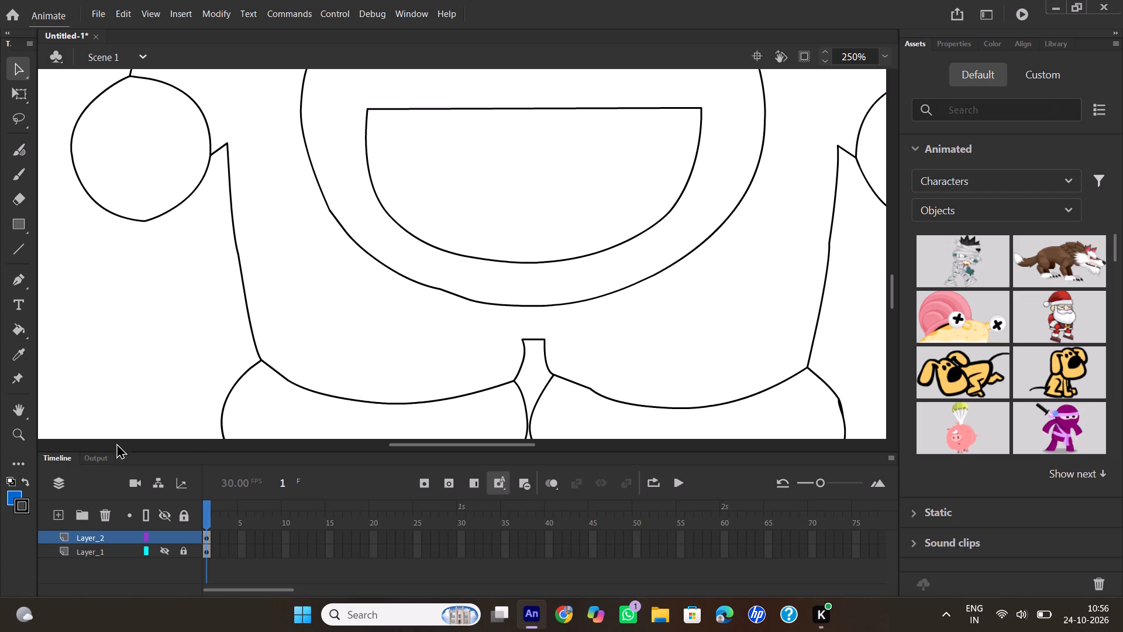
Round the right hand's outer side into a fuller curve and shift the arm's joining corner onto the top of the hand.
{"action": "left_click", "coordinate": [20, 406]}
{"action": "left_click_drag", "start_coordinate": [703, 297], "coordinate": [459, 325]}
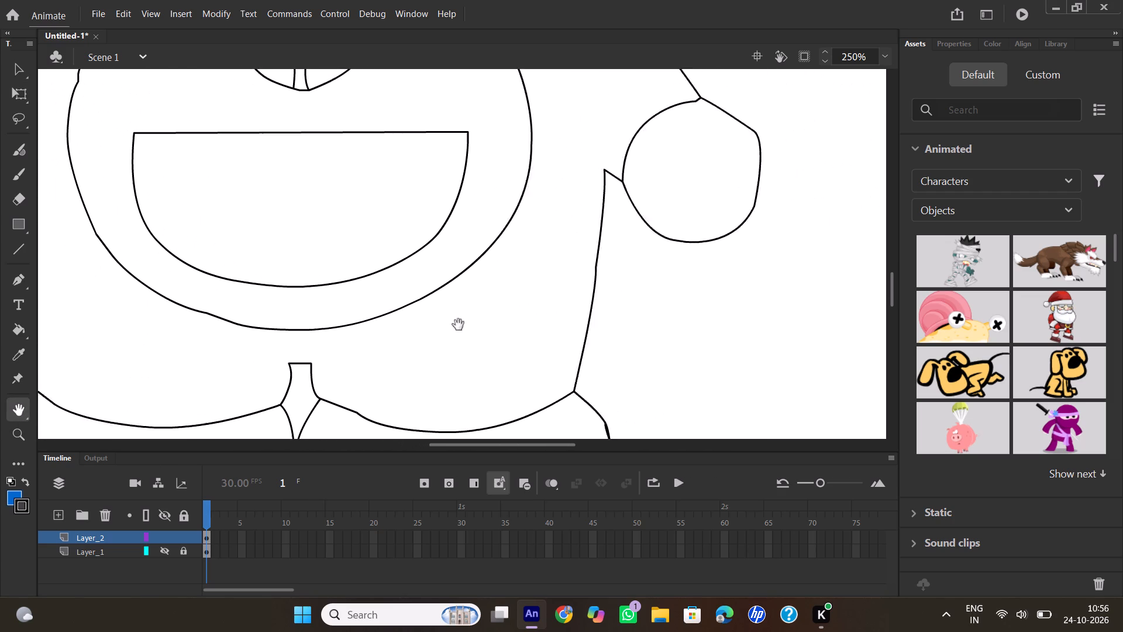
{"action": "left_click_drag", "start_coordinate": [459, 325], "coordinate": [447, 331]}
{"action": "left_click_drag", "start_coordinate": [516, 258], "coordinate": [533, 342]}
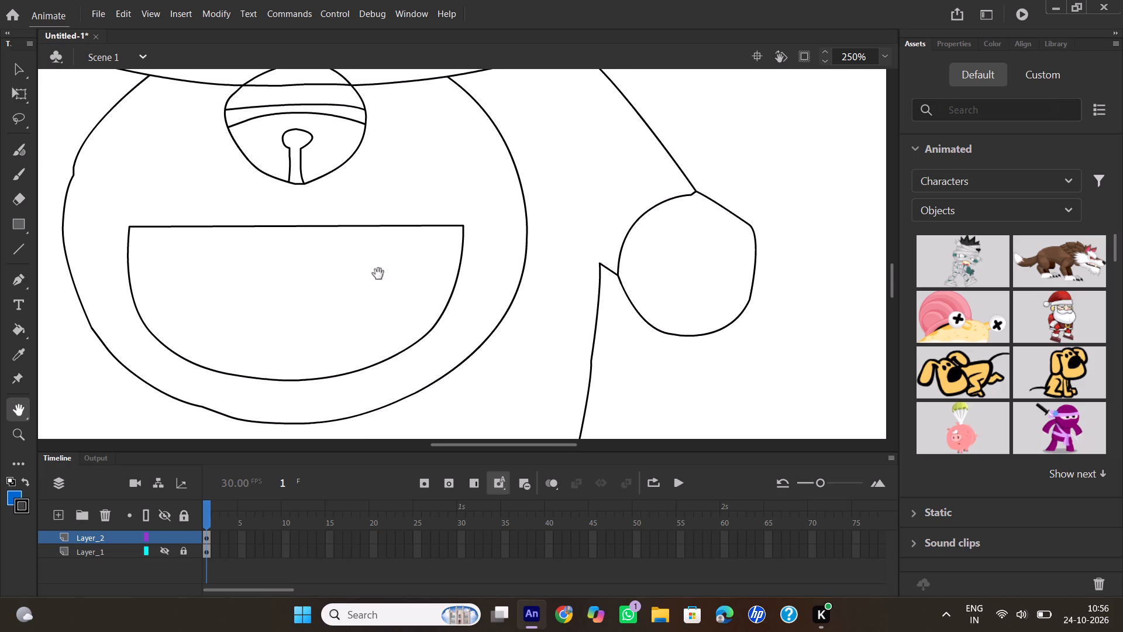
{"action": "left_click", "coordinate": [25, 68]}
{"action": "left_click_drag", "start_coordinate": [754, 229], "coordinate": [754, 232]}
{"action": "left_click_drag", "start_coordinate": [754, 232], "coordinate": [758, 238]}
{"action": "left_click", "coordinate": [753, 285]}
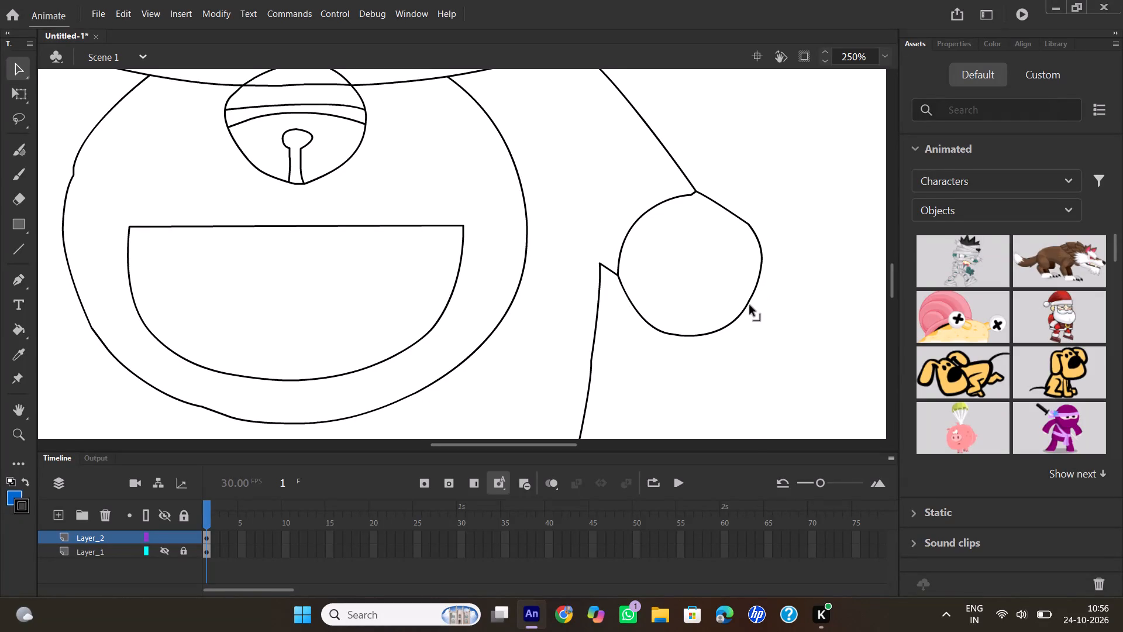
{"action": "left_click", "coordinate": [748, 304]}
{"action": "left_click_drag", "start_coordinate": [697, 191], "coordinate": [698, 197]}
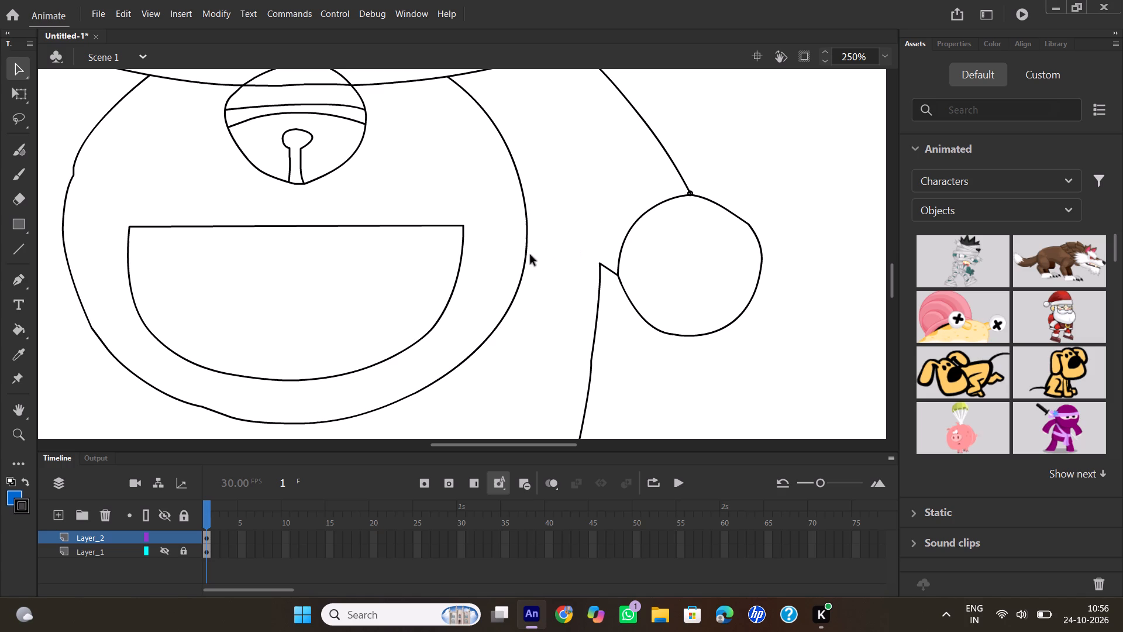
Reshape the lower left outline of the bell by pulling its corner and adjoining arcs outward.
{"action": "scroll", "coordinate": [720, 164], "scroll_direction": "up", "scroll_amount": 1}
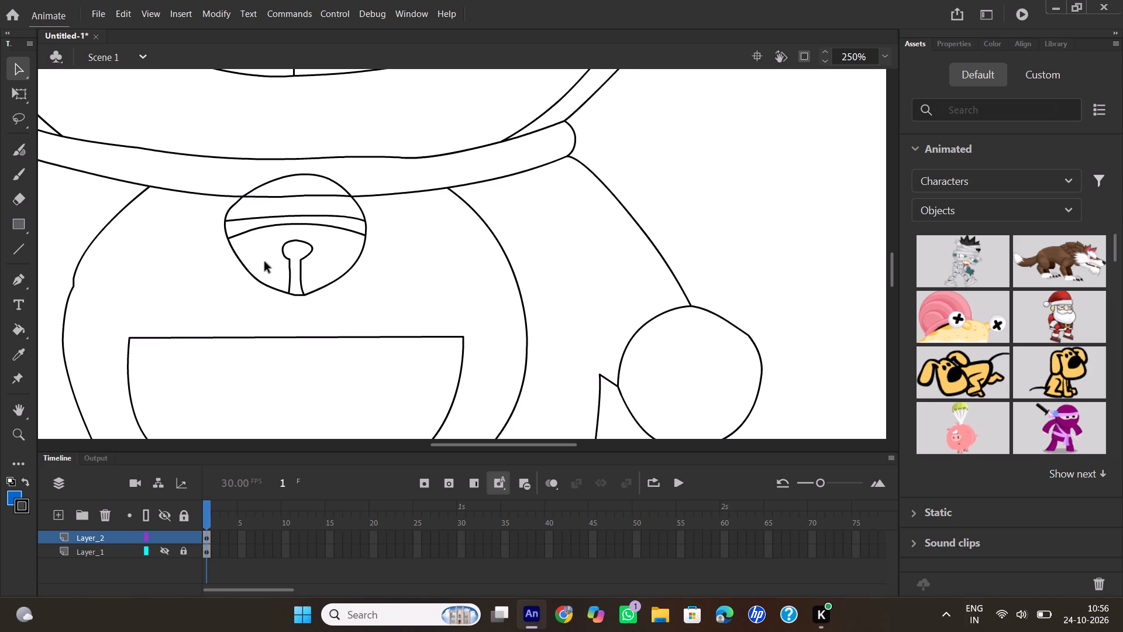
{"action": "left_click", "coordinate": [240, 260]}
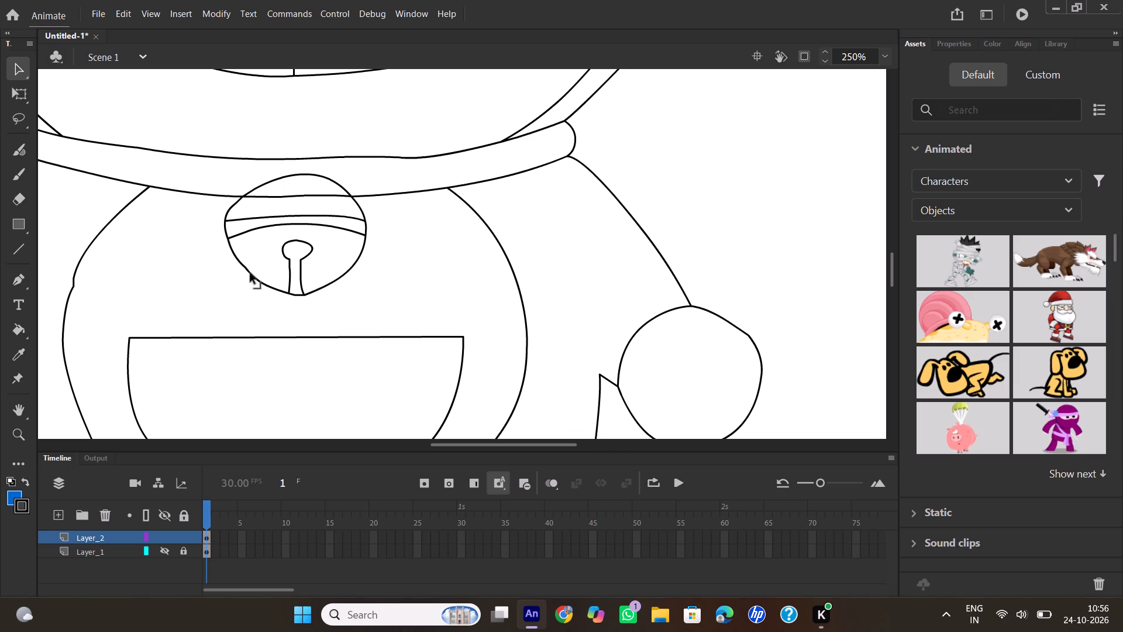
{"action": "left_click", "coordinate": [249, 272]}
{"action": "left_click_drag", "start_coordinate": [253, 267], "coordinate": [253, 274]}
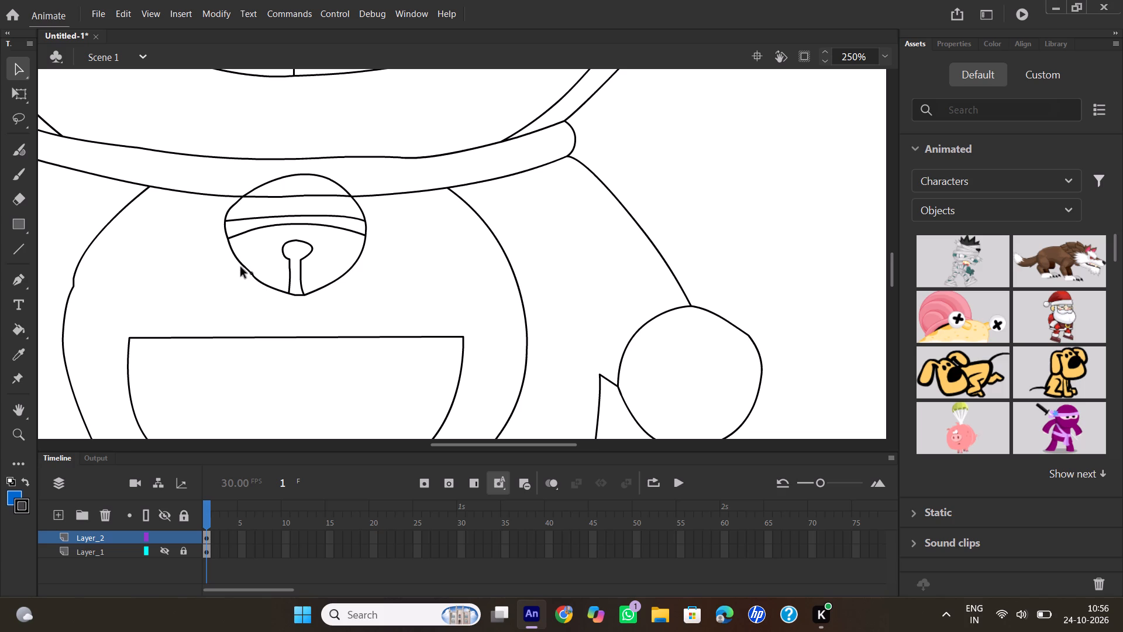
{"action": "left_click", "coordinate": [244, 266]}
{"action": "left_click_drag", "start_coordinate": [252, 273], "coordinate": [252, 278]}
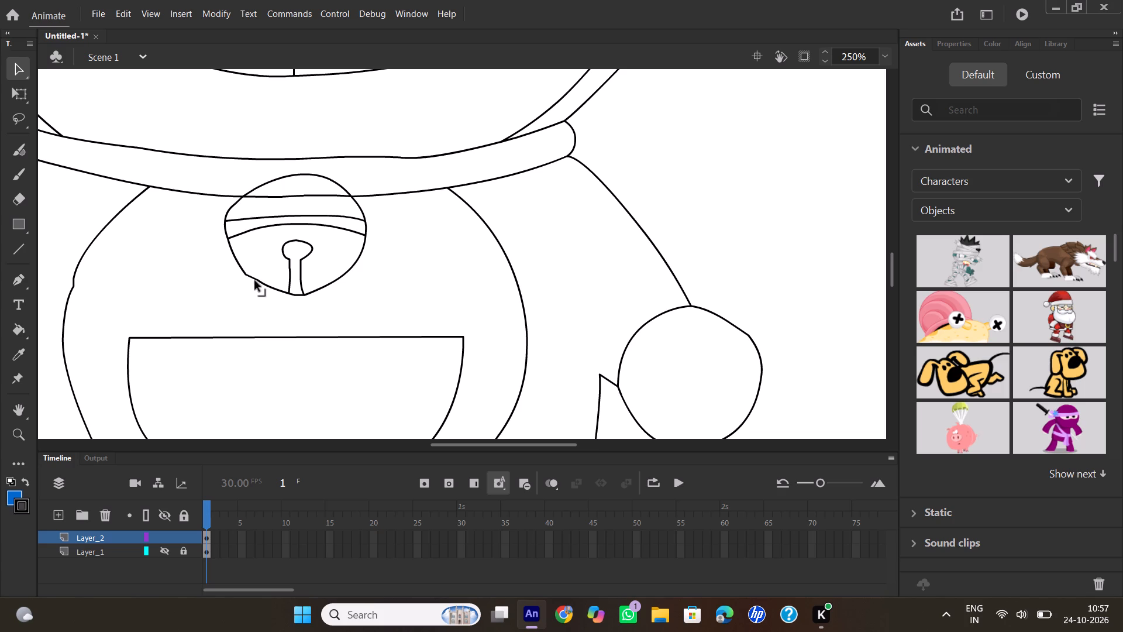
{"action": "left_click", "coordinate": [256, 280]}
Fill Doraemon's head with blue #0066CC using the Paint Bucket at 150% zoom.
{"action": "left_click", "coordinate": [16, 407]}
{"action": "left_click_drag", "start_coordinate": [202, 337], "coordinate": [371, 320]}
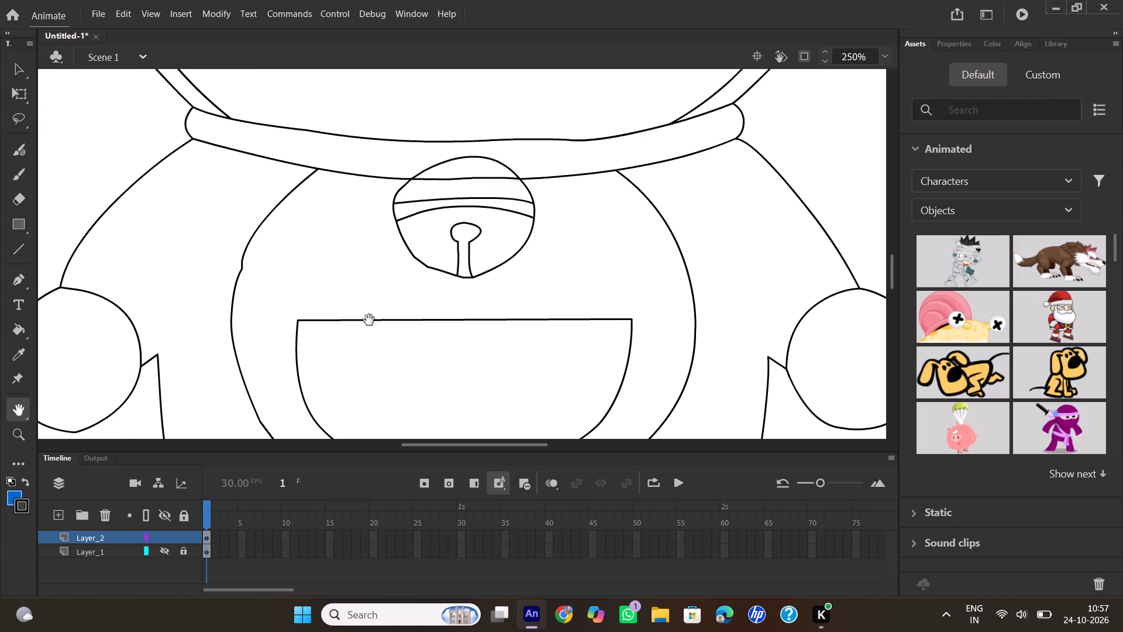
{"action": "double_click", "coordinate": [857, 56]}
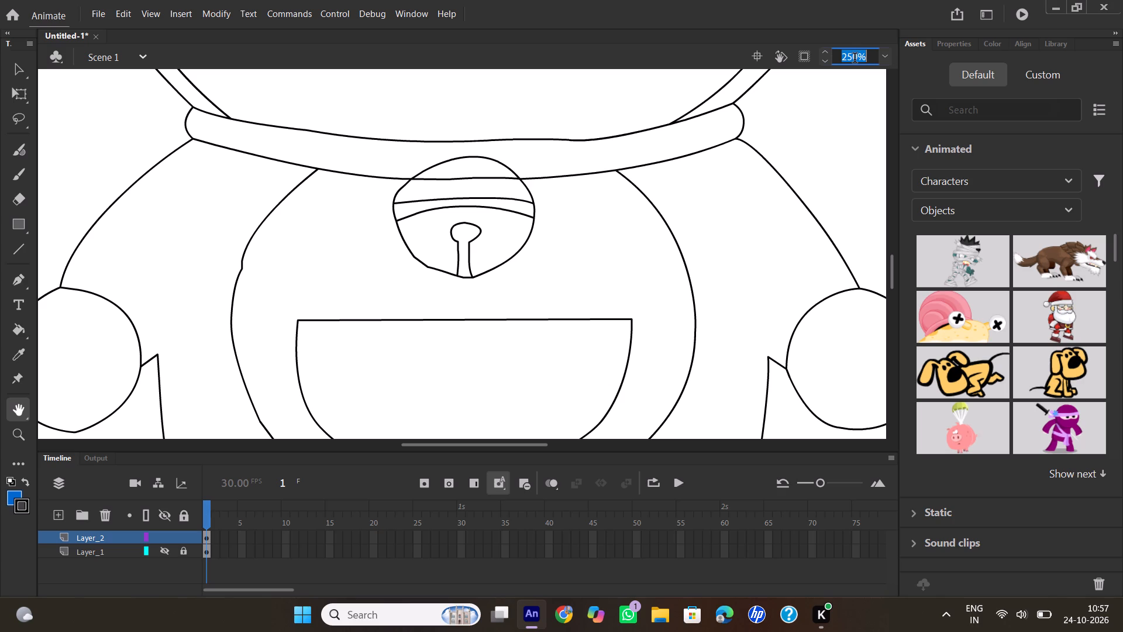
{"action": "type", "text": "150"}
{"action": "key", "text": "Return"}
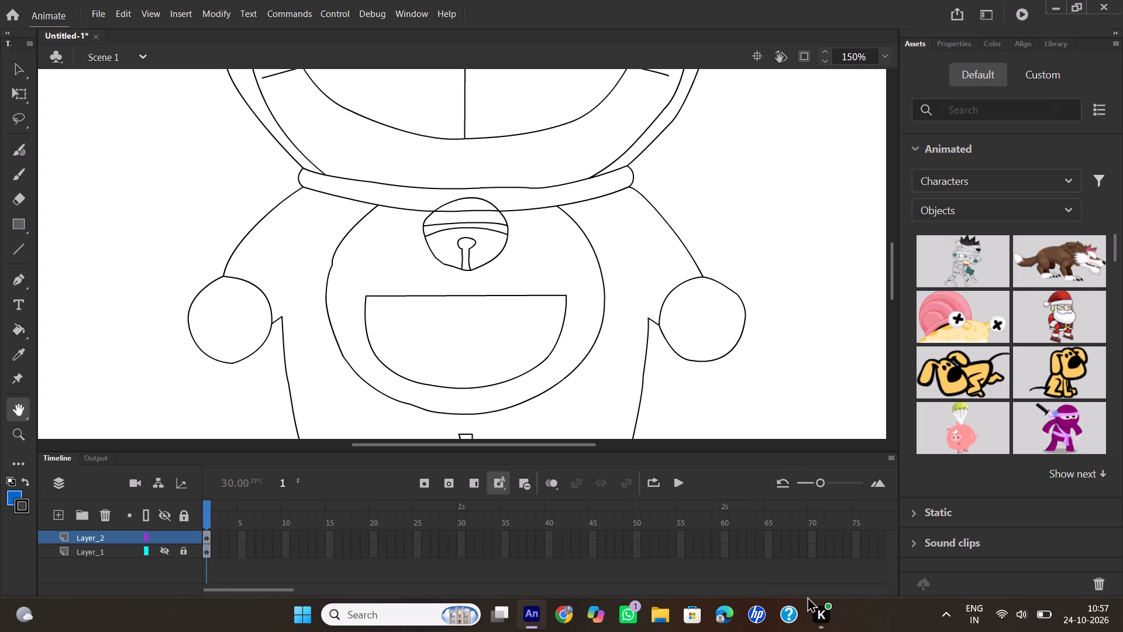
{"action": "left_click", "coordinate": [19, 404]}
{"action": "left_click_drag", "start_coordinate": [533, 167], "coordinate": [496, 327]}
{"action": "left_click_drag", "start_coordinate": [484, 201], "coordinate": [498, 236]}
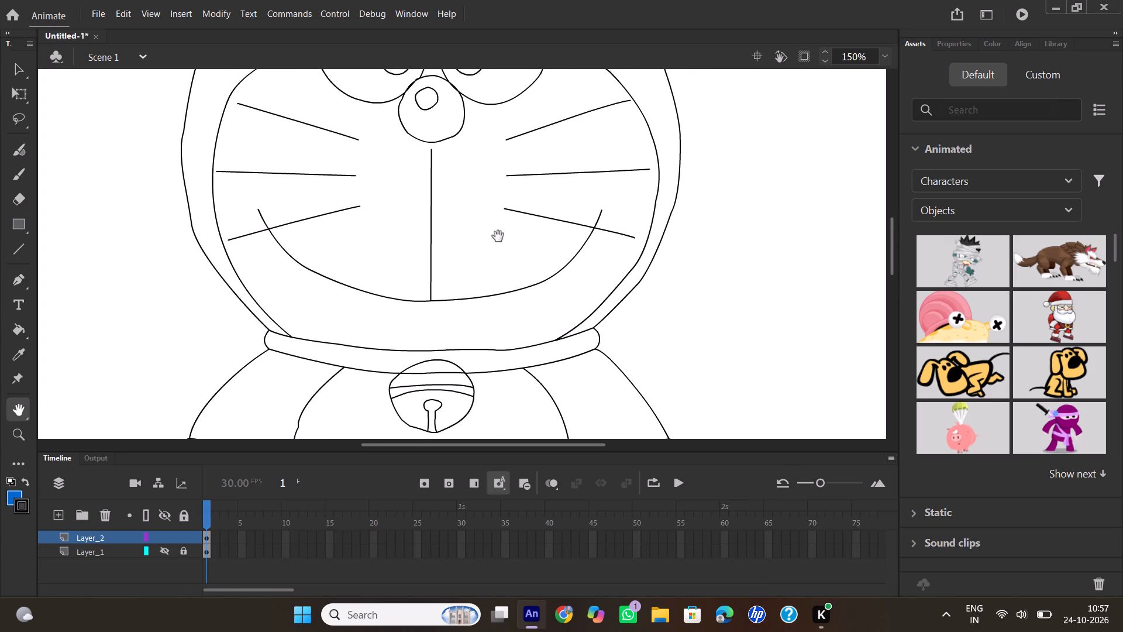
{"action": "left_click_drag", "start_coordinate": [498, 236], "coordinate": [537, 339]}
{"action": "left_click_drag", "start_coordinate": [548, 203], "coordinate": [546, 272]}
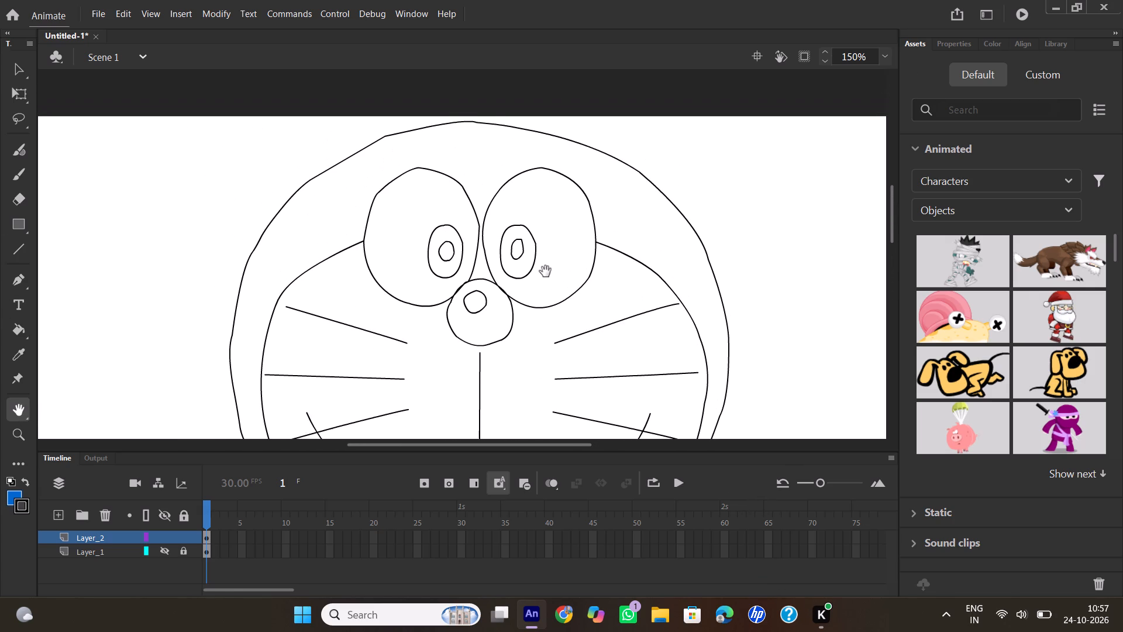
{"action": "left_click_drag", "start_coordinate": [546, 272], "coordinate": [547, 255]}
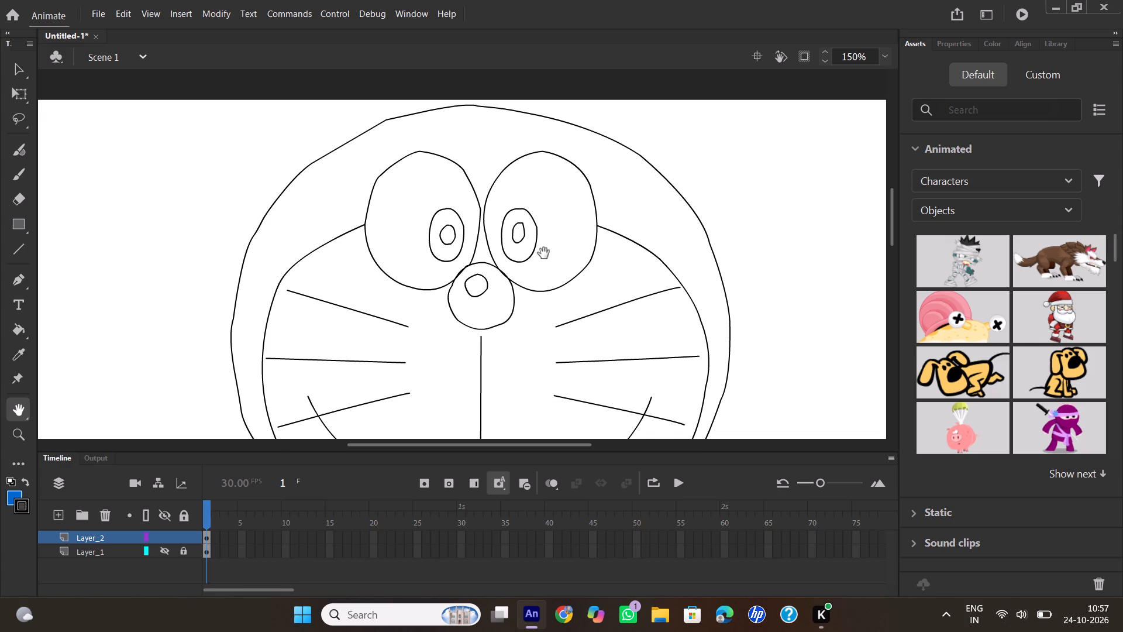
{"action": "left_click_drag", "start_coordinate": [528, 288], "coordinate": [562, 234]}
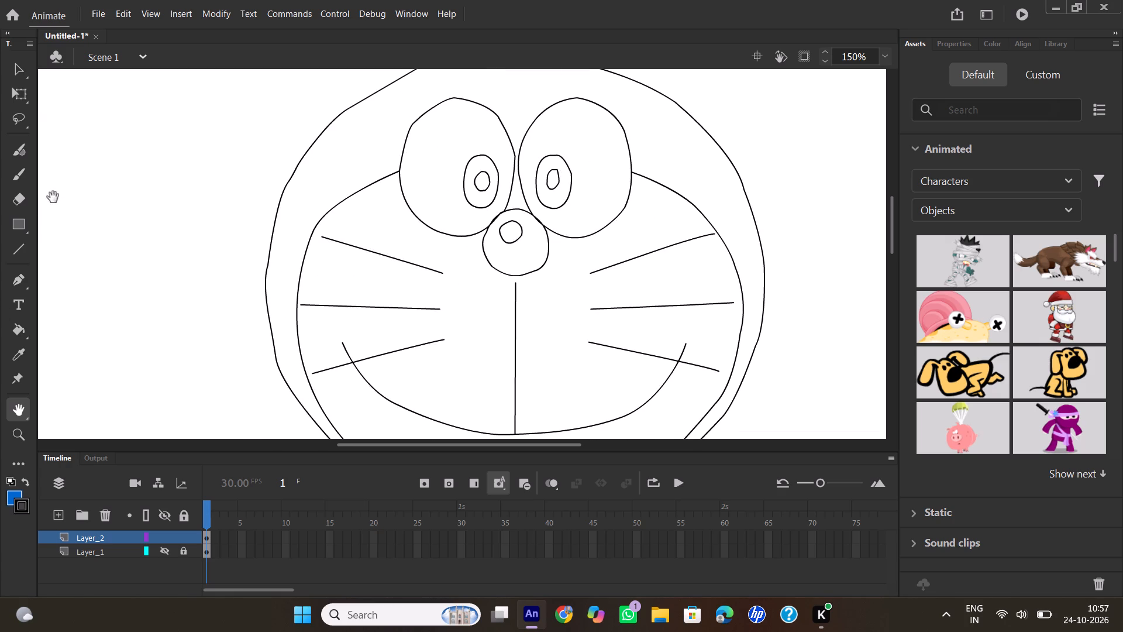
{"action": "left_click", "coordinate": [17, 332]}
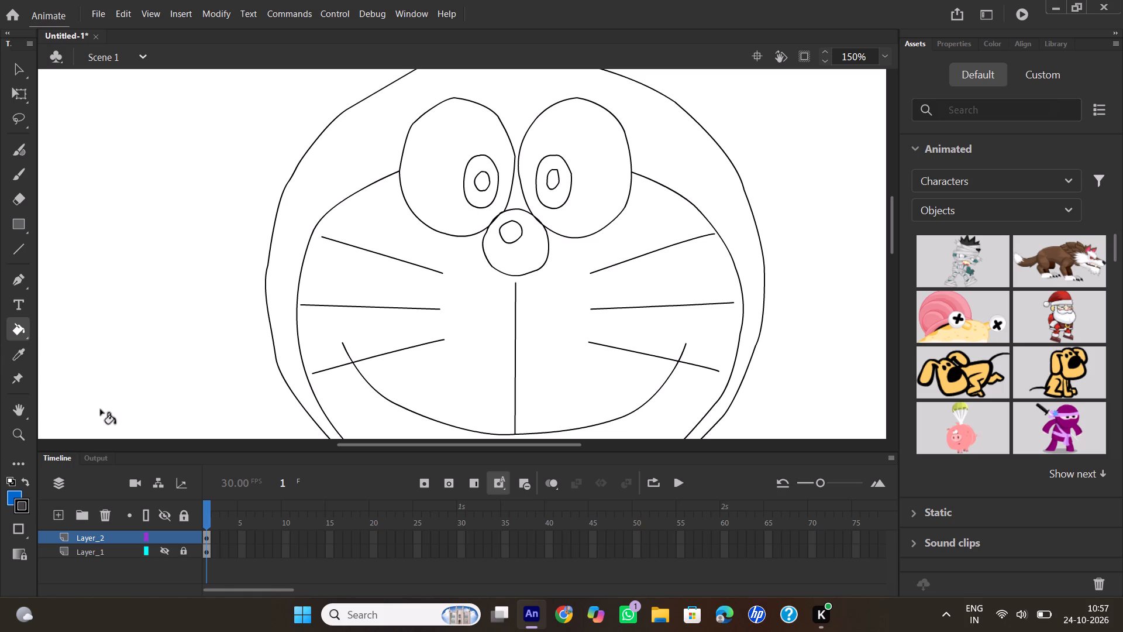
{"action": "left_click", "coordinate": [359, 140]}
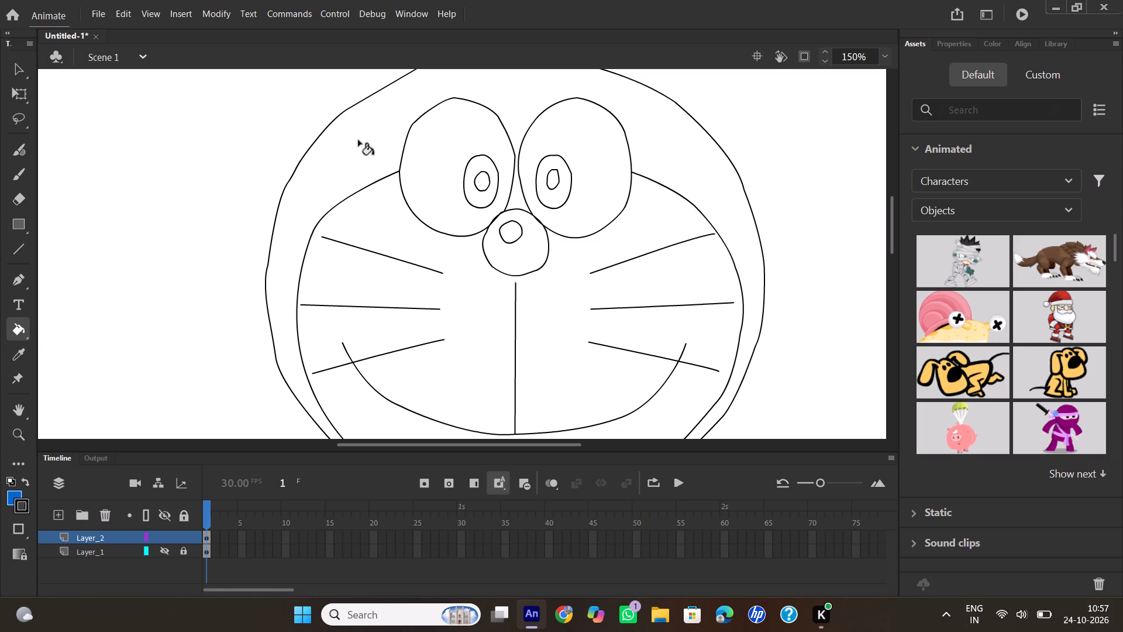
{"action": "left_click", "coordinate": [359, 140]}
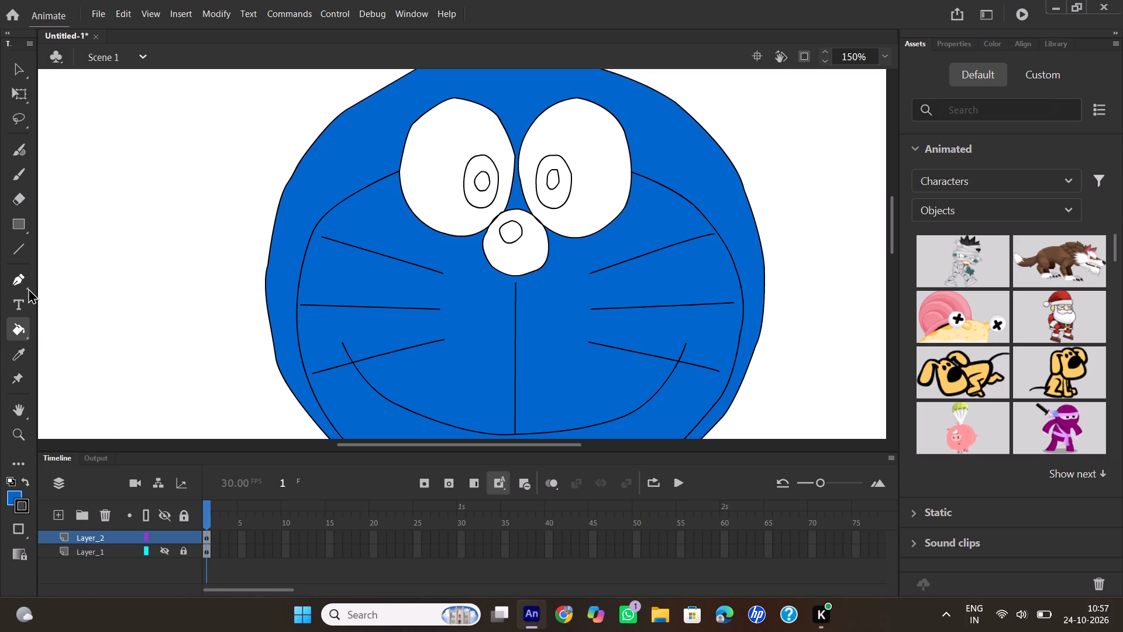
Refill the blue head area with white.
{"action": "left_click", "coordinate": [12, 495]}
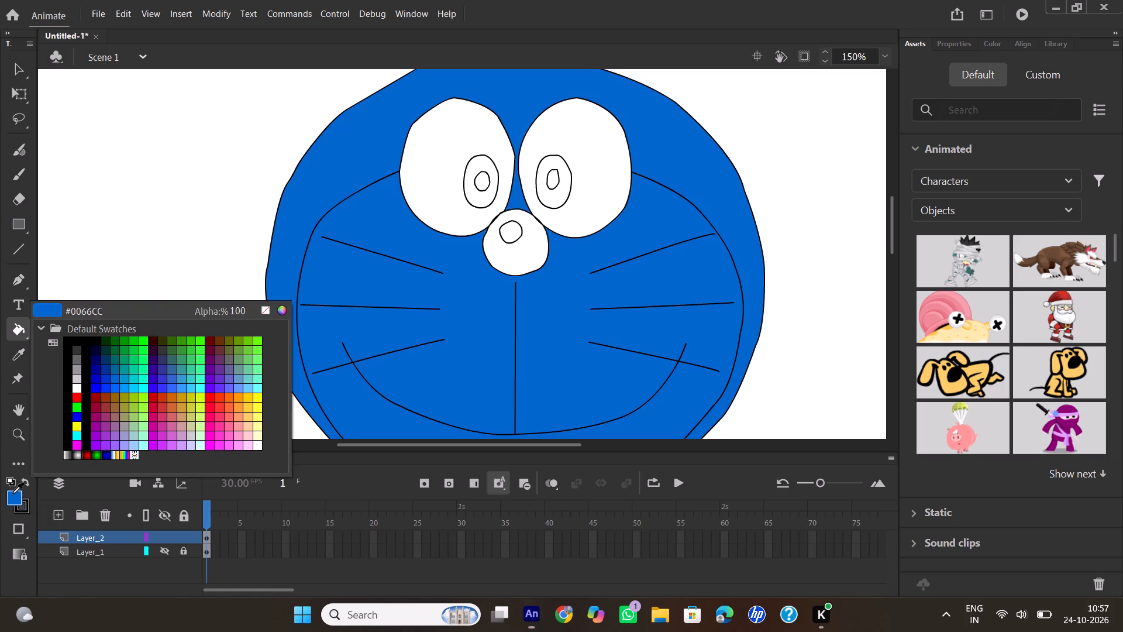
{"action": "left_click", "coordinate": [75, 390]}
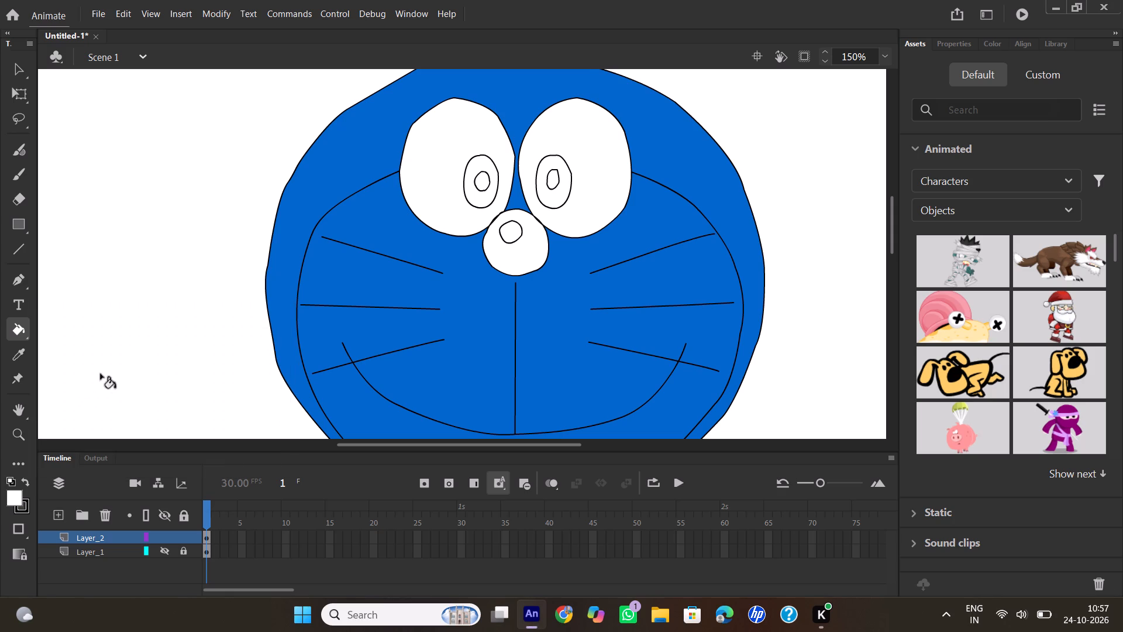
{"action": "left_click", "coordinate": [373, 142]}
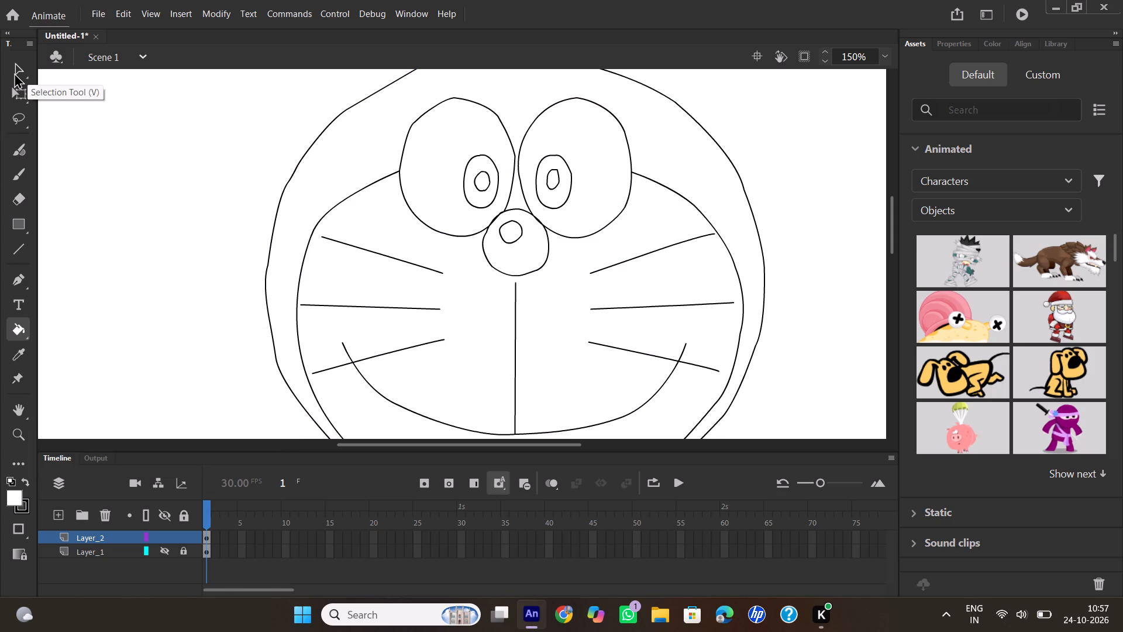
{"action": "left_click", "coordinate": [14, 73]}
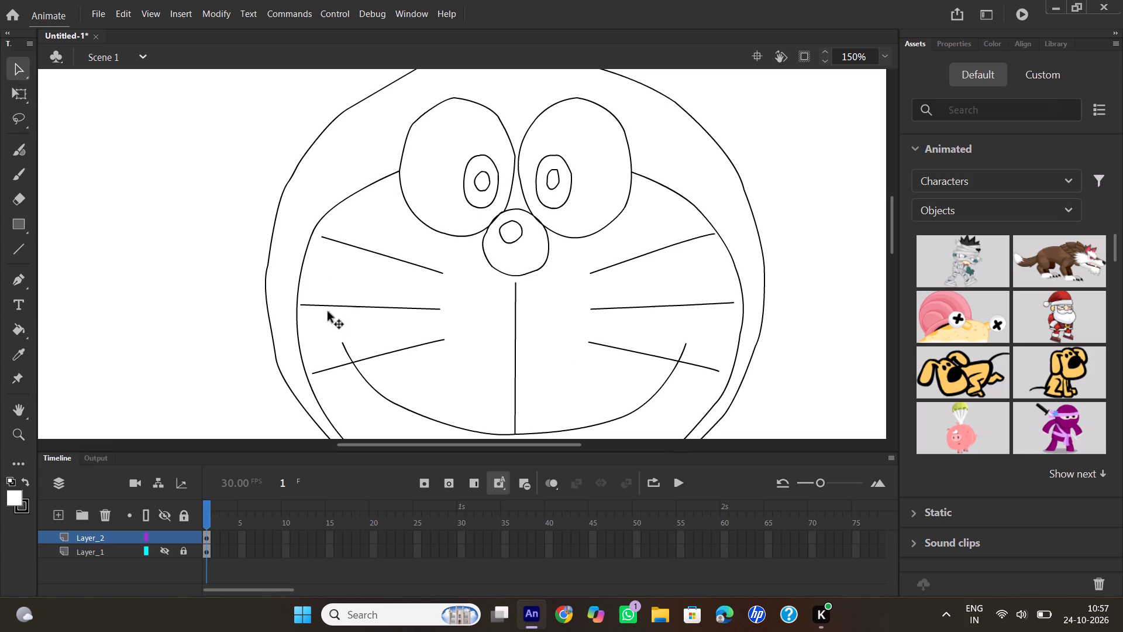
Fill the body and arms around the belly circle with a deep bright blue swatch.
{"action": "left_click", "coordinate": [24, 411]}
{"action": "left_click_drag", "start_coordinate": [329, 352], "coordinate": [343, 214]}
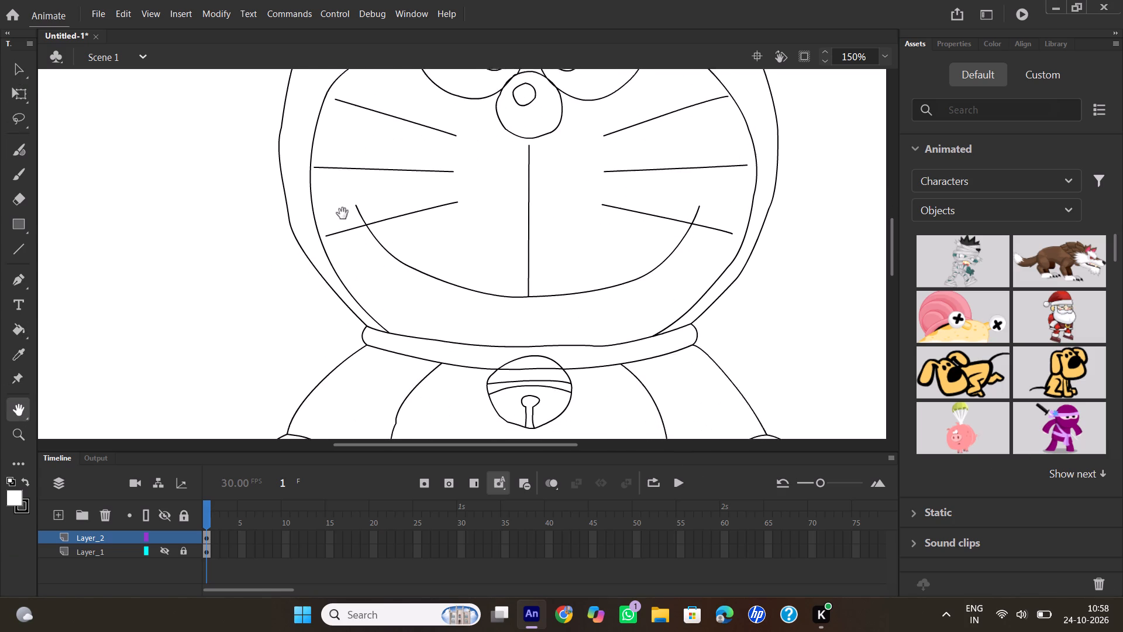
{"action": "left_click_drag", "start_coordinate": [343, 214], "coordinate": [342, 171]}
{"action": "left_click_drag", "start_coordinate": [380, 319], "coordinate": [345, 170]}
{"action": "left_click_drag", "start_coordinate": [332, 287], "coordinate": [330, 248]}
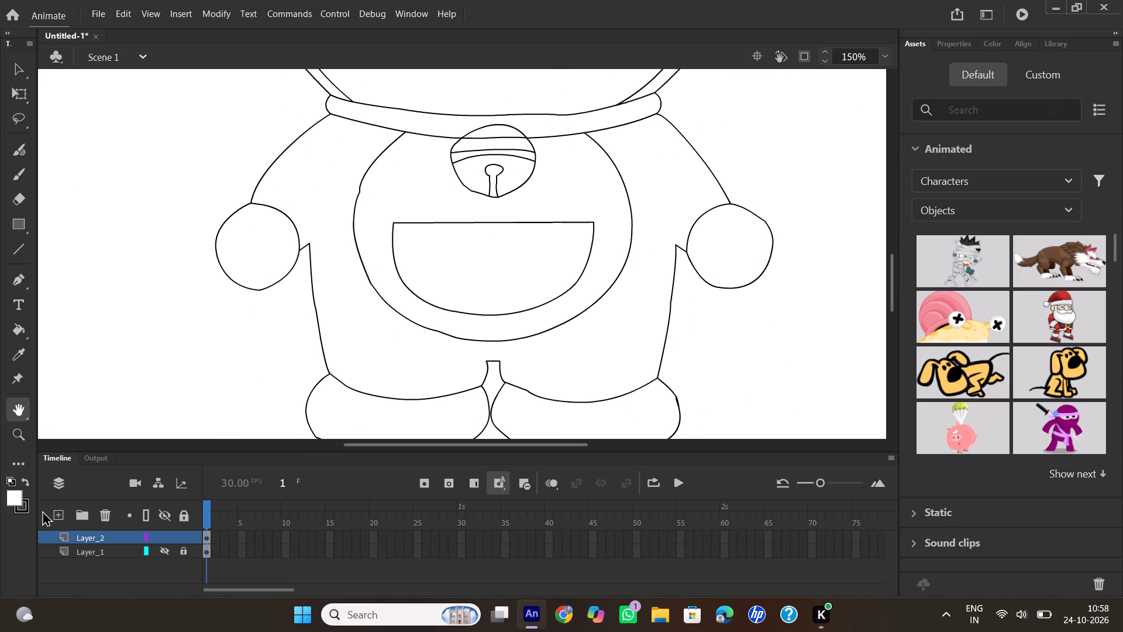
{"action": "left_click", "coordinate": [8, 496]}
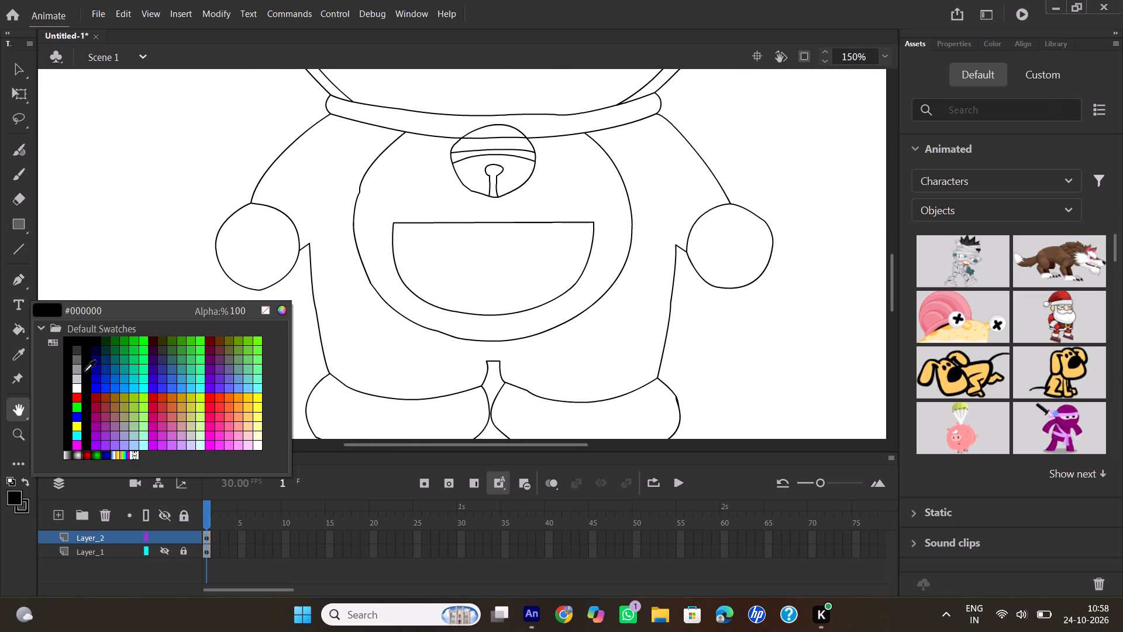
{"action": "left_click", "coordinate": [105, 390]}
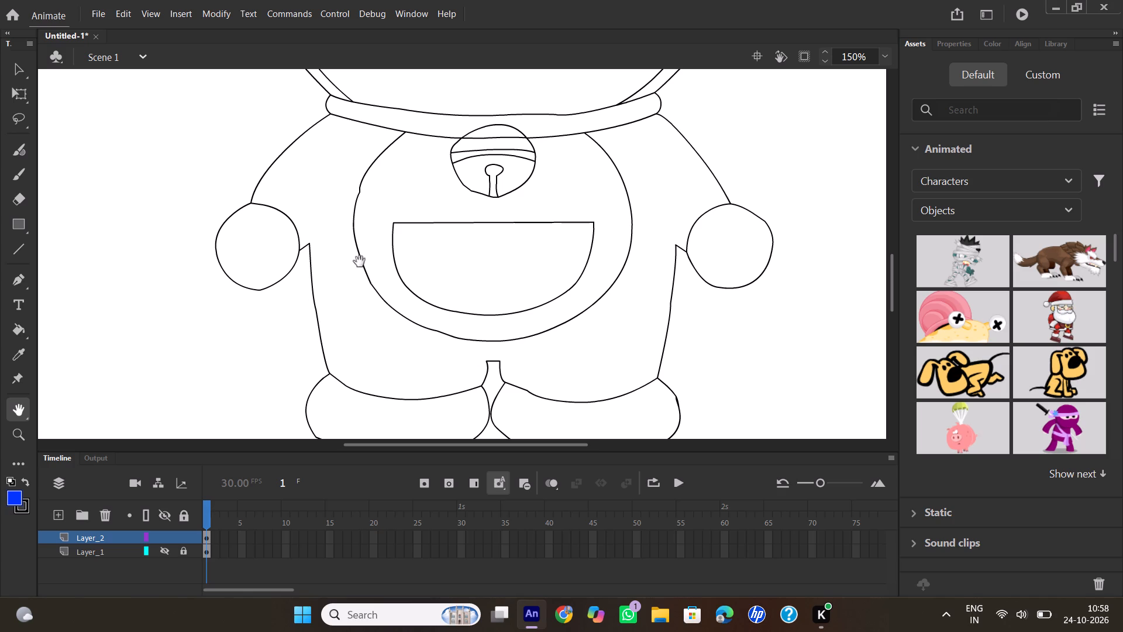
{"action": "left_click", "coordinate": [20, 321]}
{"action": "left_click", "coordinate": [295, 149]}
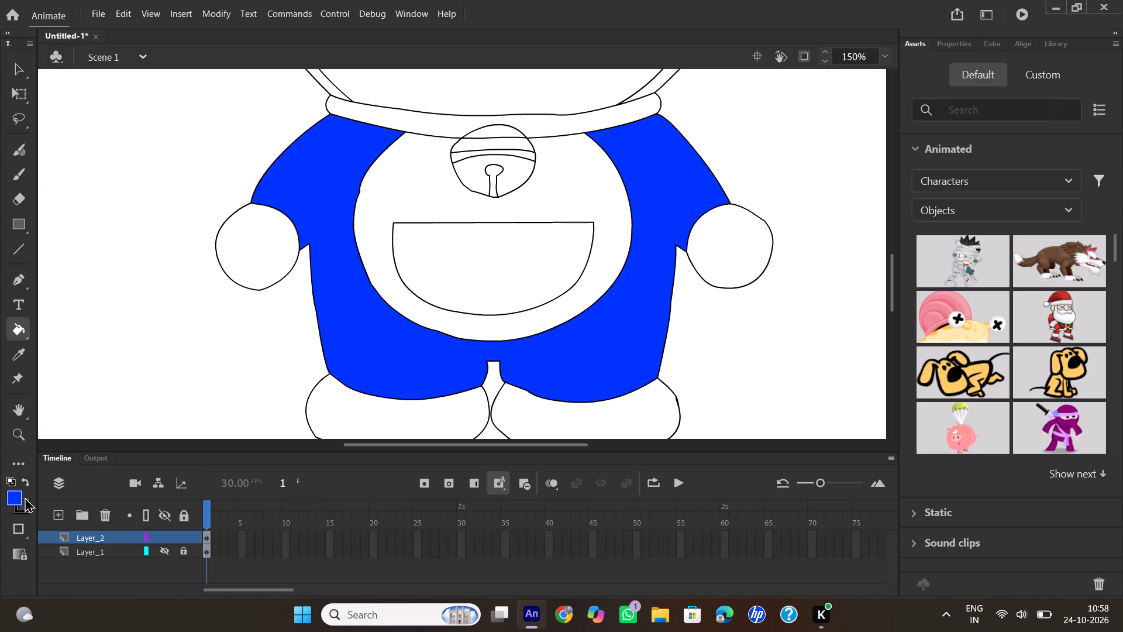
Recolour the body and arms with the lighter blue #0066FF.
{"action": "left_click", "coordinate": [8, 492]}
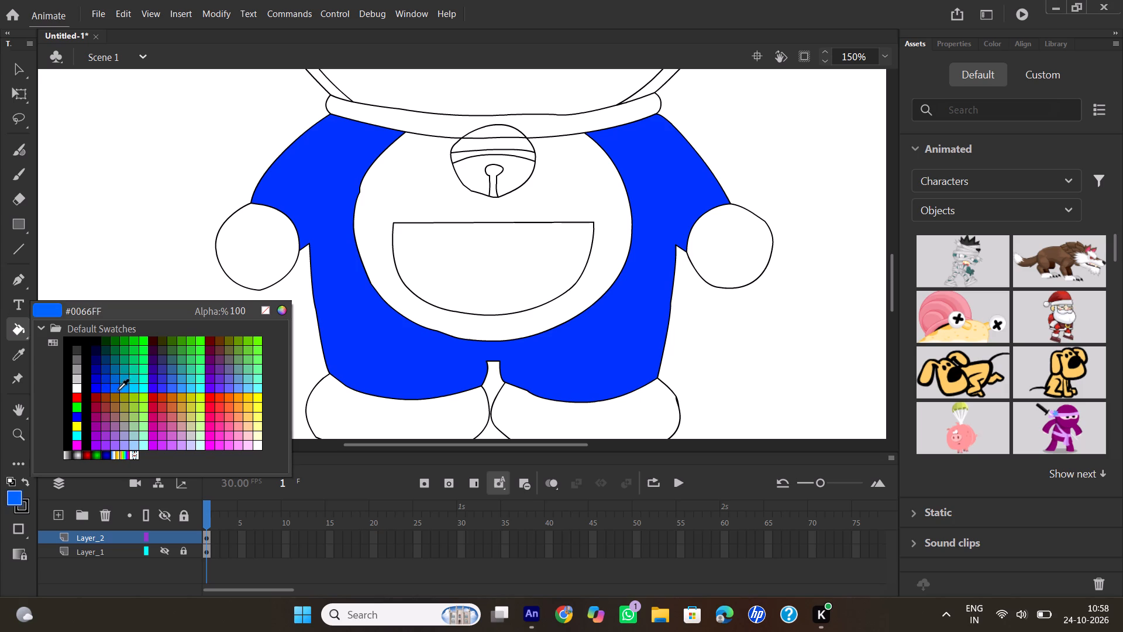
{"action": "left_click", "coordinate": [118, 390]}
{"action": "left_click", "coordinate": [325, 187]}
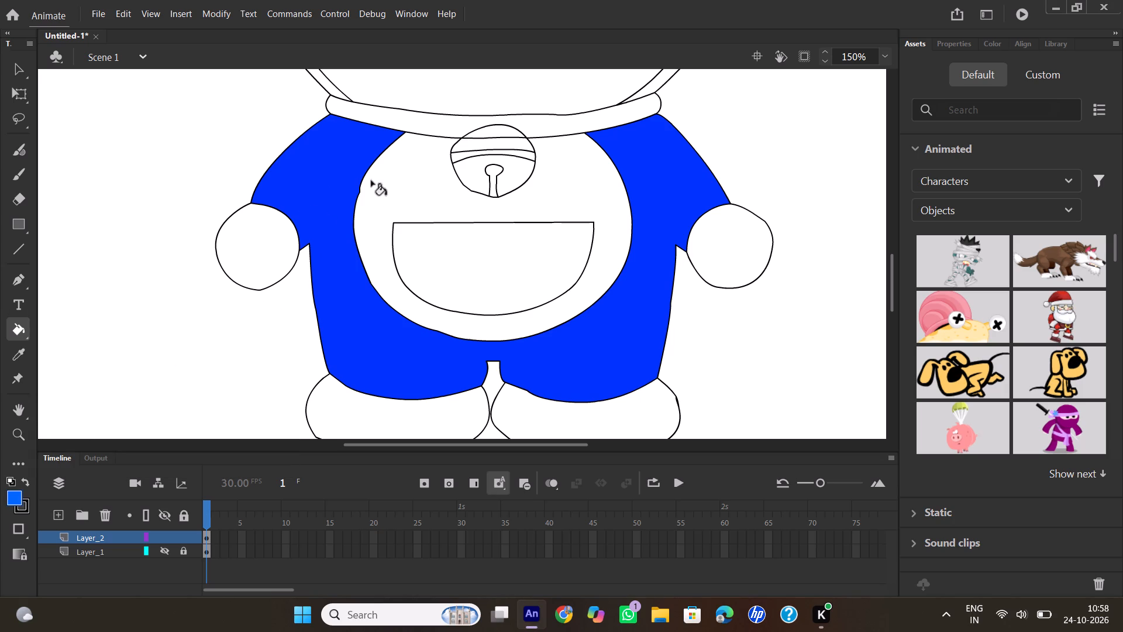
{"action": "left_click", "coordinate": [24, 68]}
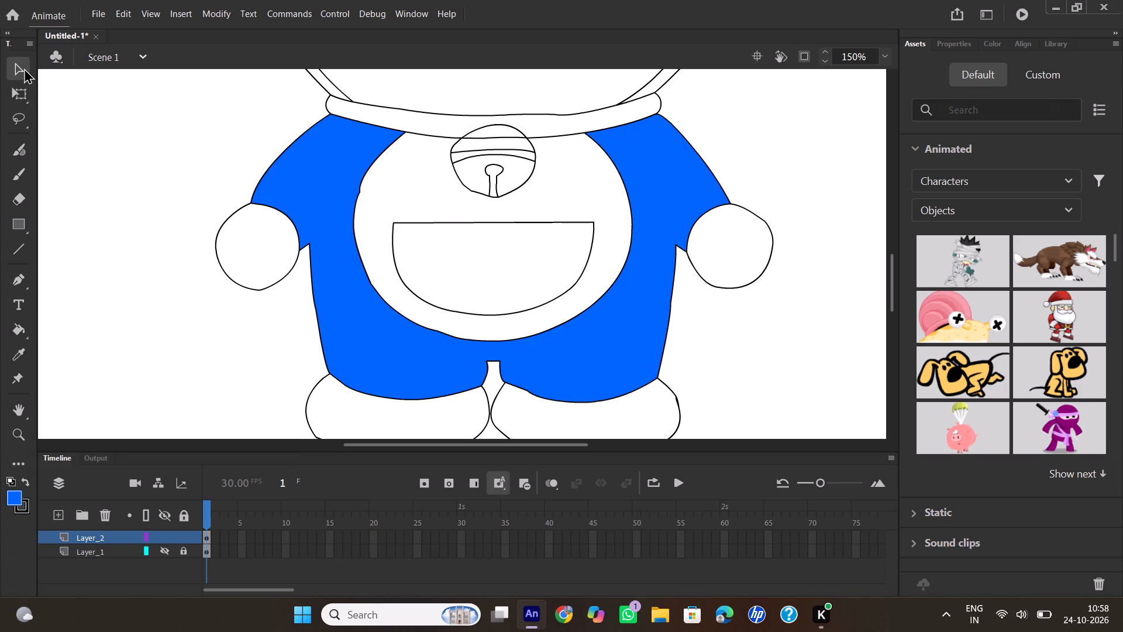
Fill the head with the same blue #0066FF as the body.
{"action": "scroll", "coordinate": [152, 303], "scroll_direction": "up", "scroll_amount": 3}
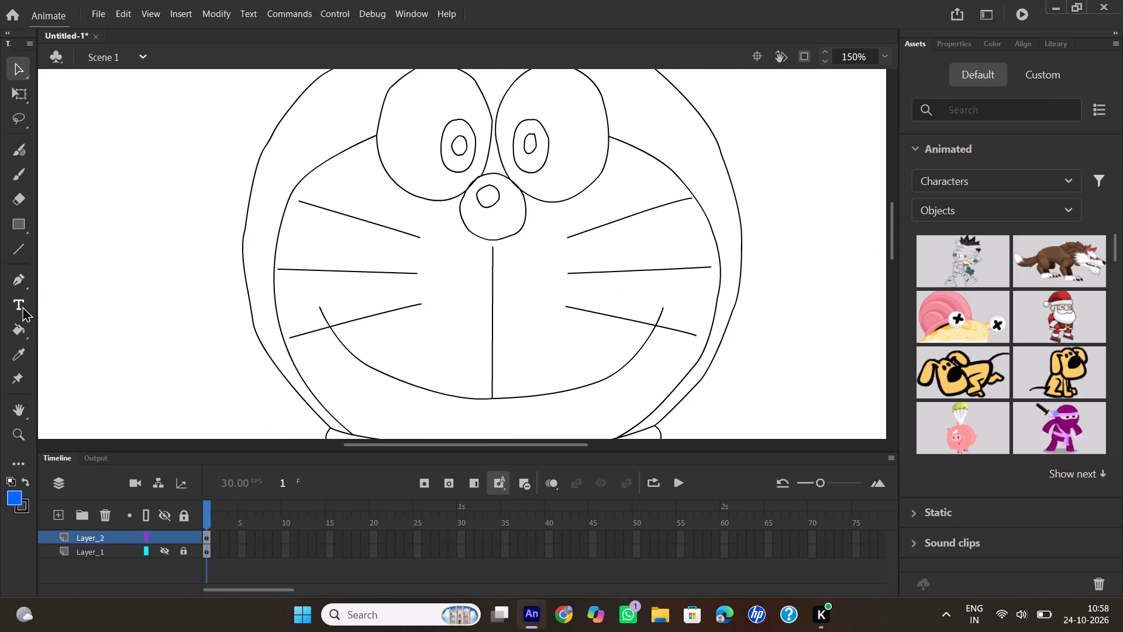
{"action": "left_click", "coordinate": [18, 328]}
{"action": "left_click", "coordinate": [324, 143]}
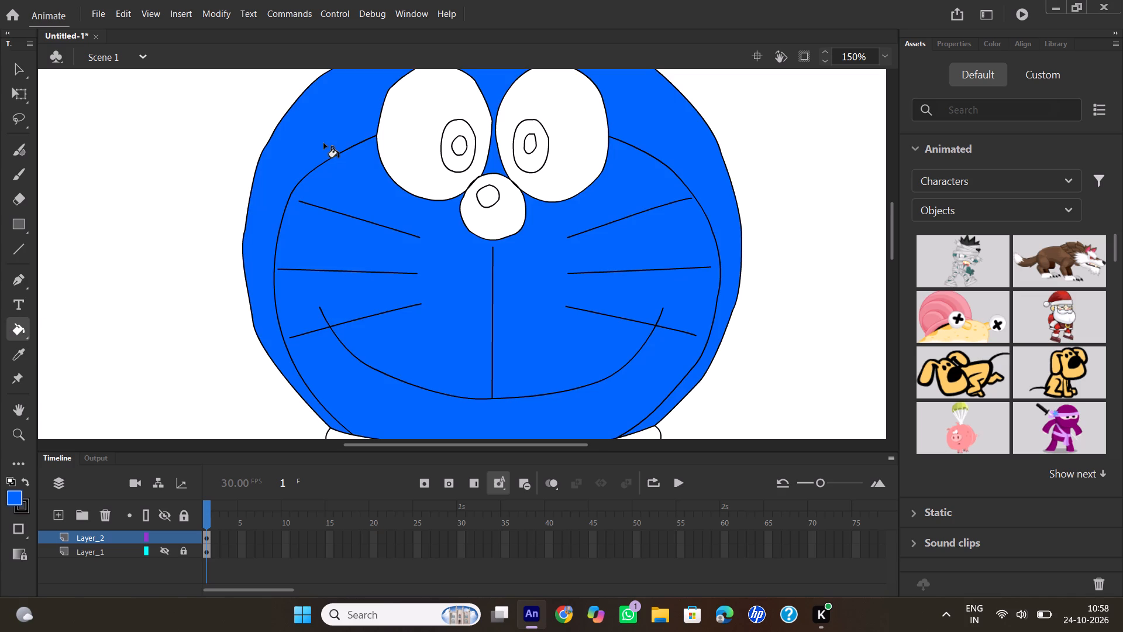
{"action": "left_click", "coordinate": [324, 143]}
{"action": "left_click", "coordinate": [19, 68]}
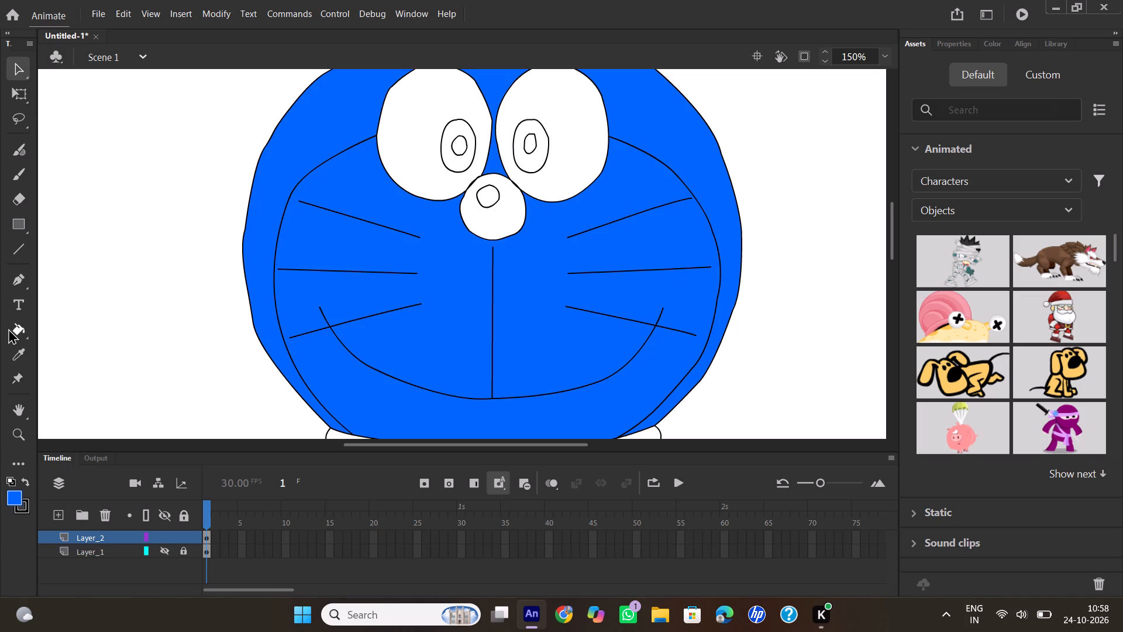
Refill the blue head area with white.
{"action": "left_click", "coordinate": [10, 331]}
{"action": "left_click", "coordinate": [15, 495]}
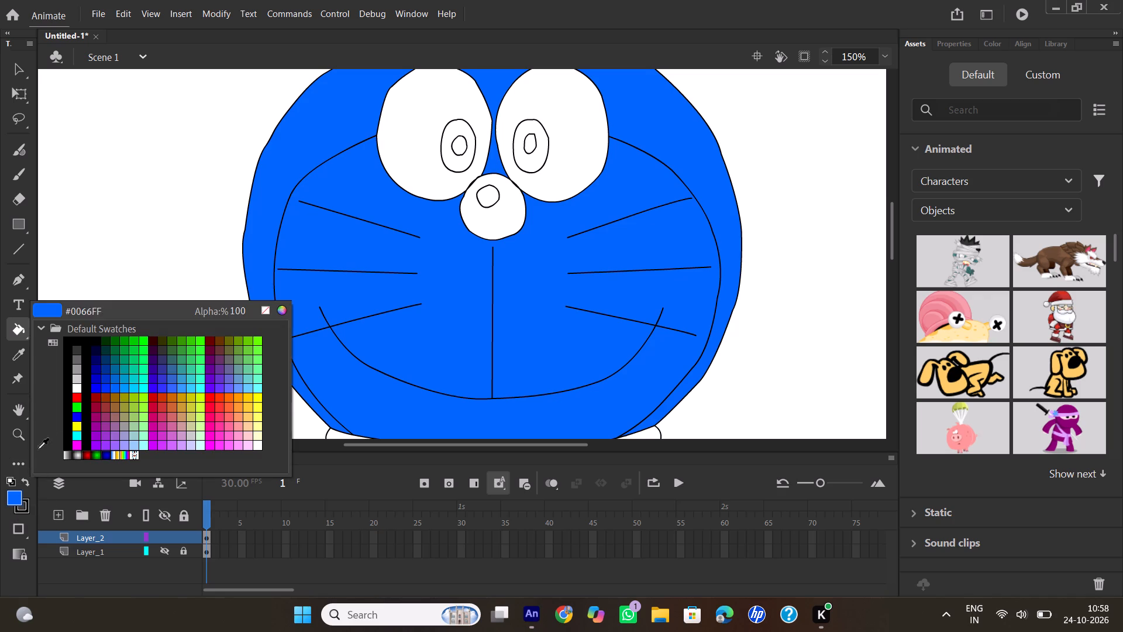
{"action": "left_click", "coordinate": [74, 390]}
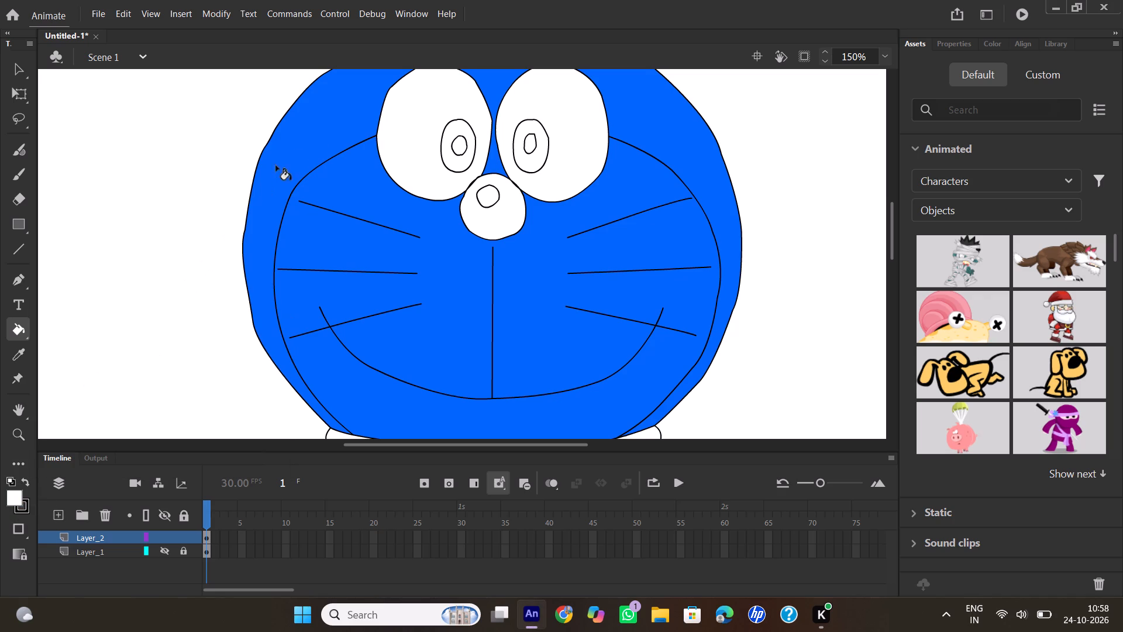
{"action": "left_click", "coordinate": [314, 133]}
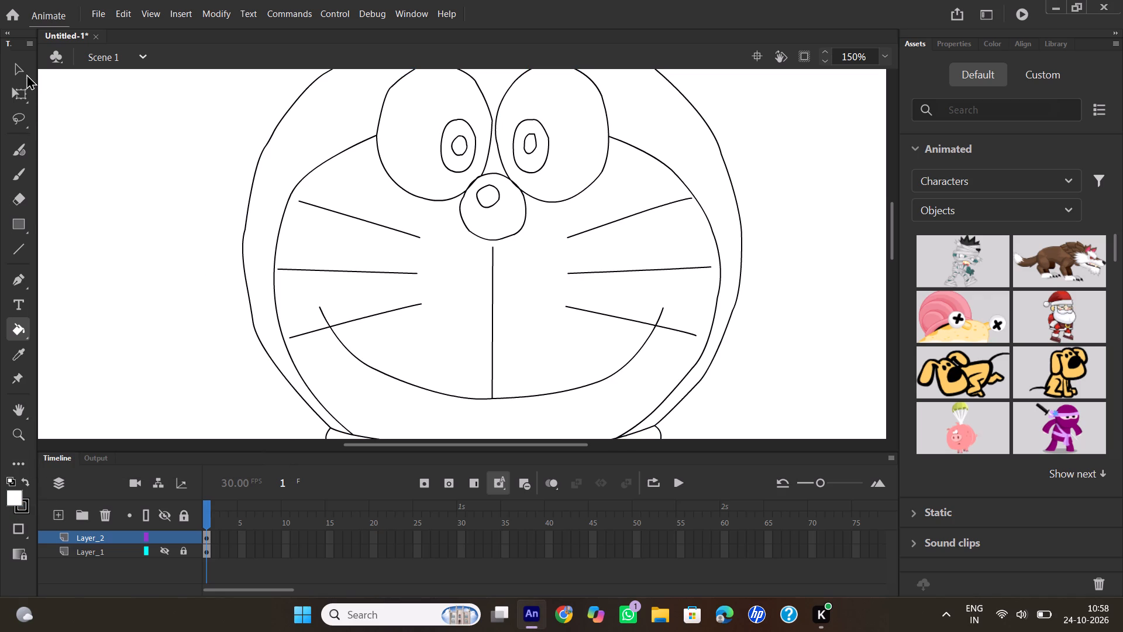
Draw a short Pen line across the narrow gap between the two eyes, joining their outlines.
{"action": "left_click", "coordinate": [21, 71]}
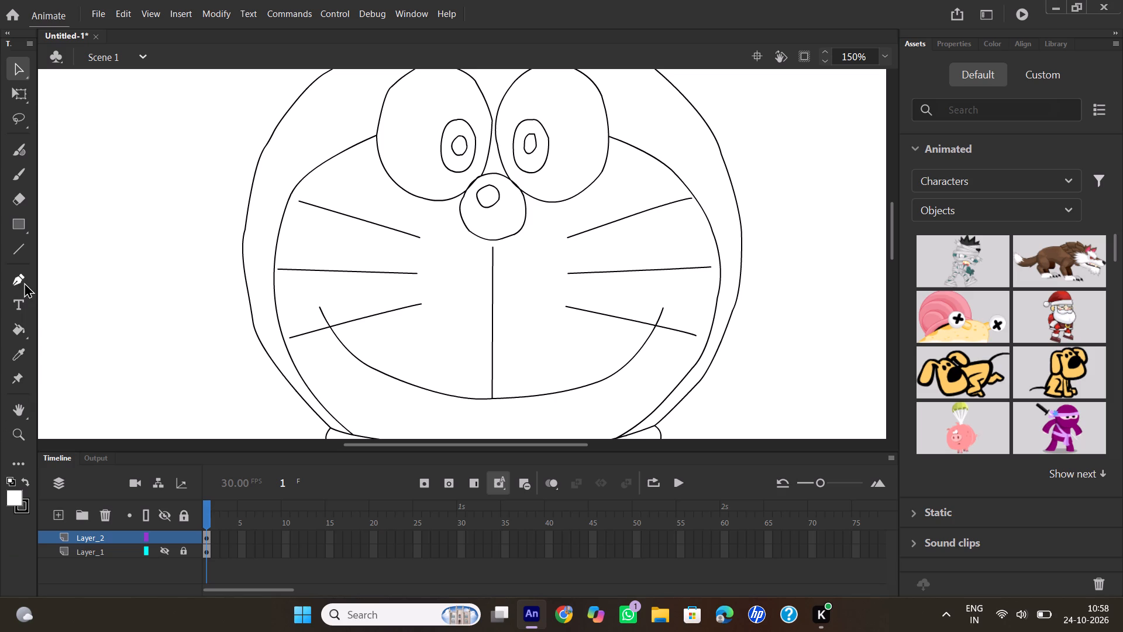
{"action": "left_click", "coordinate": [24, 282]}
{"action": "scroll", "coordinate": [377, 236], "scroll_direction": "up", "scroll_amount": 3}
{"action": "scroll", "coordinate": [377, 236], "scroll_direction": "down", "scroll_amount": 1}
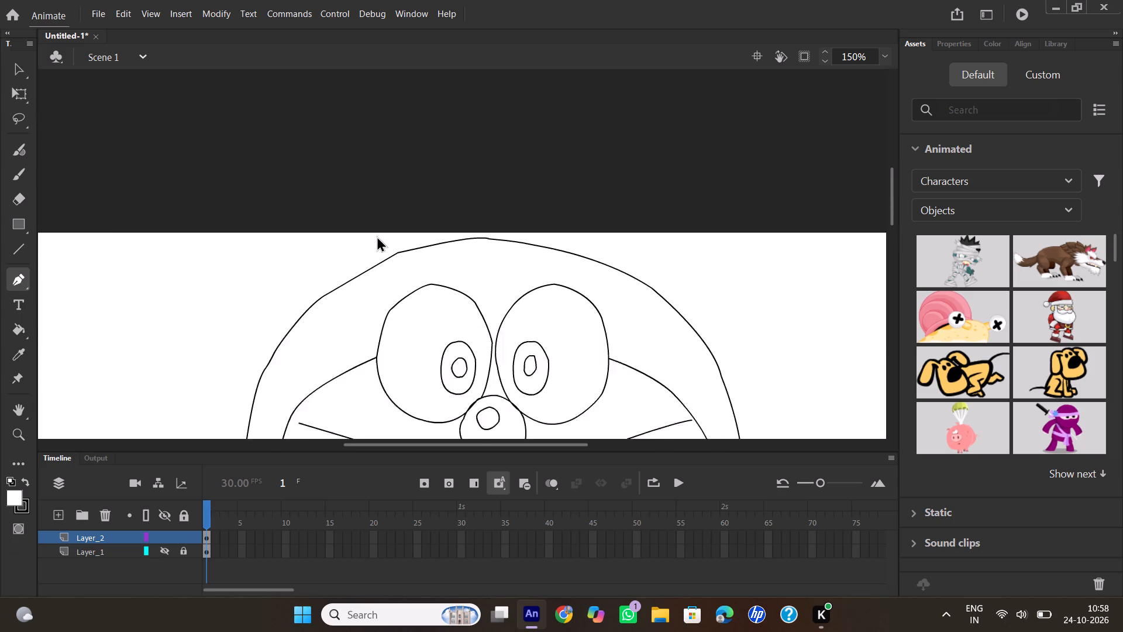
{"action": "scroll", "coordinate": [377, 236], "scroll_direction": "down", "scroll_amount": 2}
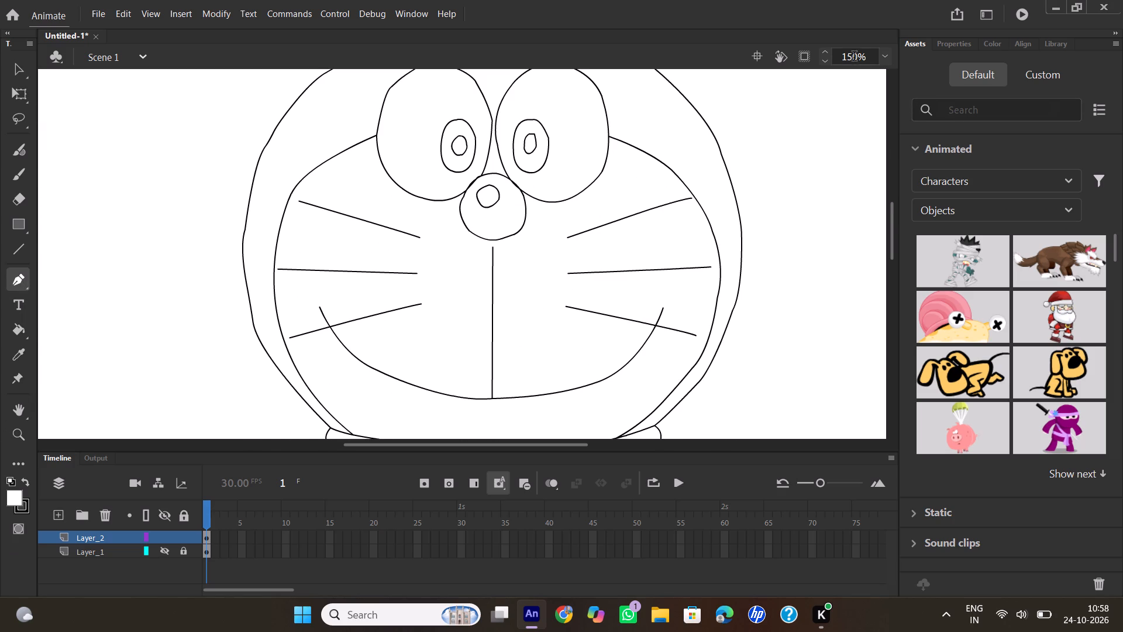
{"action": "double_click", "coordinate": [850, 51]}
{"action": "type", "text": "250"}
{"action": "key", "text": "Return"}
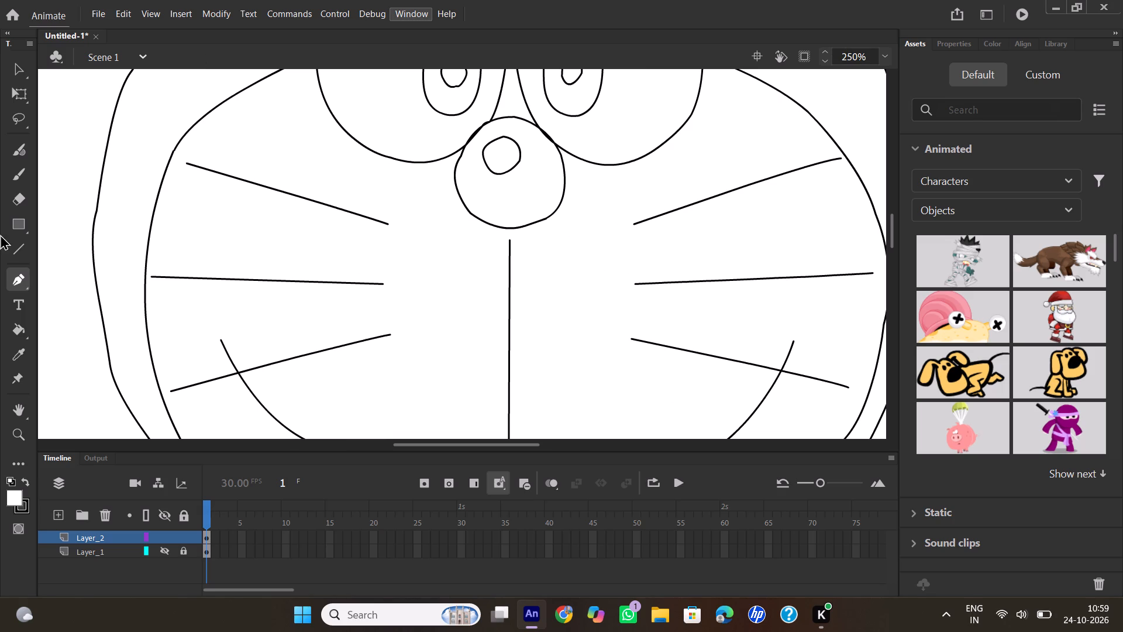
{"action": "left_click", "coordinate": [23, 415]}
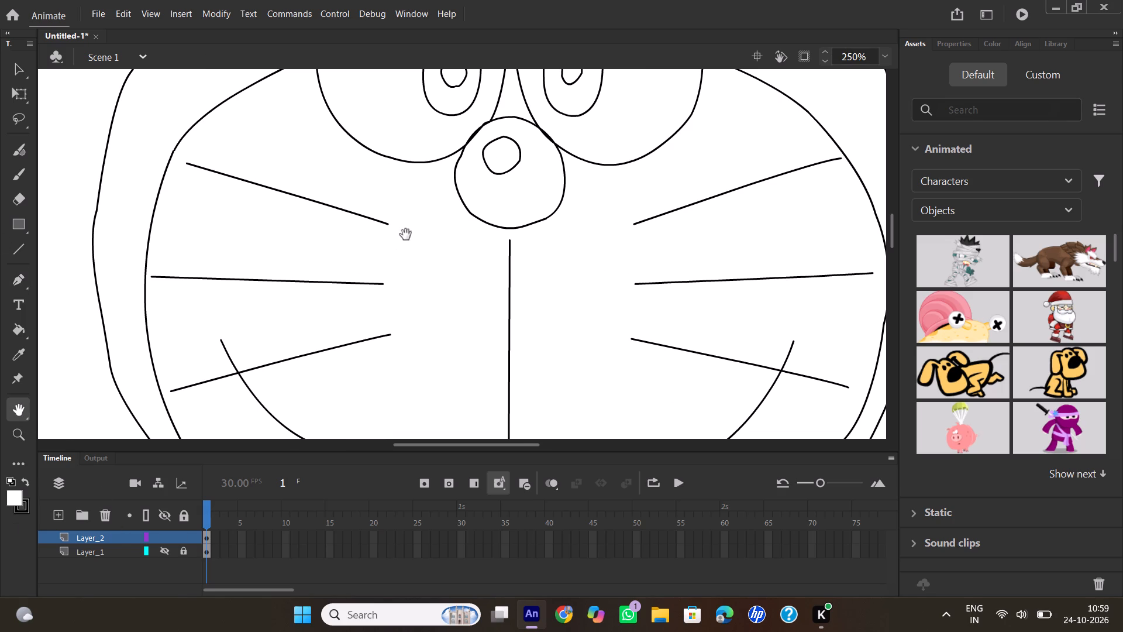
{"action": "left_click_drag", "start_coordinate": [406, 235], "coordinate": [374, 388]}
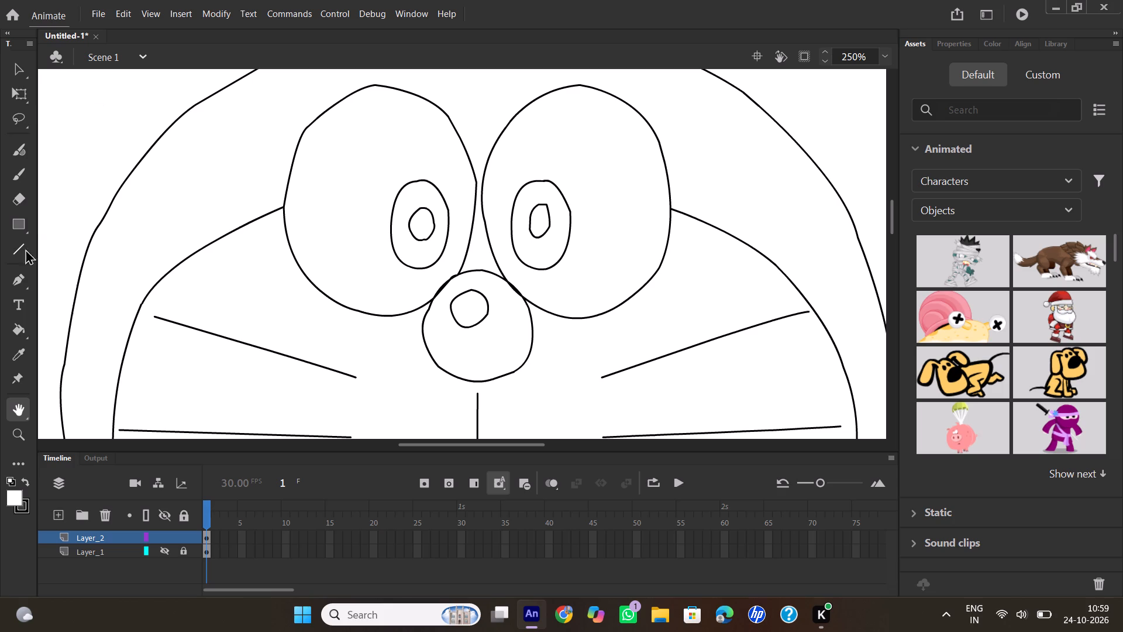
{"action": "left_click", "coordinate": [24, 277]}
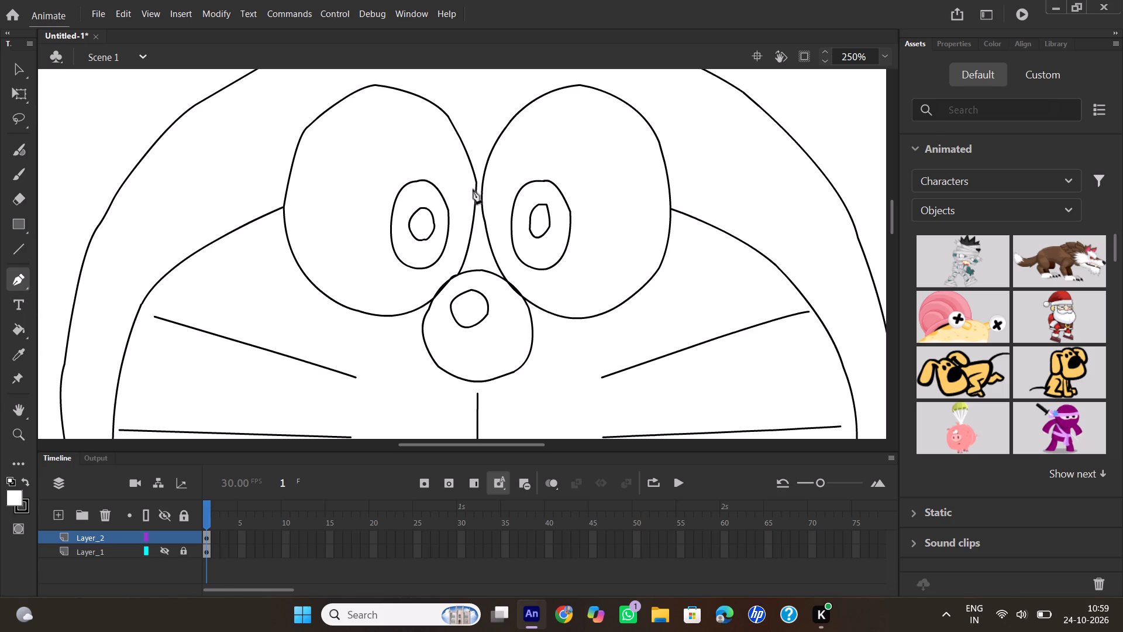
{"action": "left_click", "coordinate": [476, 176]}
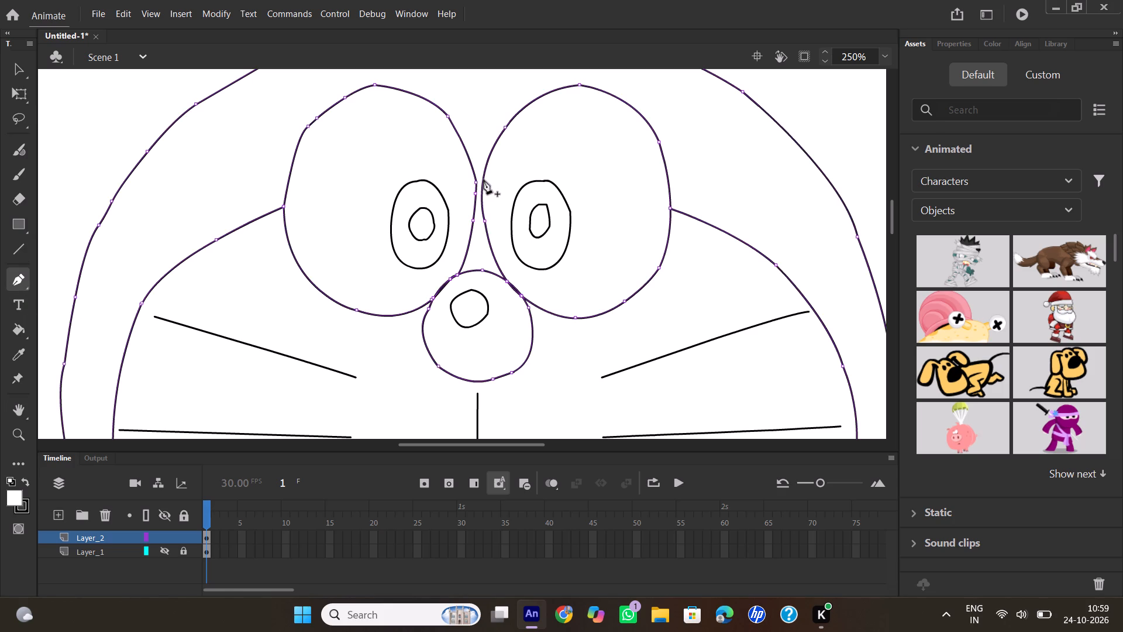
{"action": "left_click", "coordinate": [484, 180]}
{"action": "left_click_drag", "start_coordinate": [477, 176], "coordinate": [476, 176]}
{"action": "left_click_drag", "start_coordinate": [476, 176], "coordinate": [469, 175]}
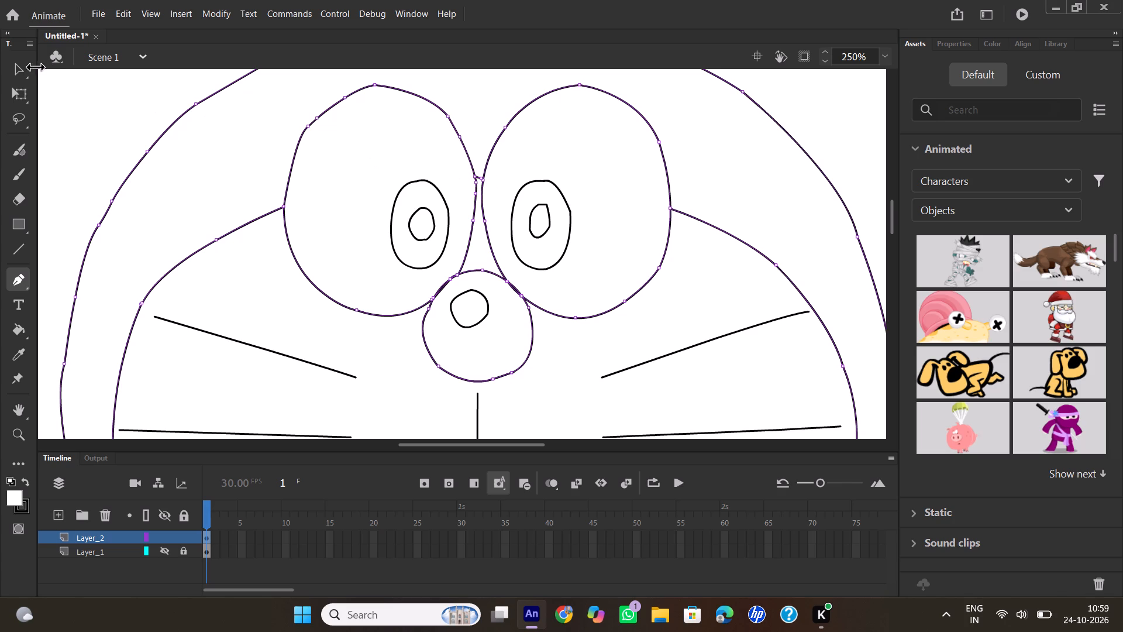
Bend the short line between the eyes upward into a small arc.
{"action": "left_click", "coordinate": [16, 74]}
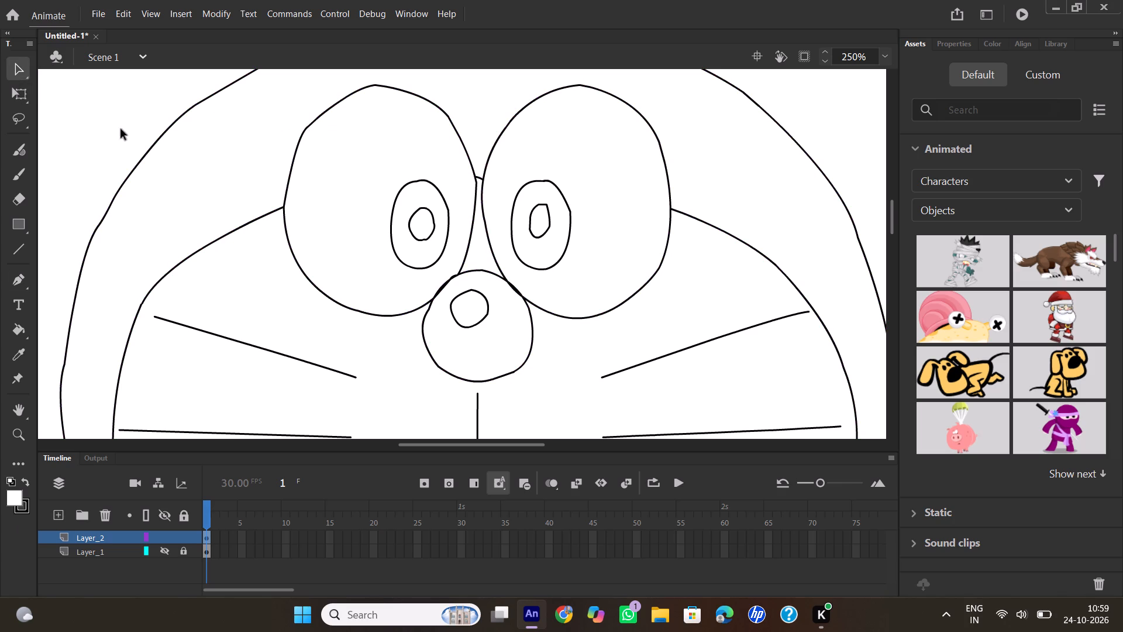
{"action": "left_click", "coordinate": [480, 178]}
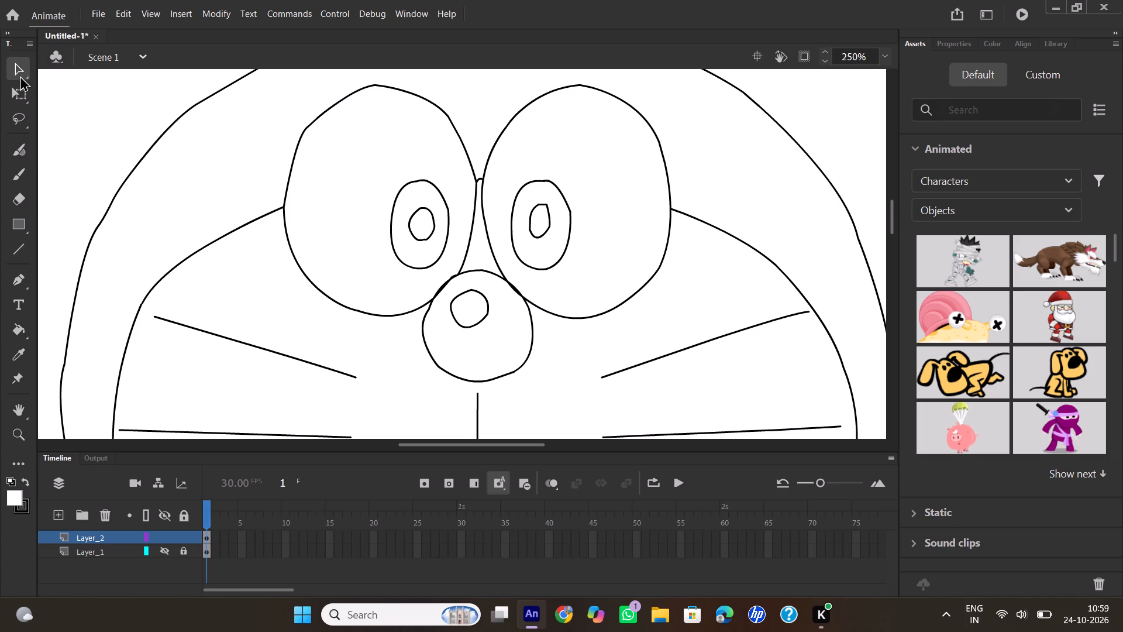
Fill the head and the small area between the eyes above the nose with a lighter sky-blue swatch.
{"action": "left_click", "coordinate": [21, 328]}
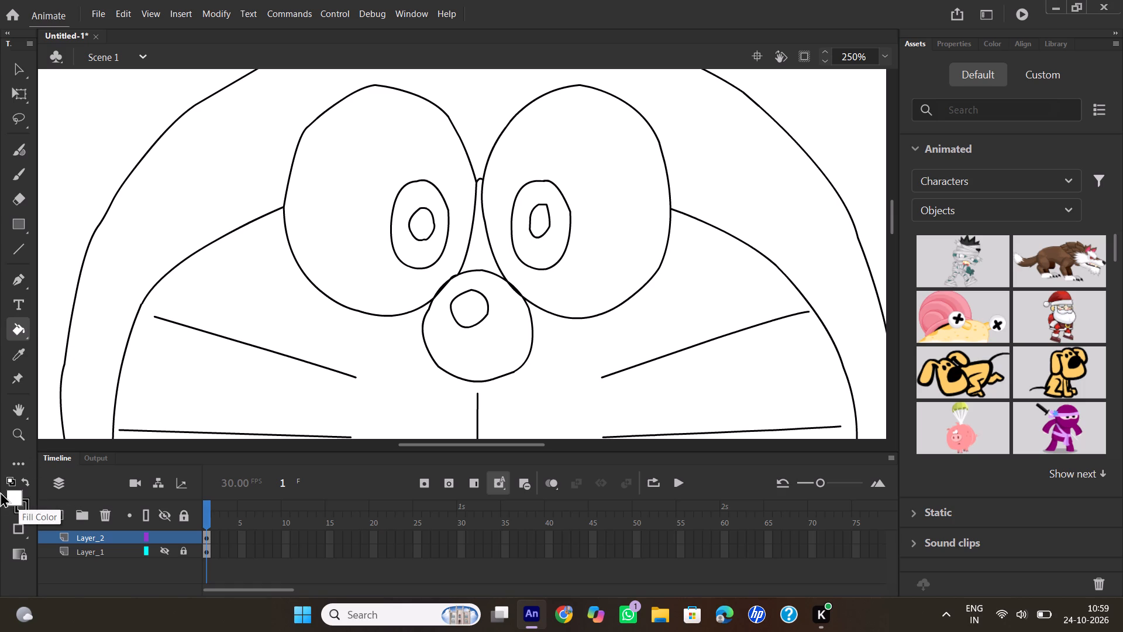
{"action": "left_click", "coordinate": [16, 494]}
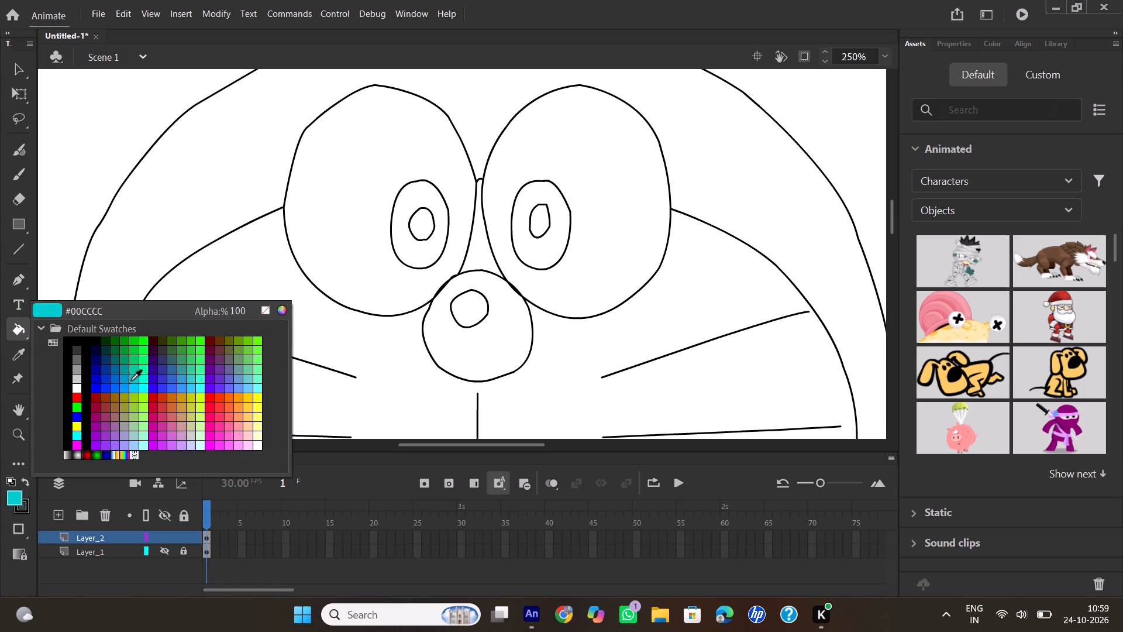
{"action": "left_click", "coordinate": [125, 391]}
{"action": "left_click", "coordinate": [173, 221]}
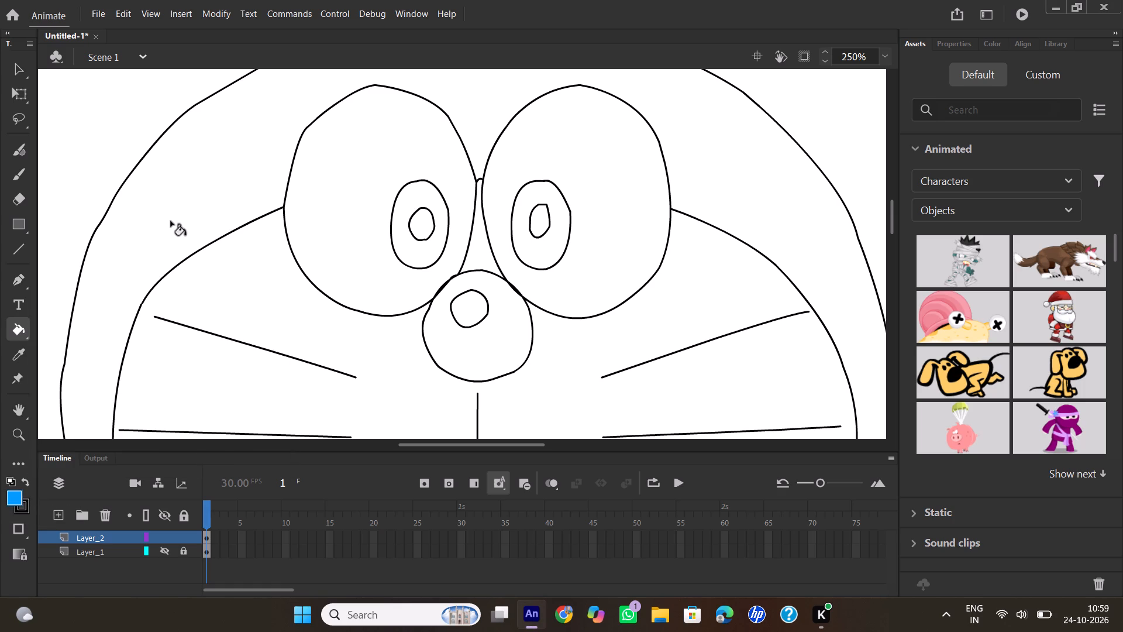
{"action": "left_click", "coordinate": [474, 253]}
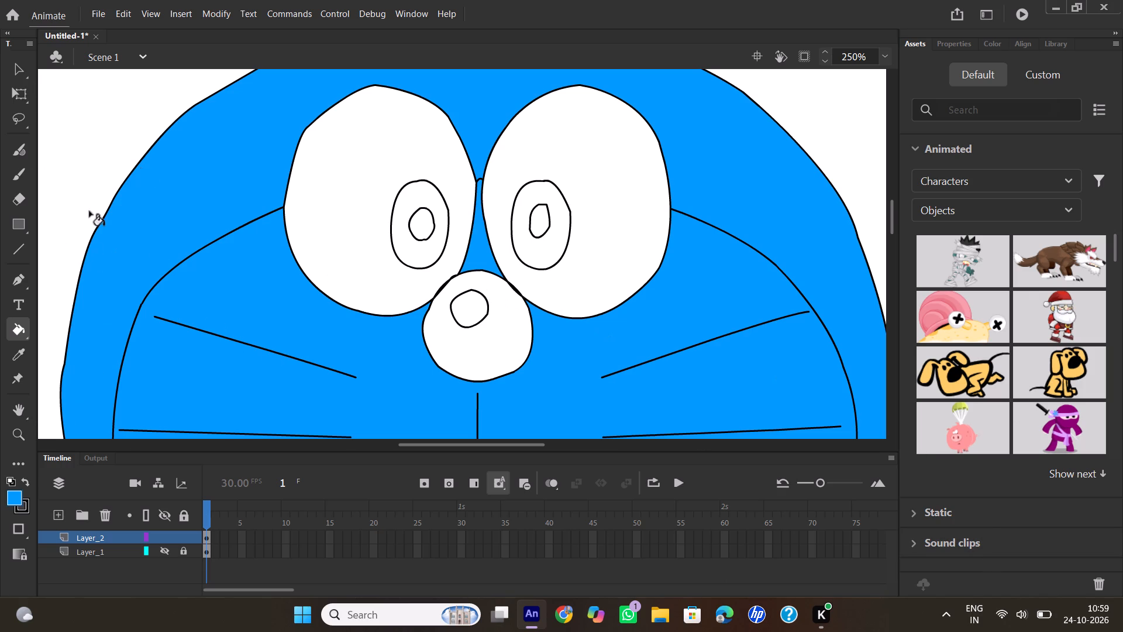
Sample the body's blue #0066FF with the Eyedropper and refill the head with it.
{"action": "double_click", "coordinate": [847, 56]}
{"action": "type", "text": "150"}
{"action": "key", "text": "Return"}
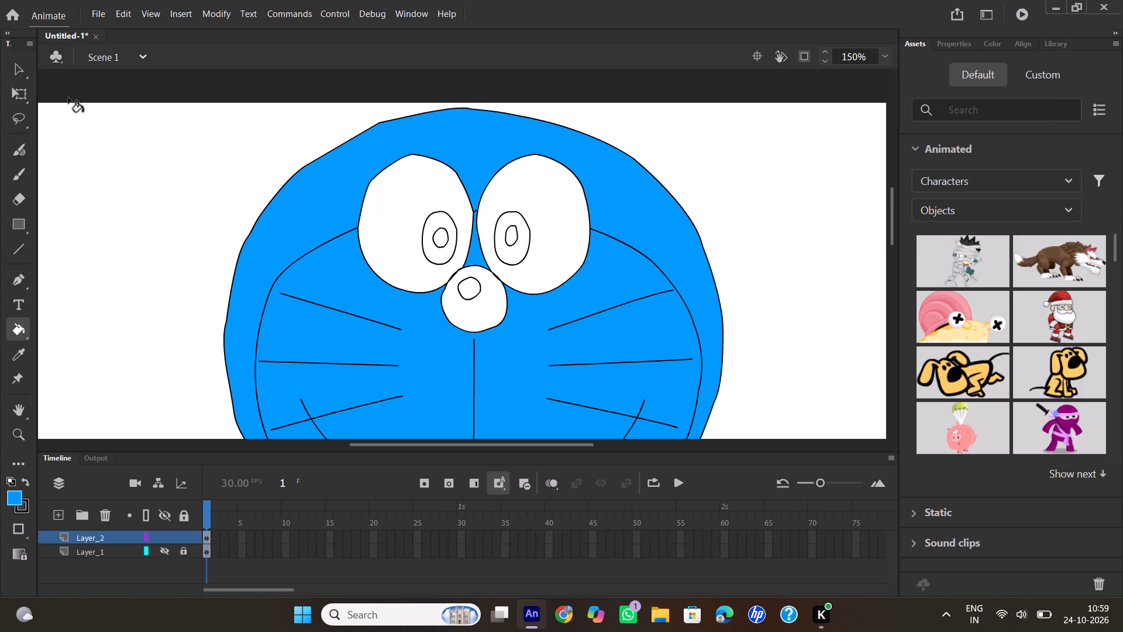
{"action": "left_click", "coordinate": [21, 66]}
{"action": "left_click", "coordinate": [23, 415]}
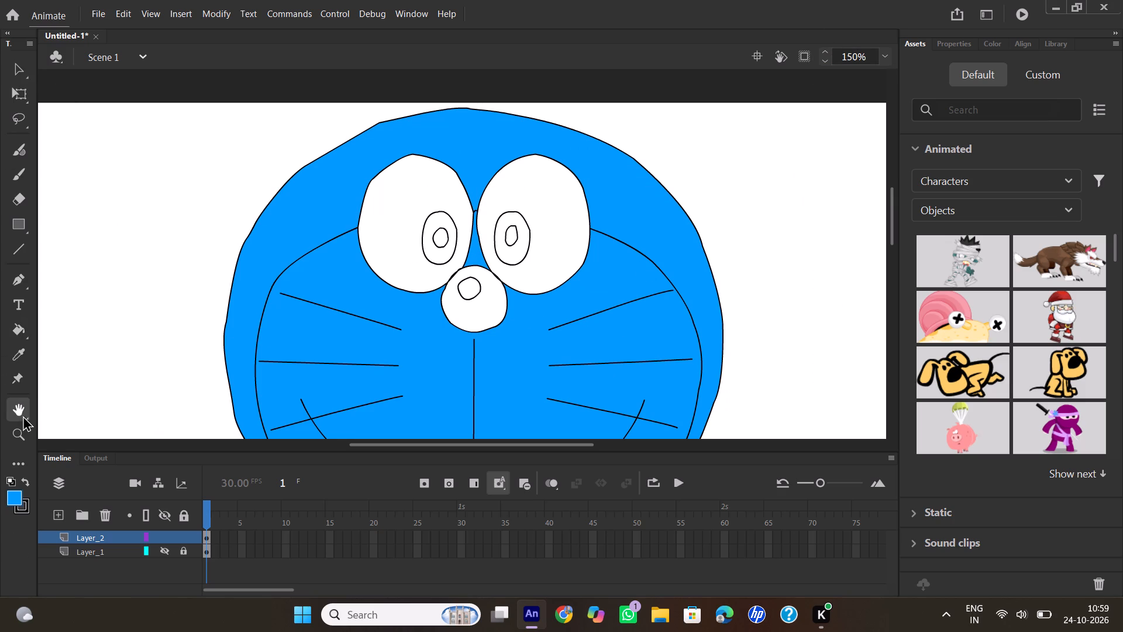
{"action": "left_click_drag", "start_coordinate": [617, 312], "coordinate": [628, 62]}
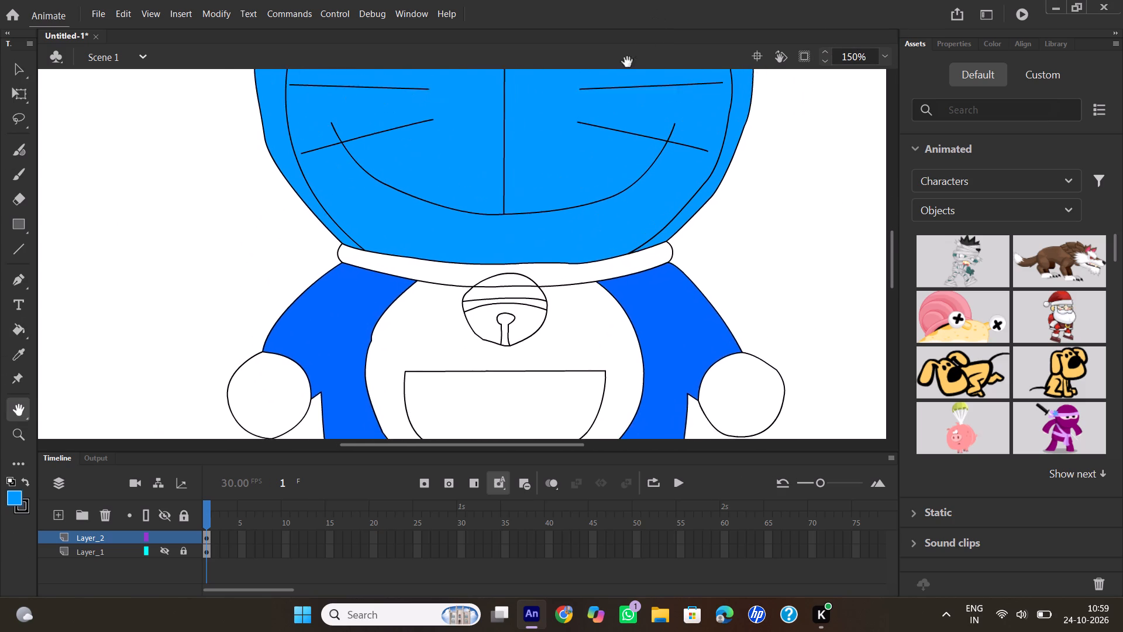
{"action": "left_click_drag", "start_coordinate": [628, 62], "coordinate": [598, 106]}
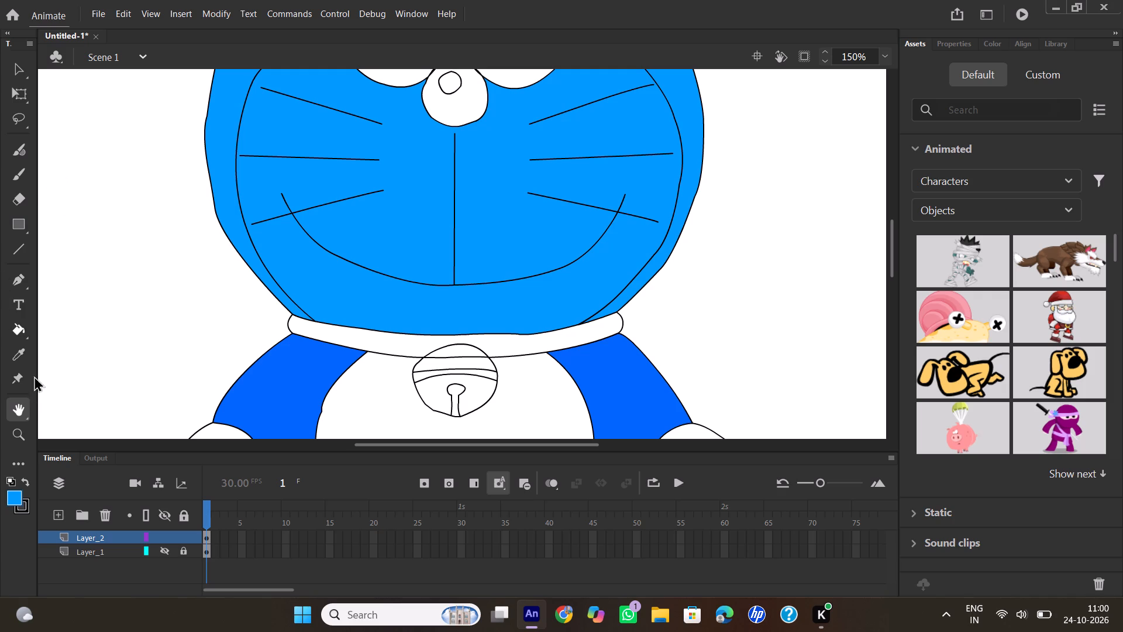
{"action": "left_click", "coordinate": [20, 351]}
{"action": "left_click", "coordinate": [306, 396]}
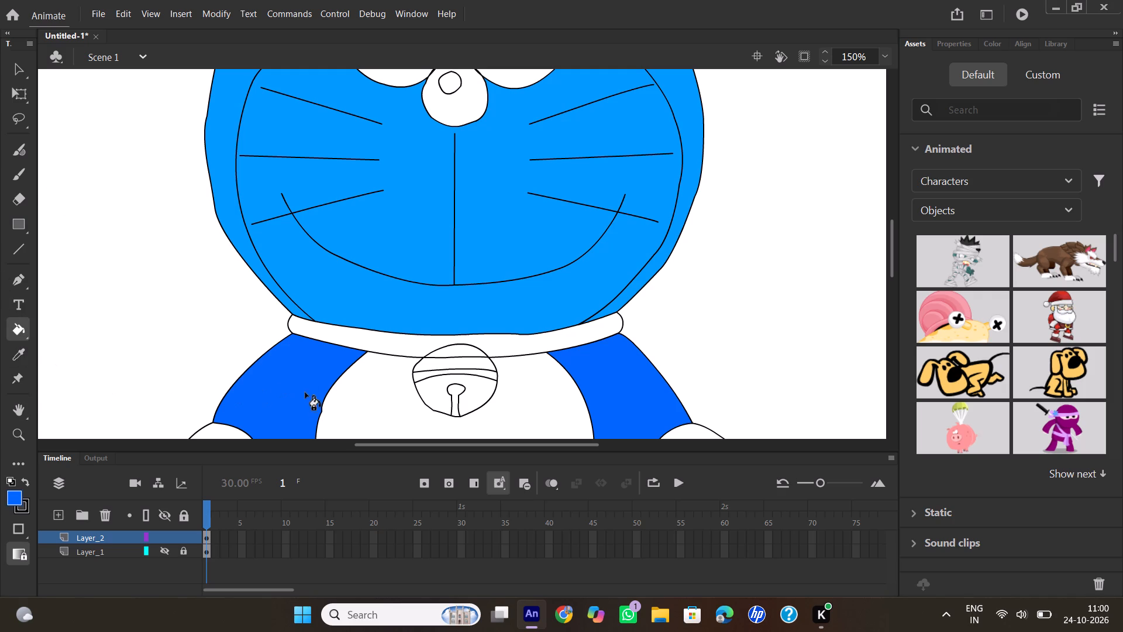
{"action": "left_click", "coordinate": [219, 160]}
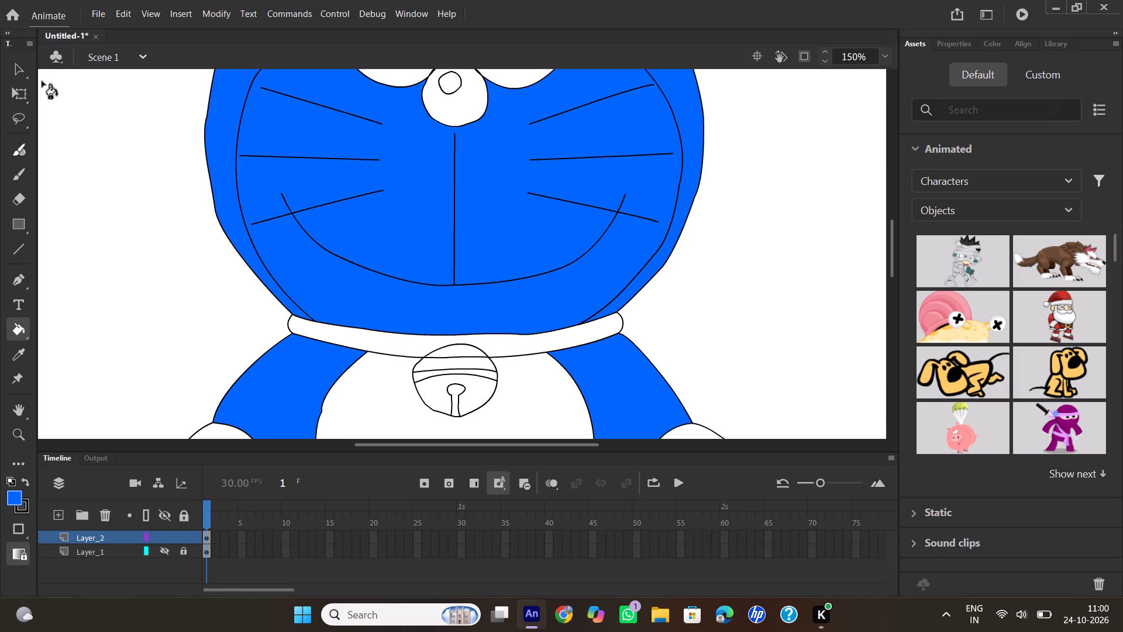
{"action": "left_click", "coordinate": [18, 75]}
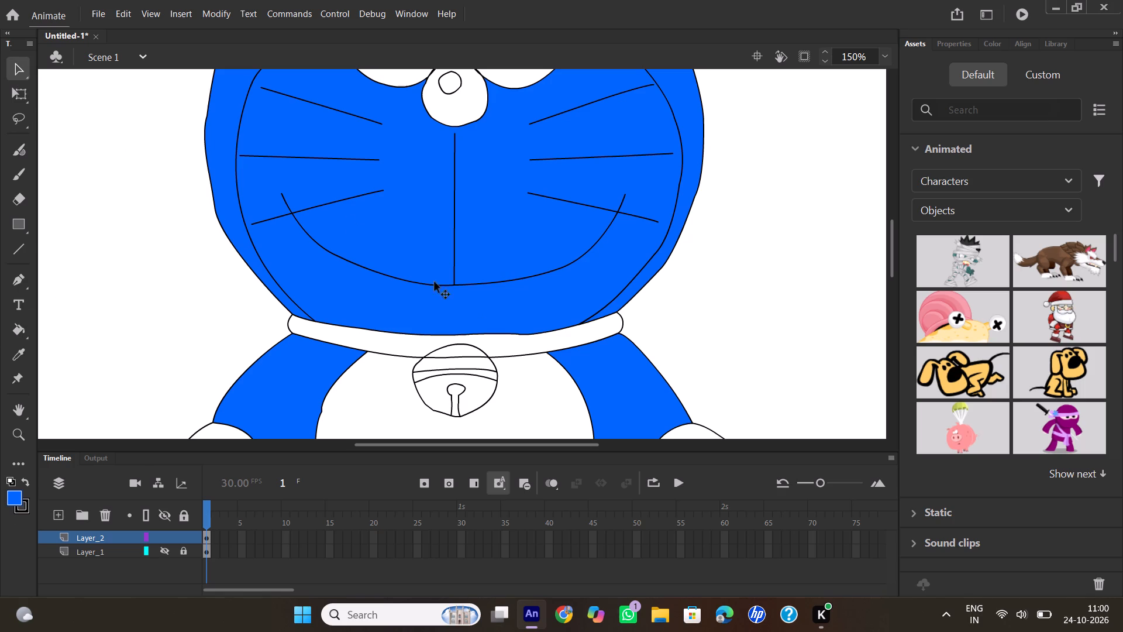
Examine the blue head at 200% and 250% zoom, from the eyes and nose down to the mouth and collar.
{"action": "left_click", "coordinate": [850, 59]}
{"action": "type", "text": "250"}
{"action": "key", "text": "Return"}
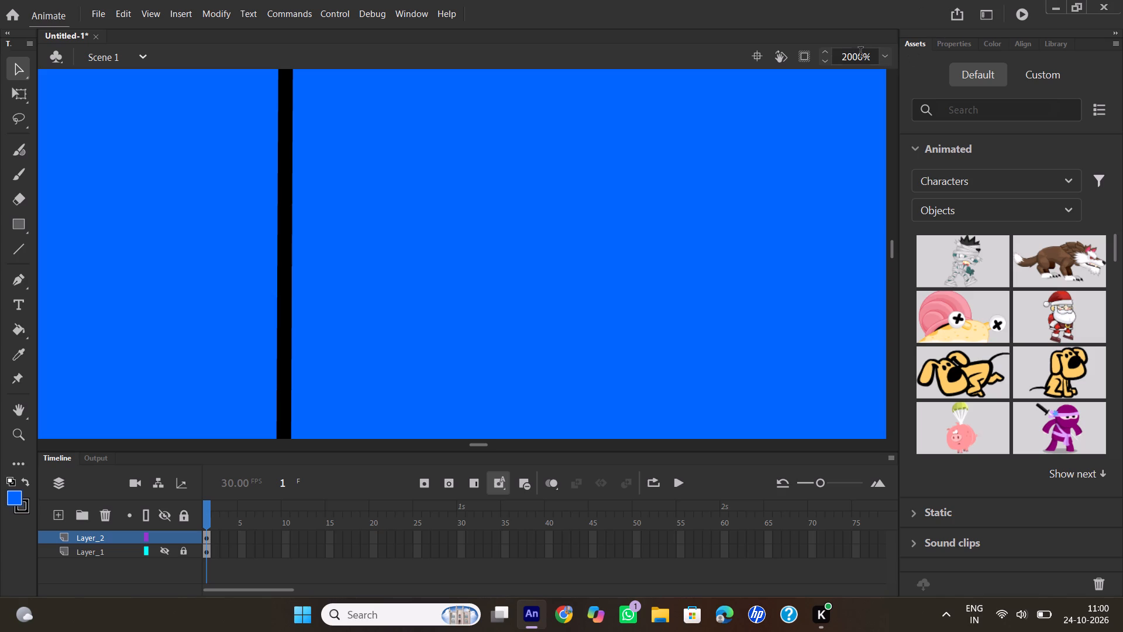
{"action": "double_click", "coordinate": [849, 56]}
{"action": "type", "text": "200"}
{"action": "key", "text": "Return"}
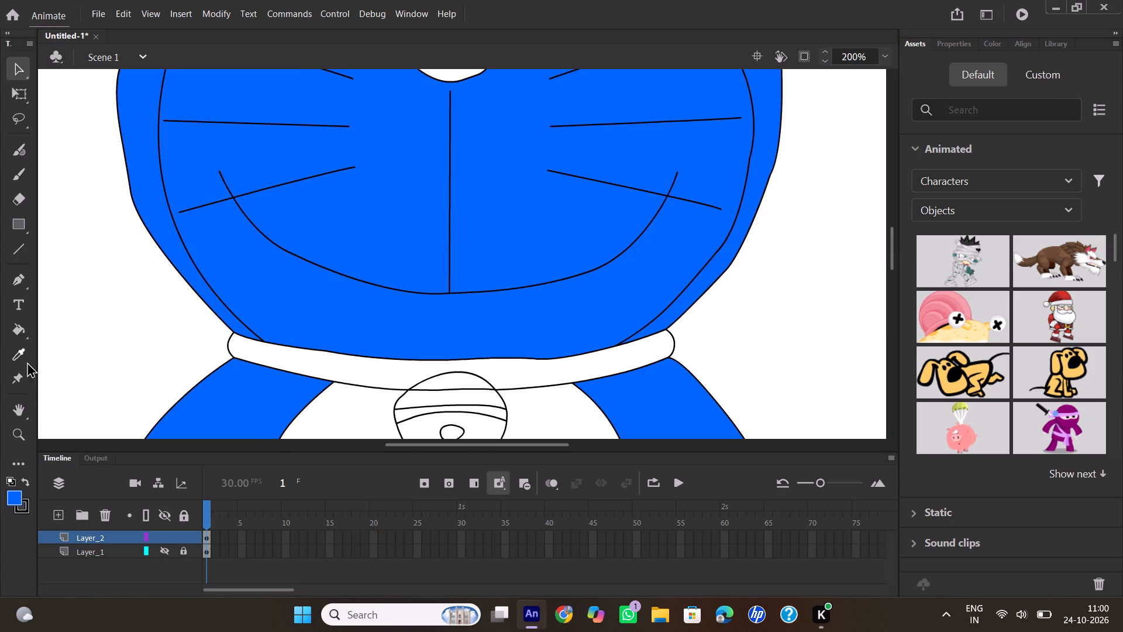
{"action": "left_click", "coordinate": [23, 410]}
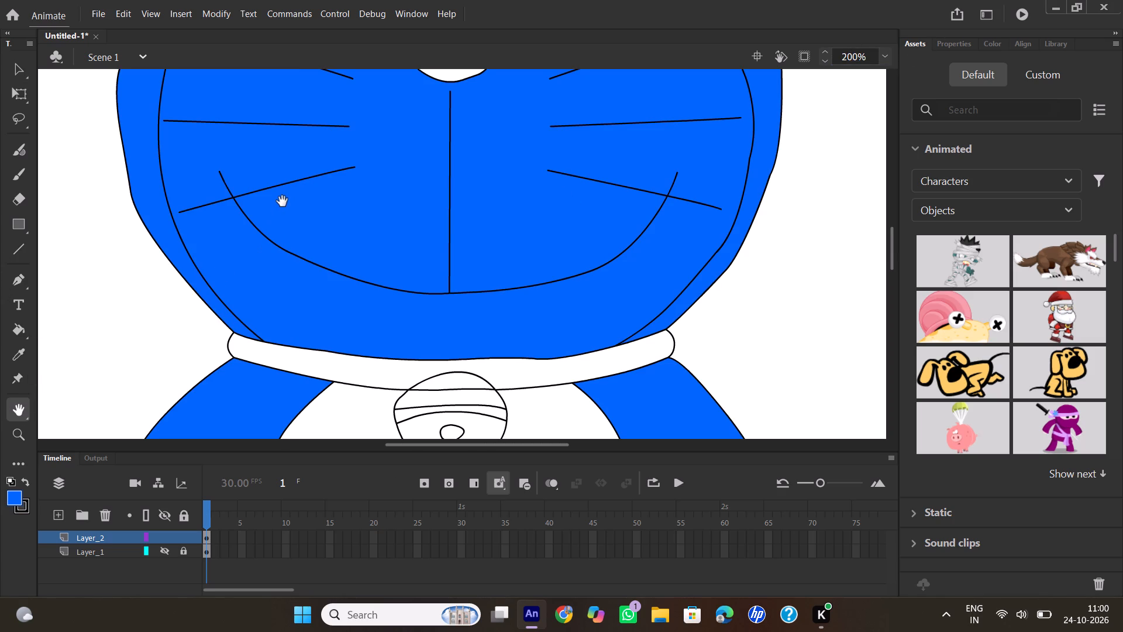
{"action": "left_click_drag", "start_coordinate": [283, 201], "coordinate": [287, 391]}
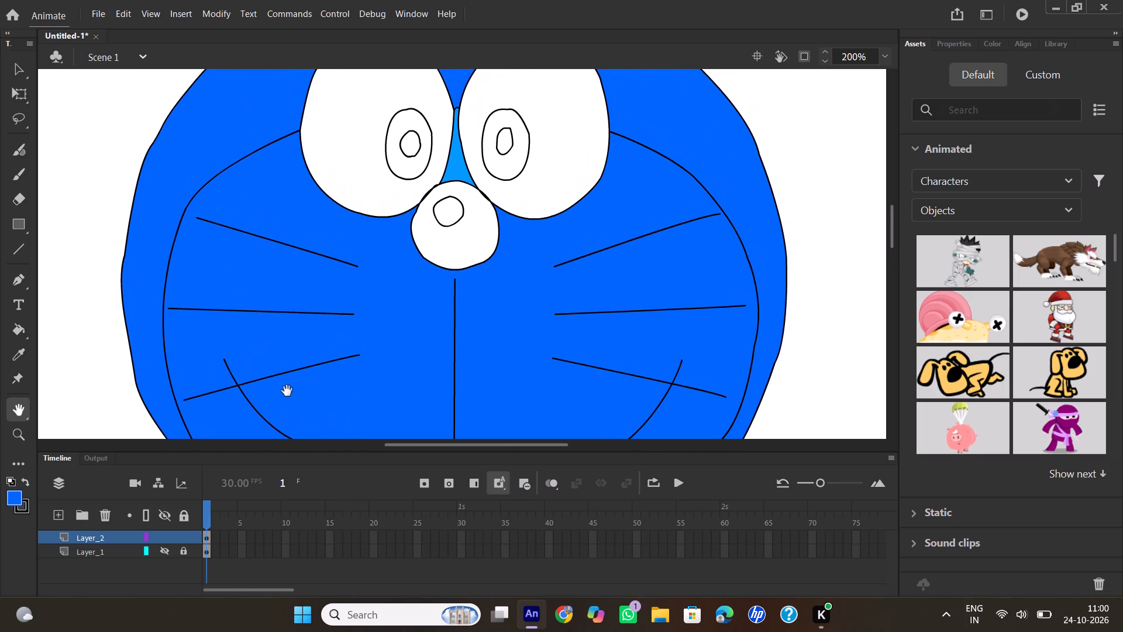
{"action": "left_click_drag", "start_coordinate": [287, 391], "coordinate": [284, 348]}
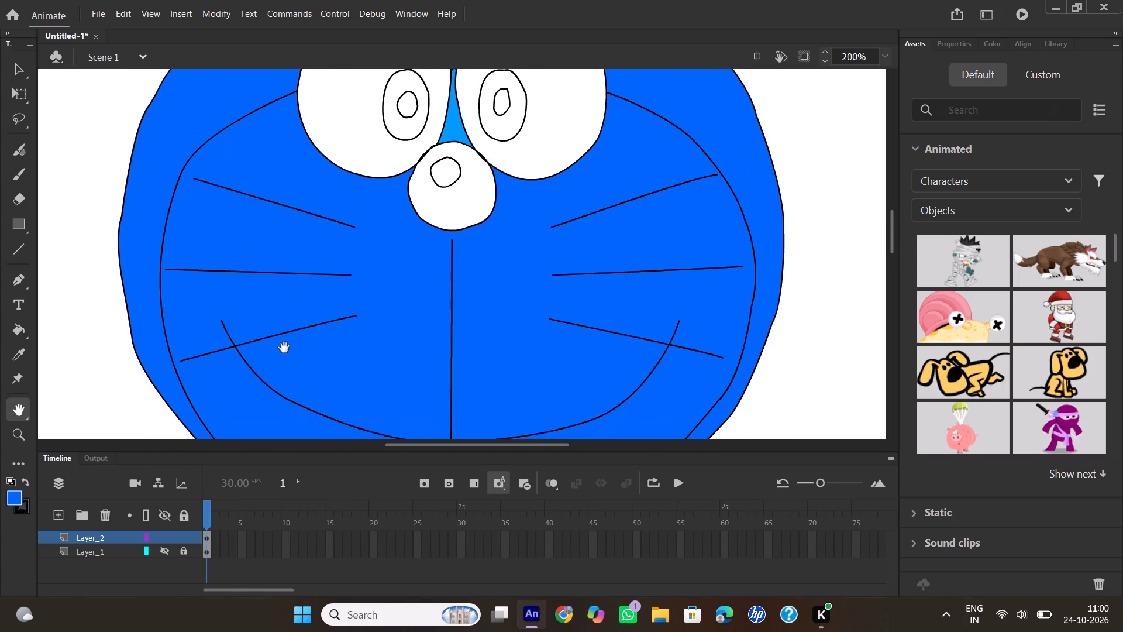
{"action": "left_click_drag", "start_coordinate": [284, 348], "coordinate": [306, 246]}
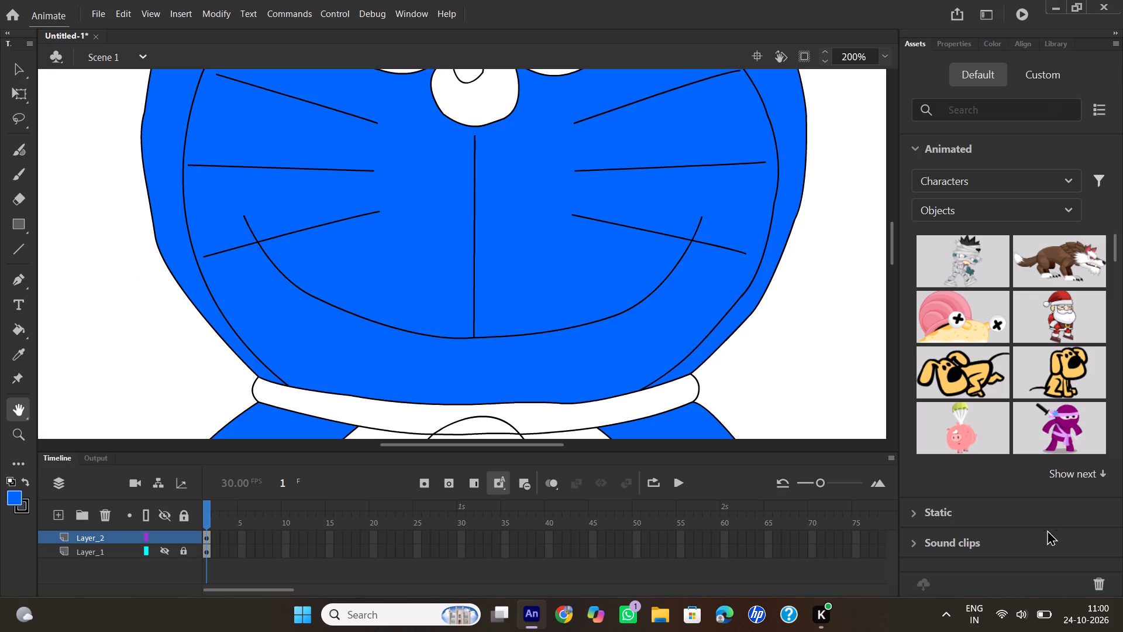
{"action": "left_click", "coordinate": [1004, 615]}
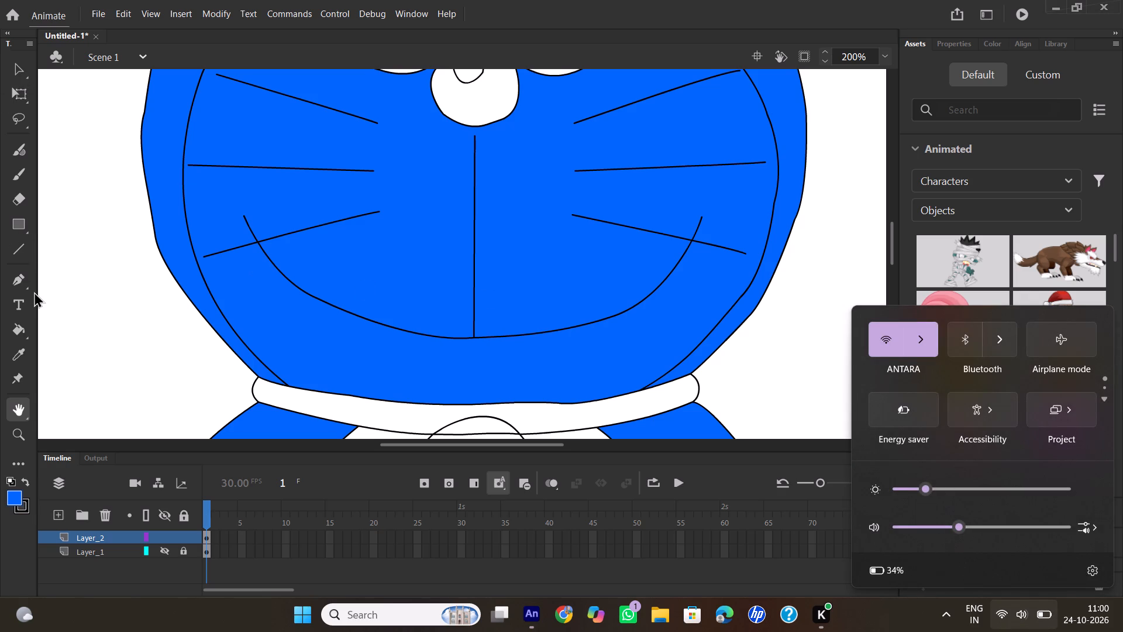
{"action": "left_click", "coordinate": [22, 65]}
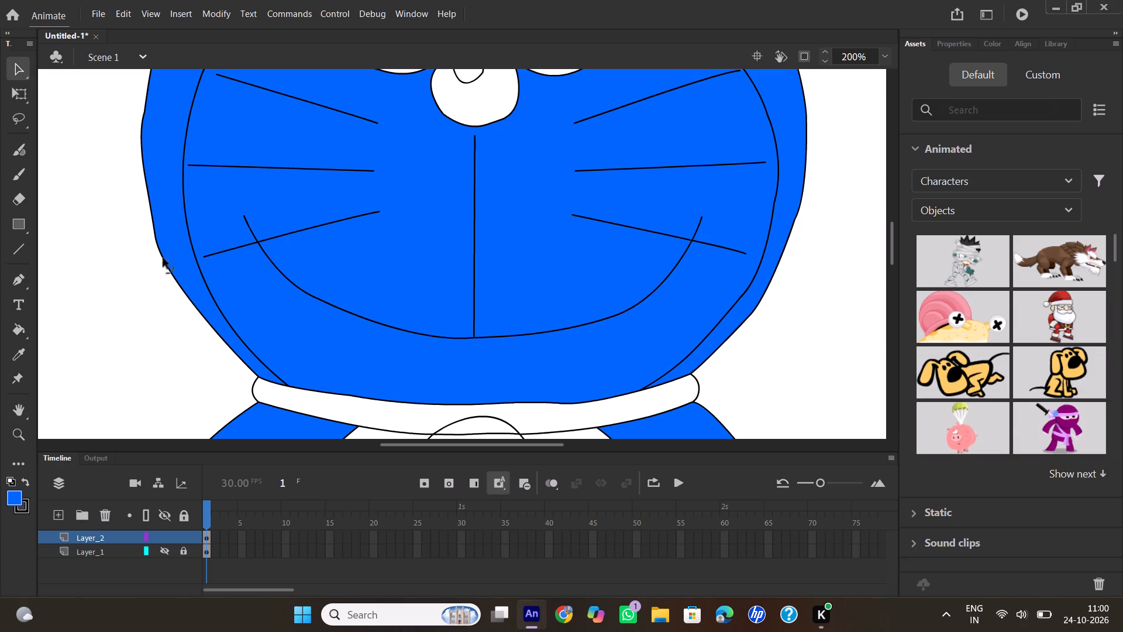
{"action": "scroll", "coordinate": [379, 300], "scroll_direction": "up", "scroll_amount": 2}
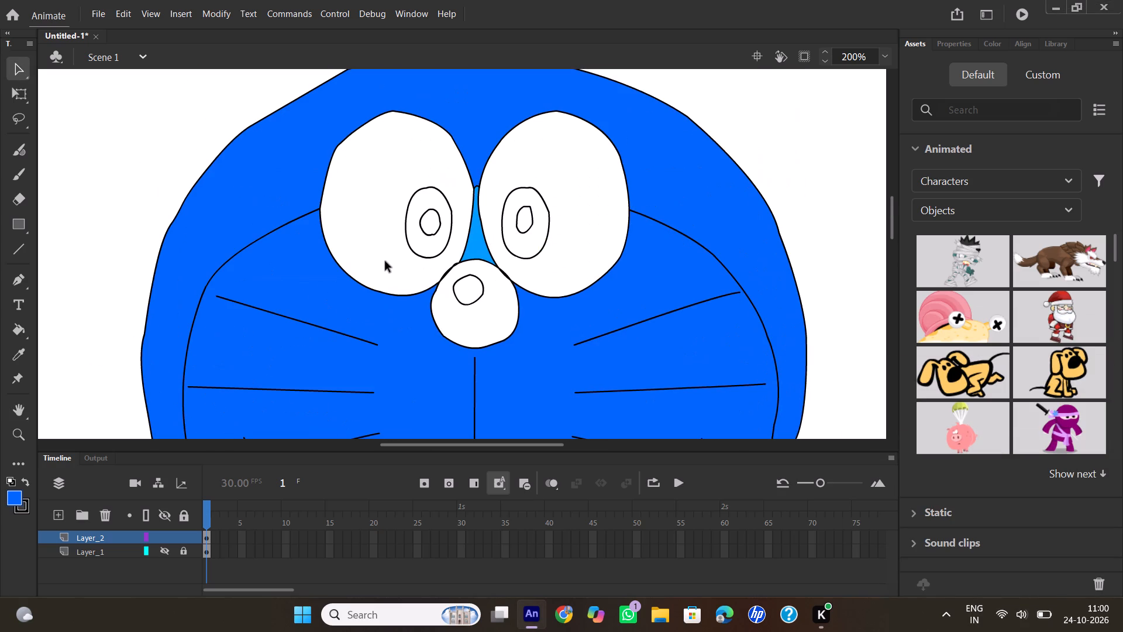
{"action": "scroll", "coordinate": [385, 262], "scroll_direction": "up", "scroll_amount": 2}
{"action": "scroll", "coordinate": [385, 261], "scroll_direction": "down", "scroll_amount": 3}
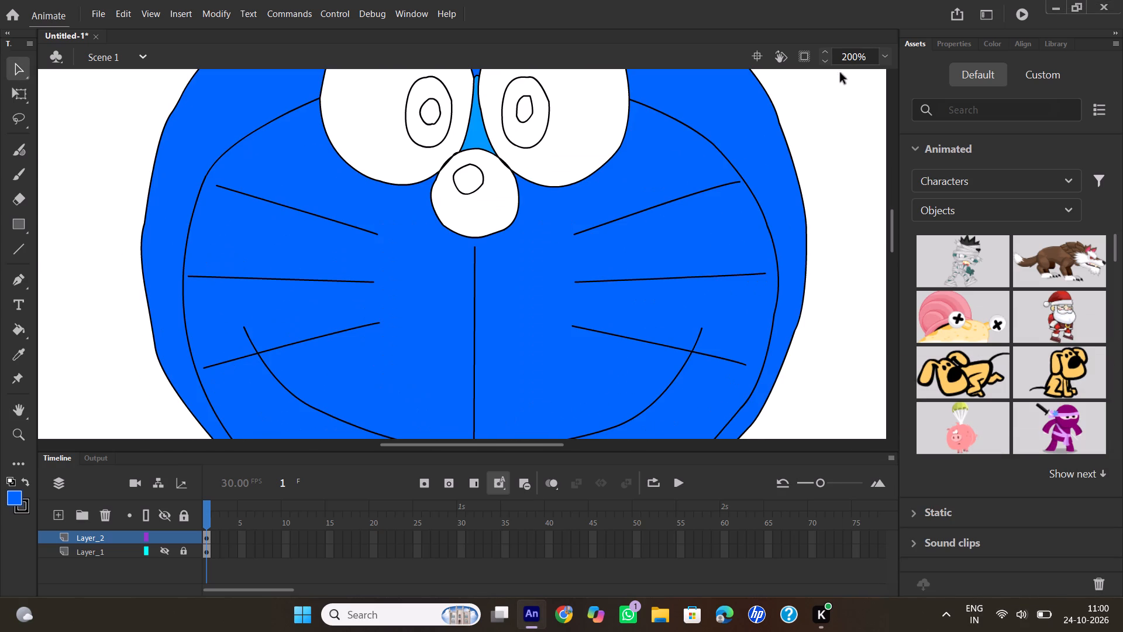
{"action": "double_click", "coordinate": [850, 58]}
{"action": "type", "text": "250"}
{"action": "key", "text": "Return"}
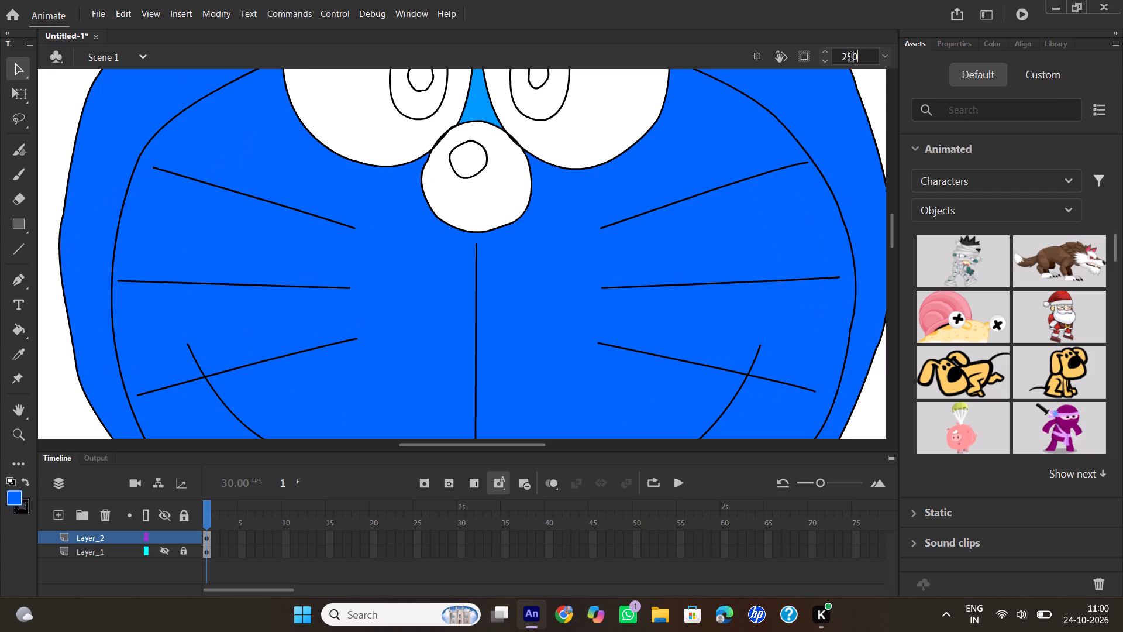
{"action": "left_click", "coordinate": [18, 411]}
{"action": "left_click_drag", "start_coordinate": [446, 204], "coordinate": [433, 310]}
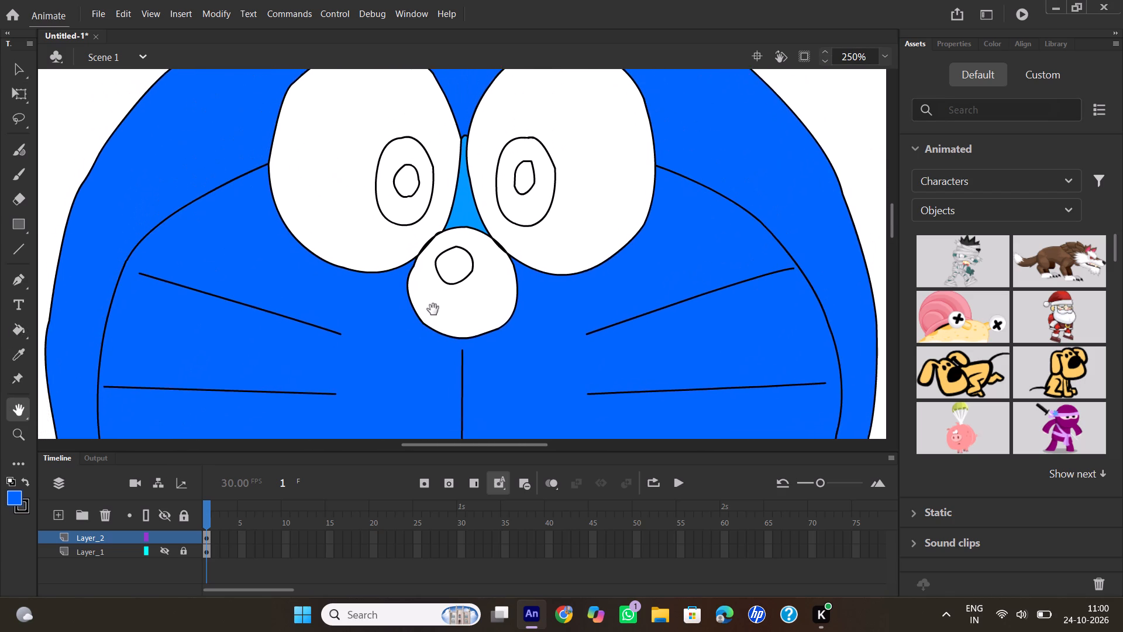
{"action": "left_click_drag", "start_coordinate": [433, 310], "coordinate": [431, 4]}
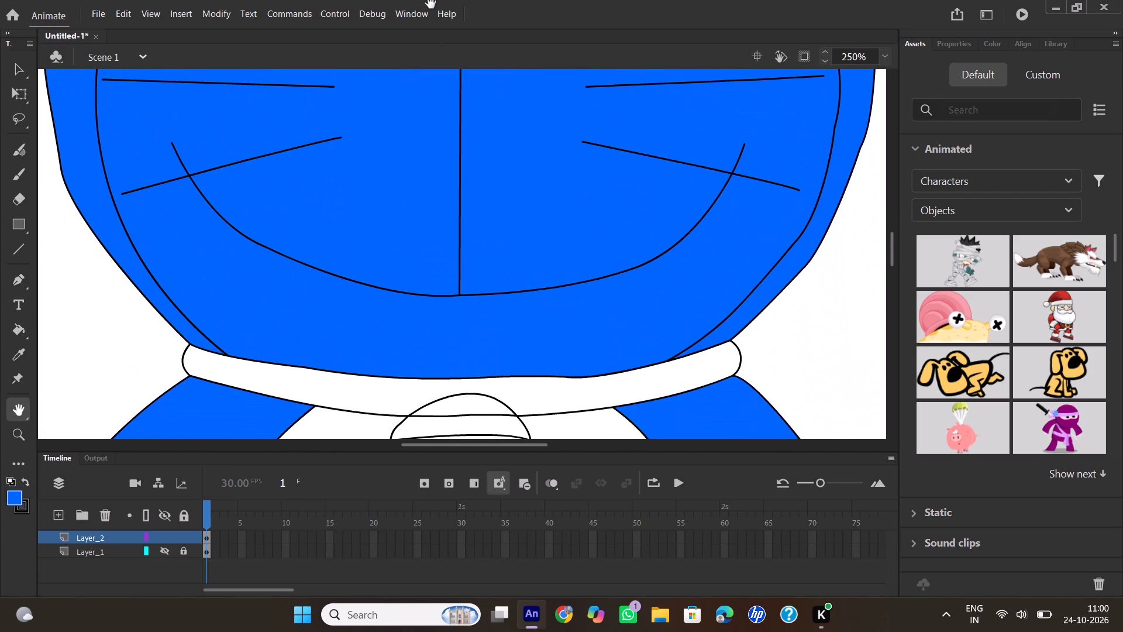
{"action": "left_click_drag", "start_coordinate": [431, 4], "coordinate": [442, 273]}
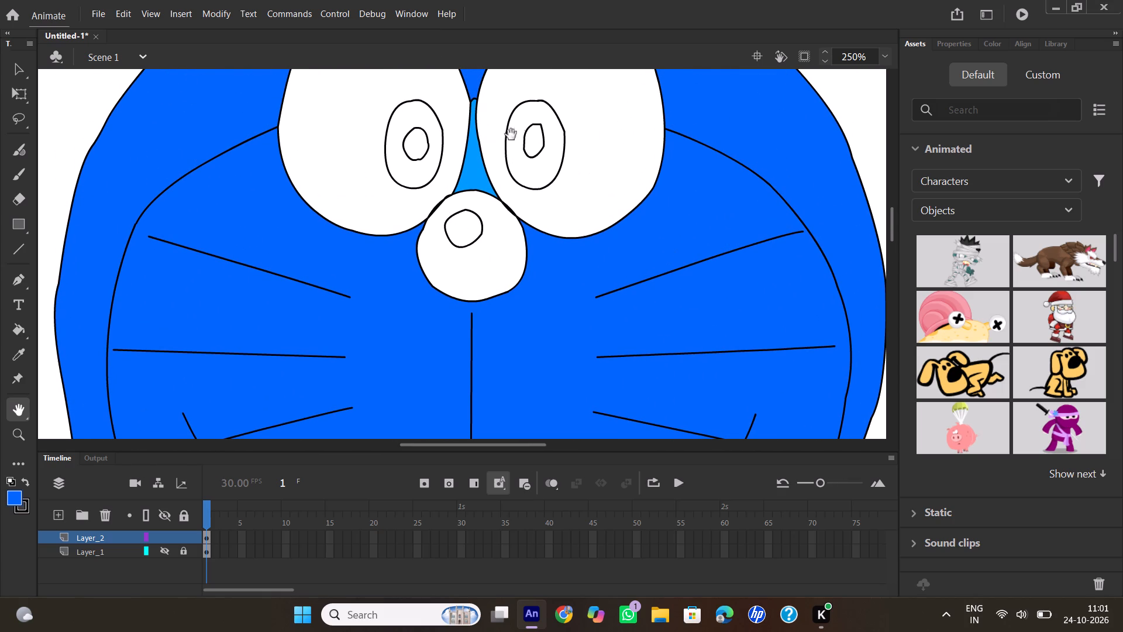
{"action": "left_click_drag", "start_coordinate": [250, 231], "coordinate": [245, 83]}
{"action": "left_click_drag", "start_coordinate": [249, 192], "coordinate": [264, 90]}
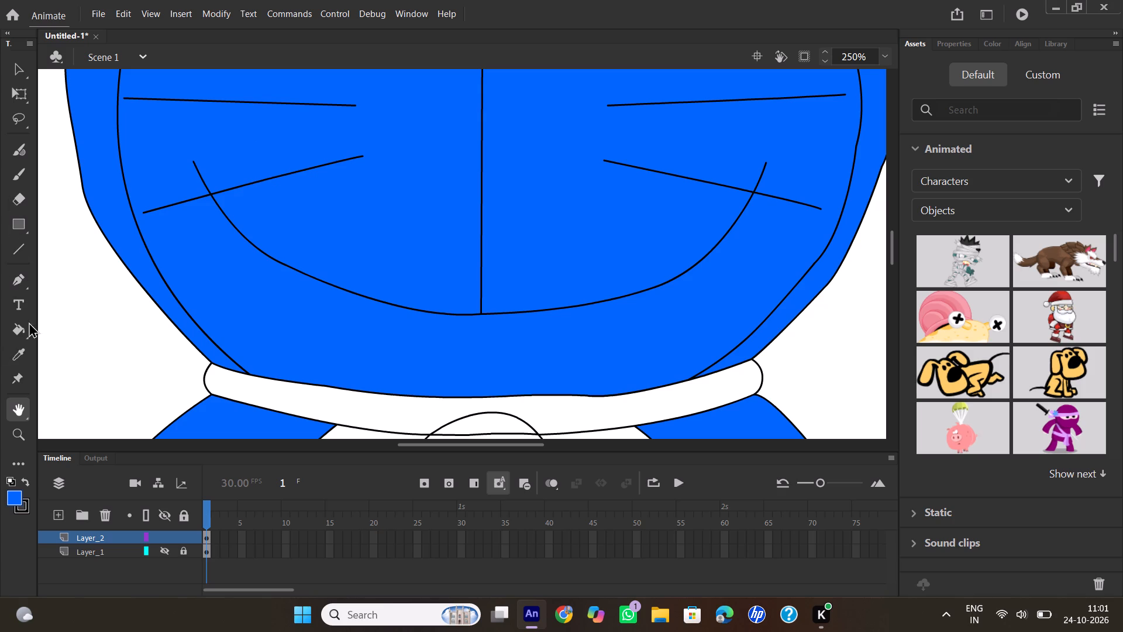
Refill the blue head, including the face area, with white using the Paint Bucket.
{"action": "left_click", "coordinate": [16, 331]}
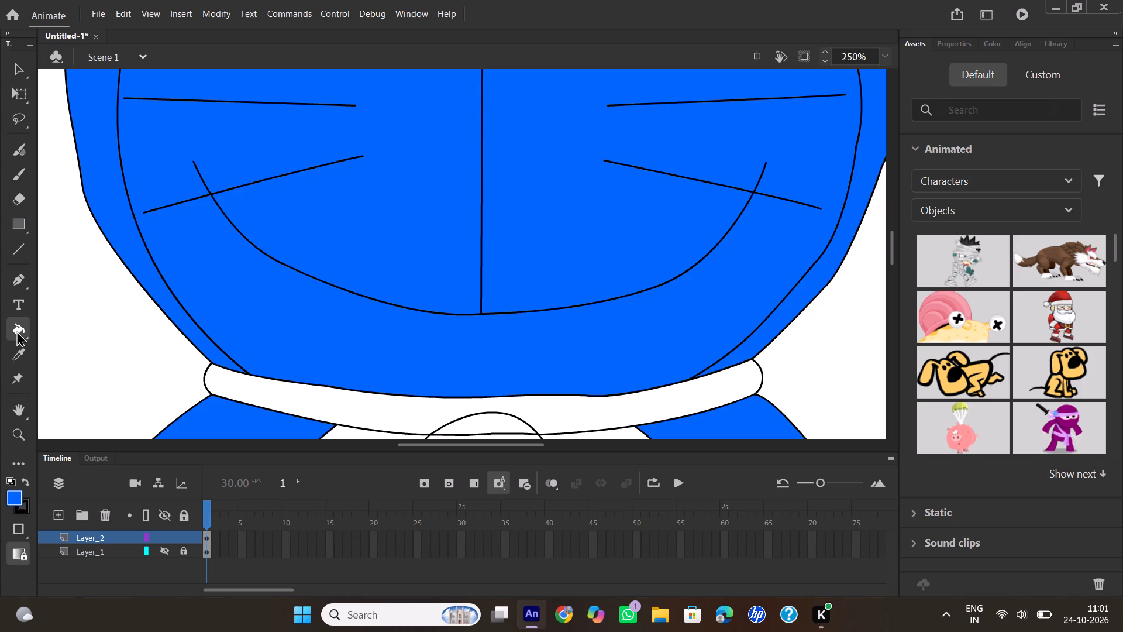
{"action": "left_click", "coordinate": [16, 495]}
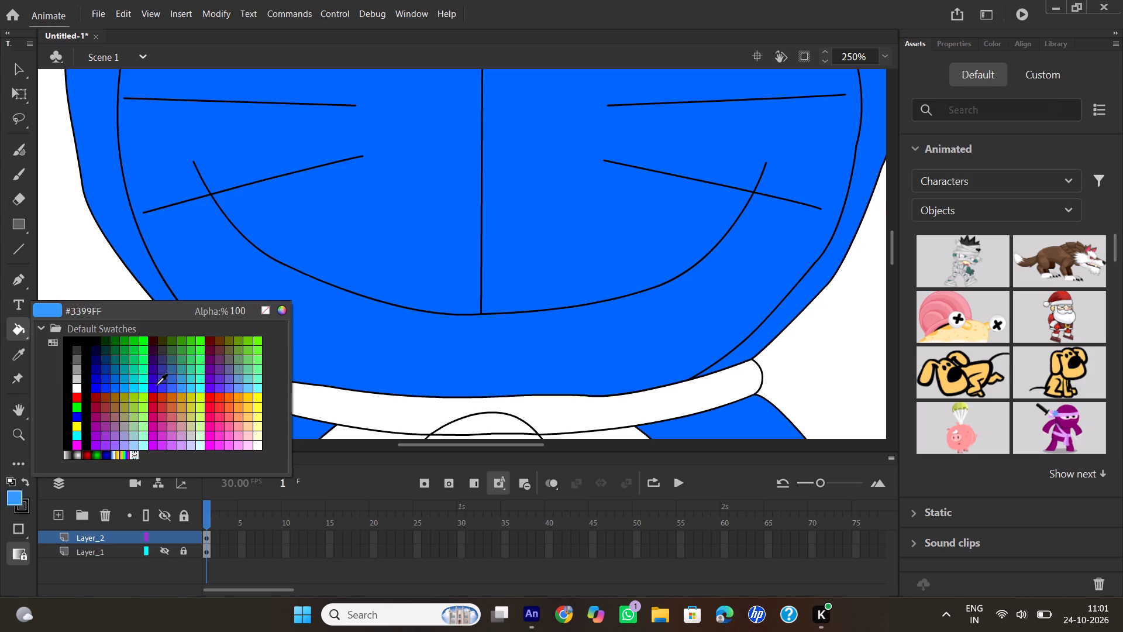
{"action": "left_click", "coordinate": [75, 393]}
{"action": "left_click", "coordinate": [275, 259]}
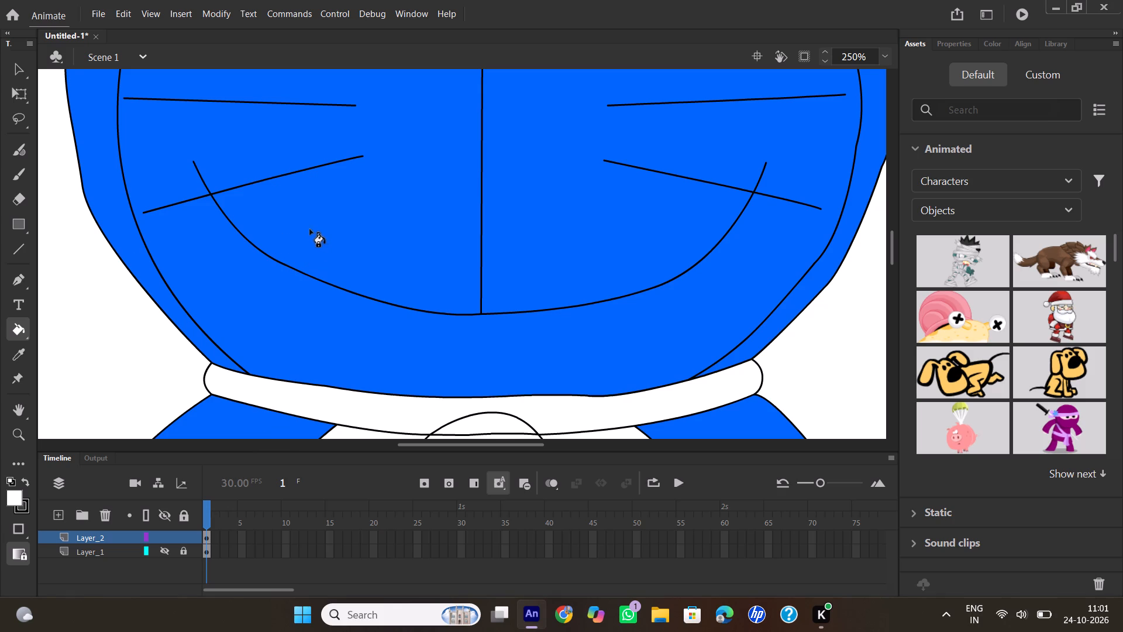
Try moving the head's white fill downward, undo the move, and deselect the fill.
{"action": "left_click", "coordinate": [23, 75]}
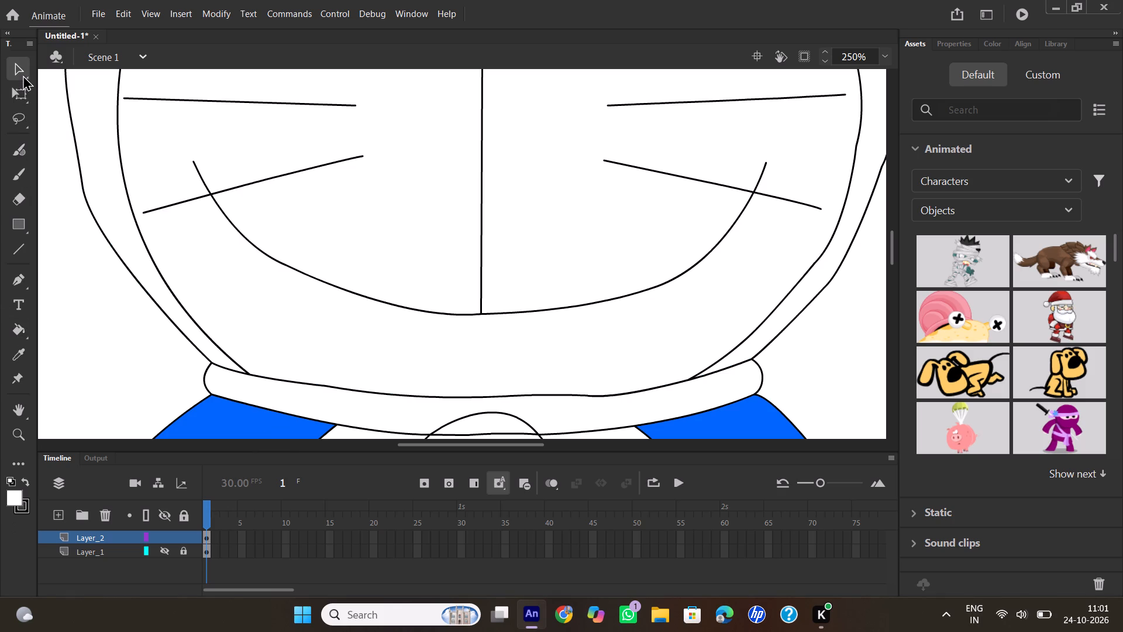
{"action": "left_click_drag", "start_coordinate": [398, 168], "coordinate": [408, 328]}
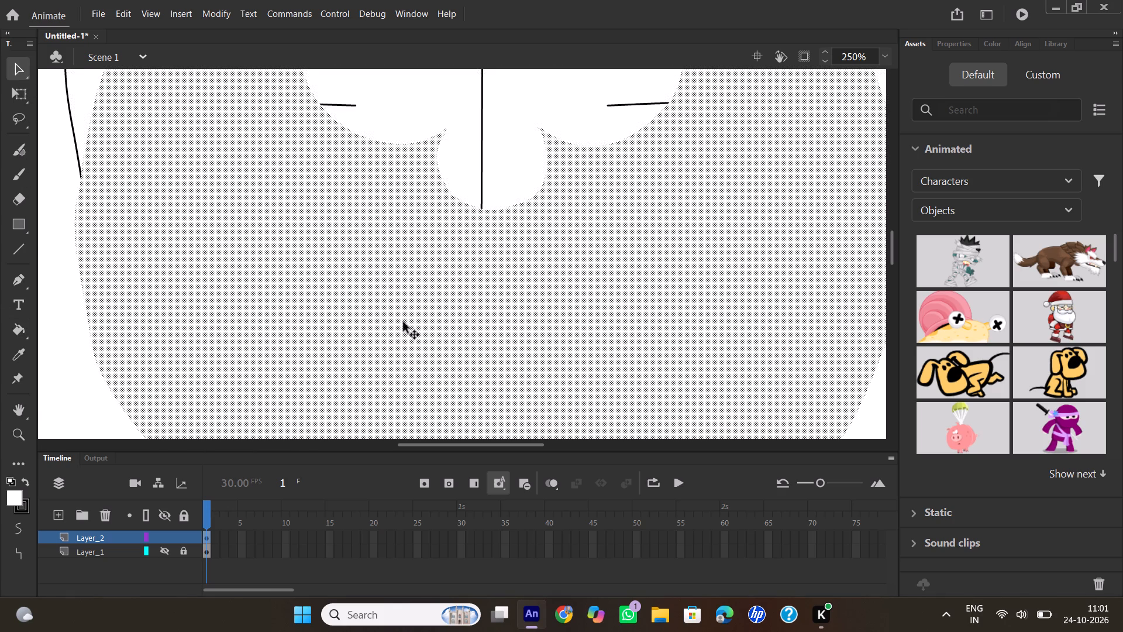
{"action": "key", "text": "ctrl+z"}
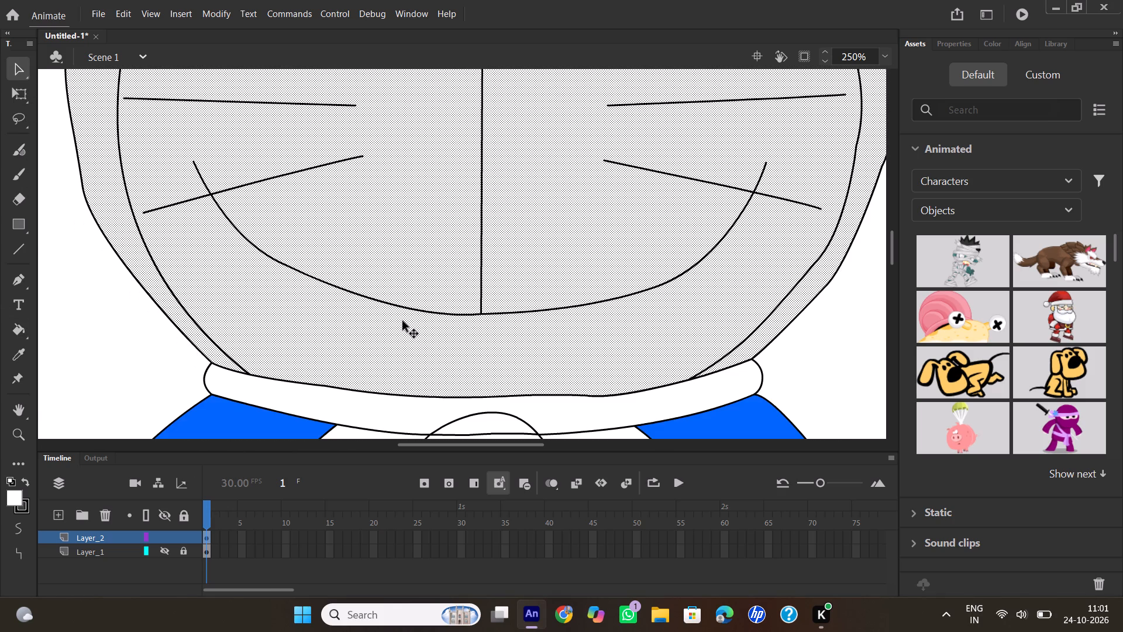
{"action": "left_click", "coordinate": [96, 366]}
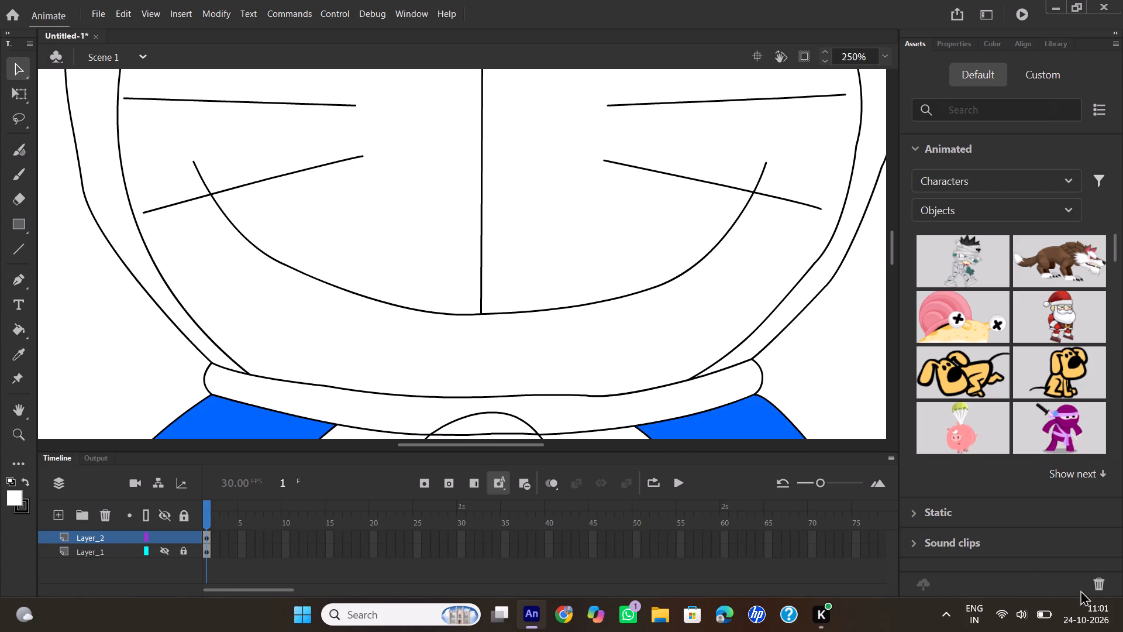
Lower the computer's display brightness slightly in the system quick settings, and return to the drawing.
{"action": "left_click", "coordinate": [998, 615]}
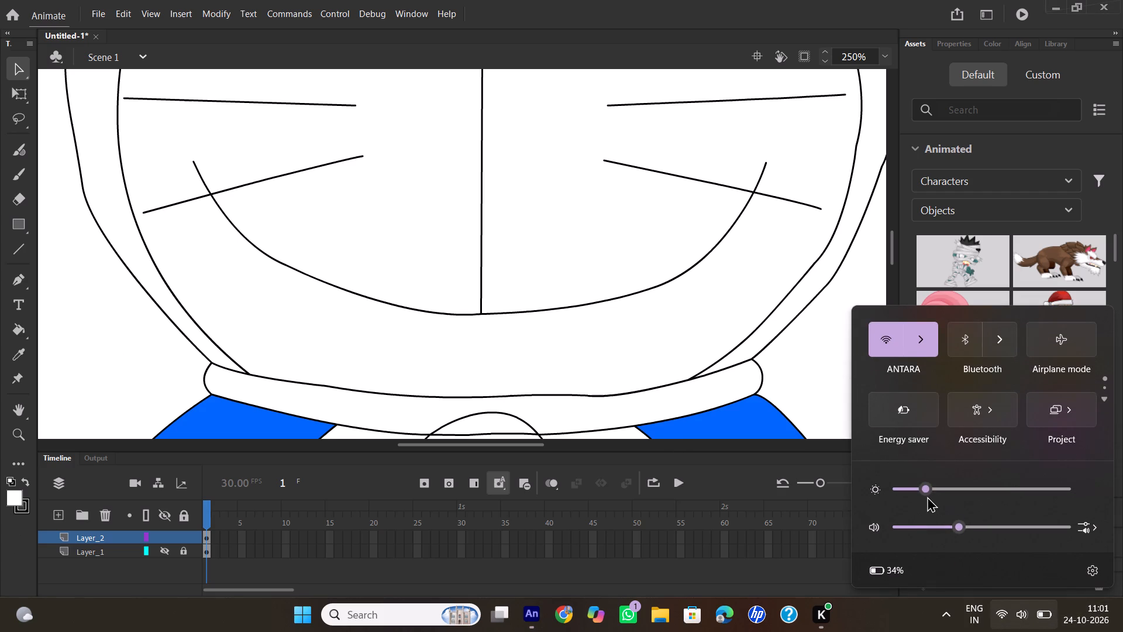
{"action": "left_click", "coordinate": [919, 488]}
{"action": "left_click", "coordinate": [912, 486]}
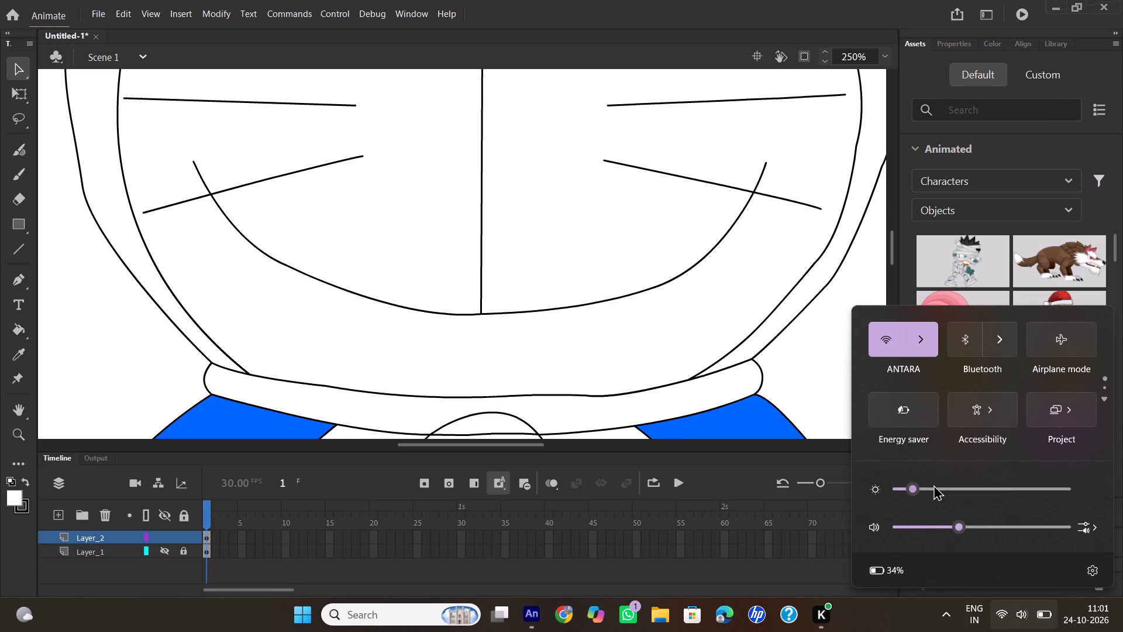
{"action": "left_click", "coordinate": [922, 490]}
{"action": "left_click", "coordinate": [833, 339]}
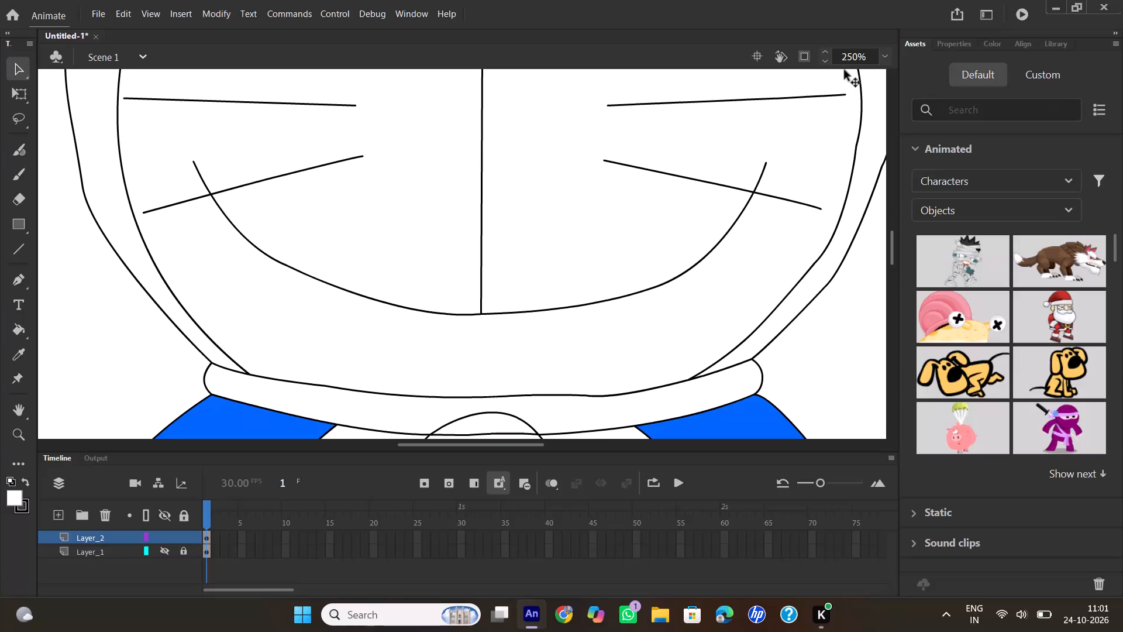
Fill the collar band below the head with a bright yellow swatch using the Paint Bucket.
{"action": "double_click", "coordinate": [853, 59]}
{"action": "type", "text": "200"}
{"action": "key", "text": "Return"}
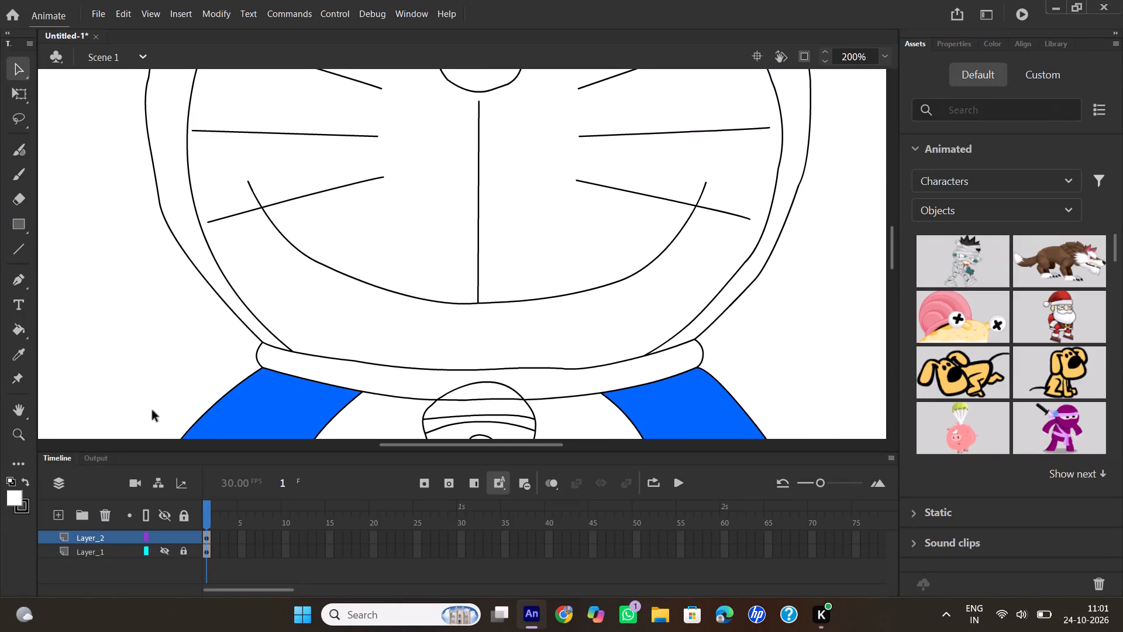
{"action": "left_click", "coordinate": [20, 413]}
{"action": "left_click_drag", "start_coordinate": [592, 214], "coordinate": [596, 277]}
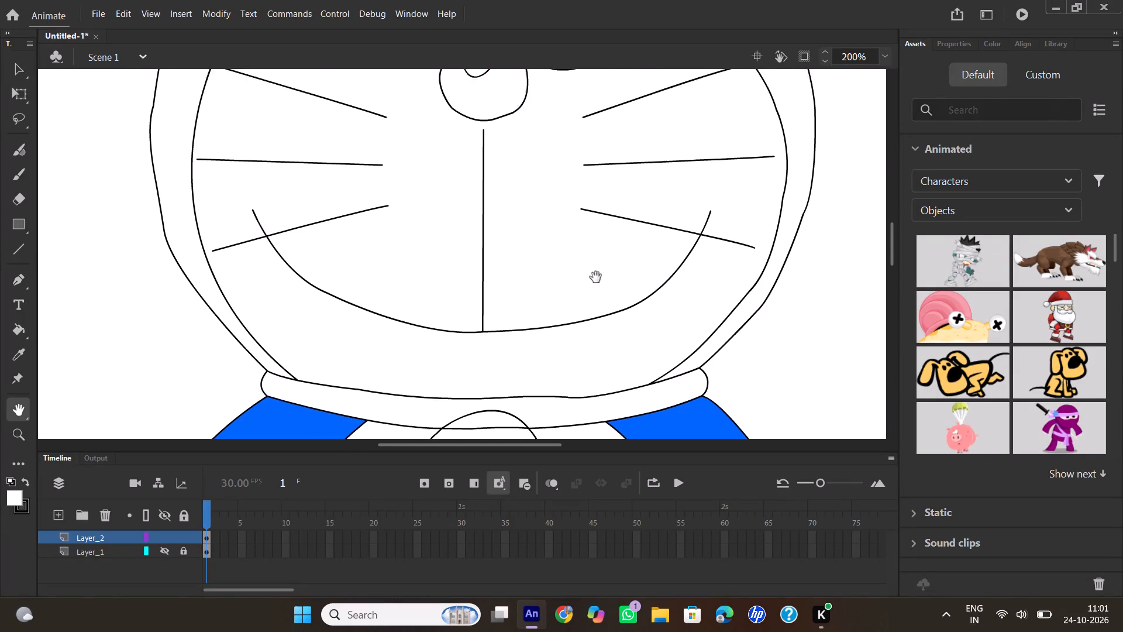
{"action": "left_click_drag", "start_coordinate": [596, 277], "coordinate": [604, 414]}
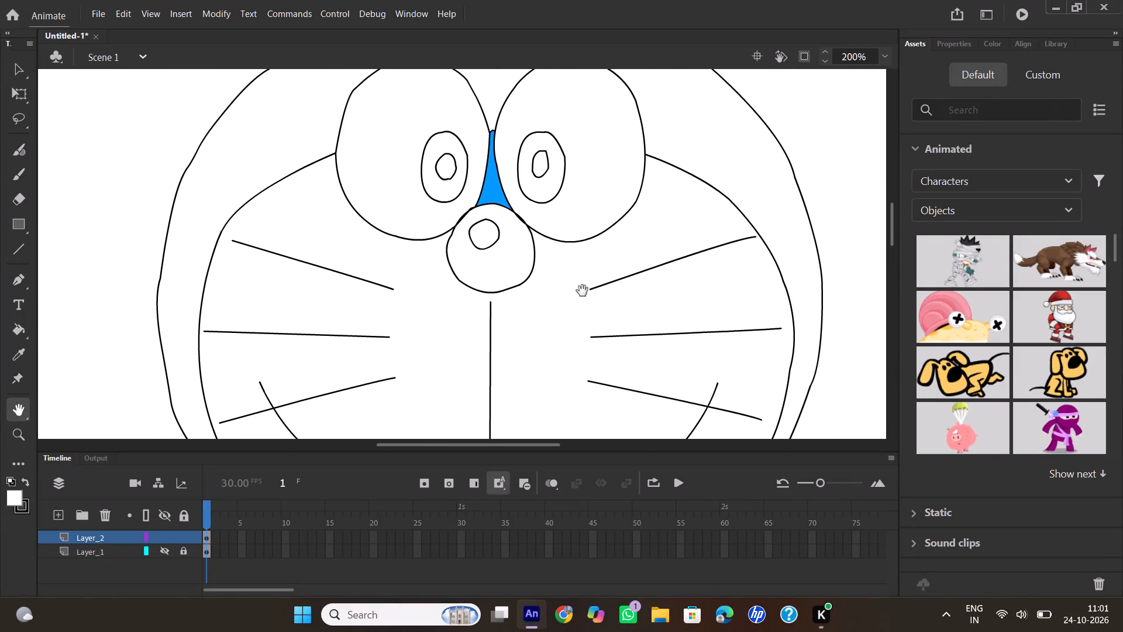
{"action": "scroll", "coordinate": [490, 364], "scroll_direction": "down", "scroll_amount": 1}
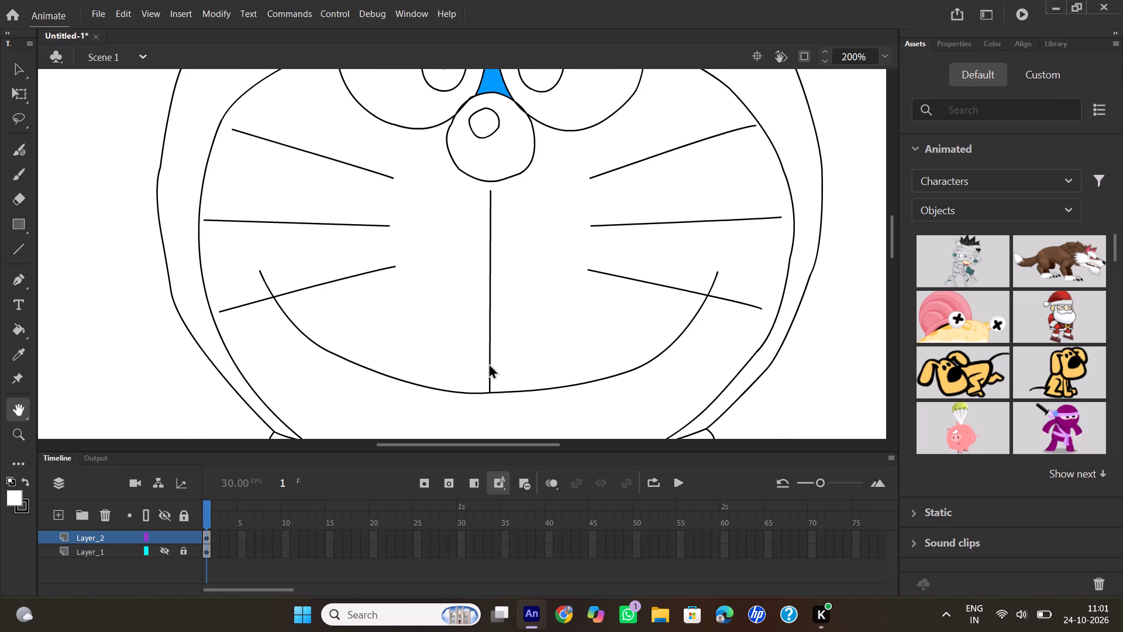
{"action": "scroll", "coordinate": [481, 349], "scroll_direction": "down", "scroll_amount": 1}
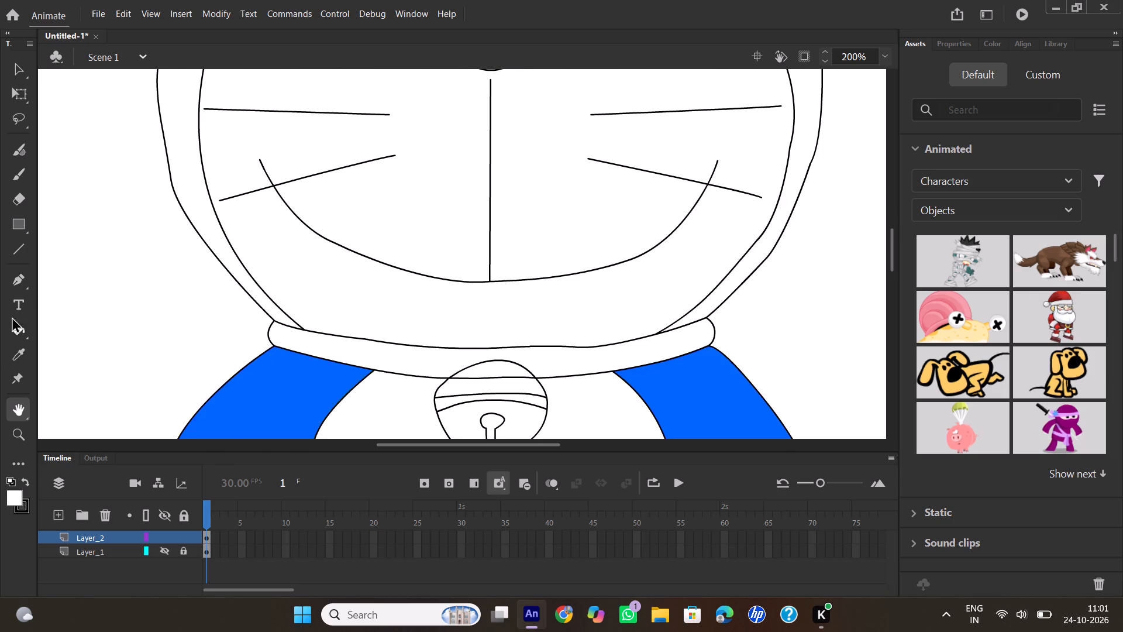
{"action": "left_click", "coordinate": [19, 332]}
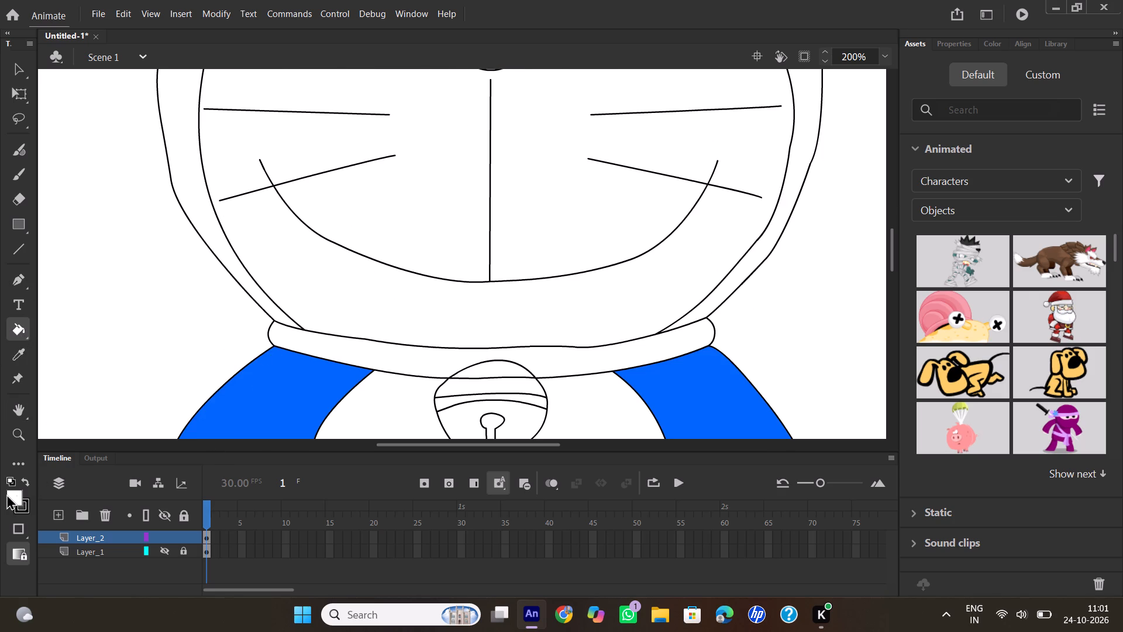
{"action": "left_click", "coordinate": [6, 493]}
{"action": "left_click", "coordinate": [16, 497]}
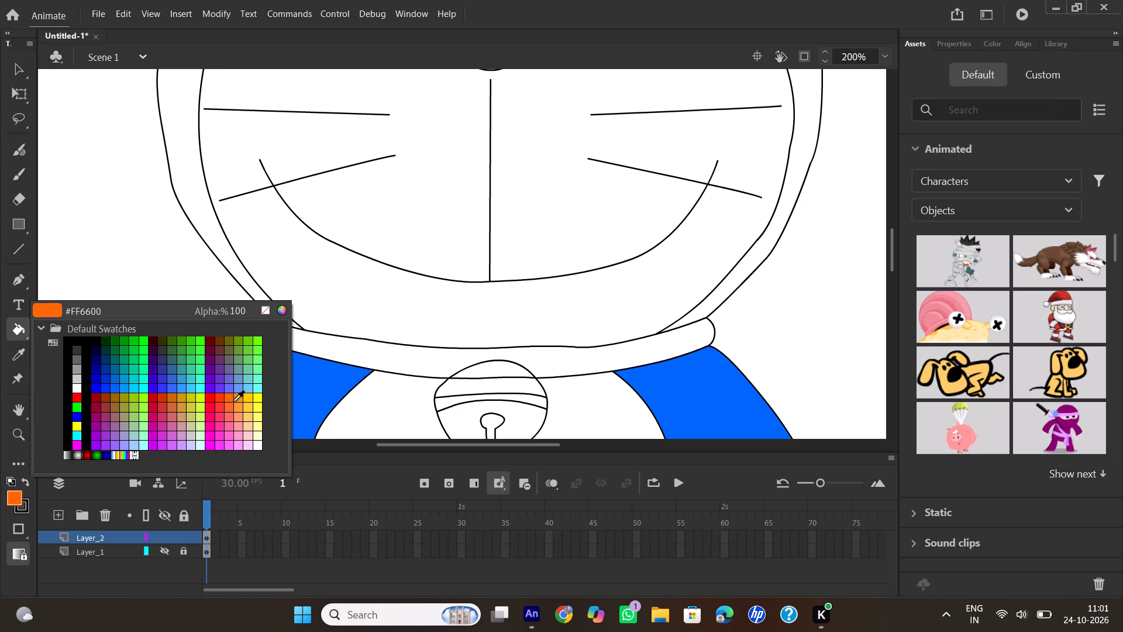
{"action": "left_click", "coordinate": [259, 399]}
{"action": "left_click", "coordinate": [373, 351]}
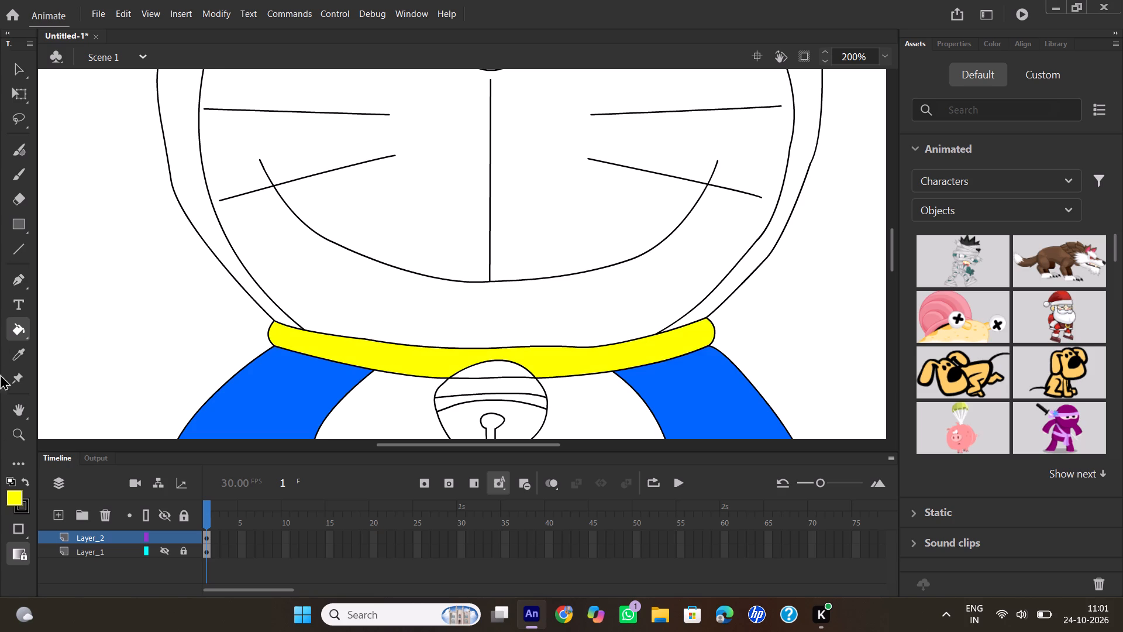
Fill all the bell's sections around the clapper slot with orange.
{"action": "left_click", "coordinate": [13, 496]}
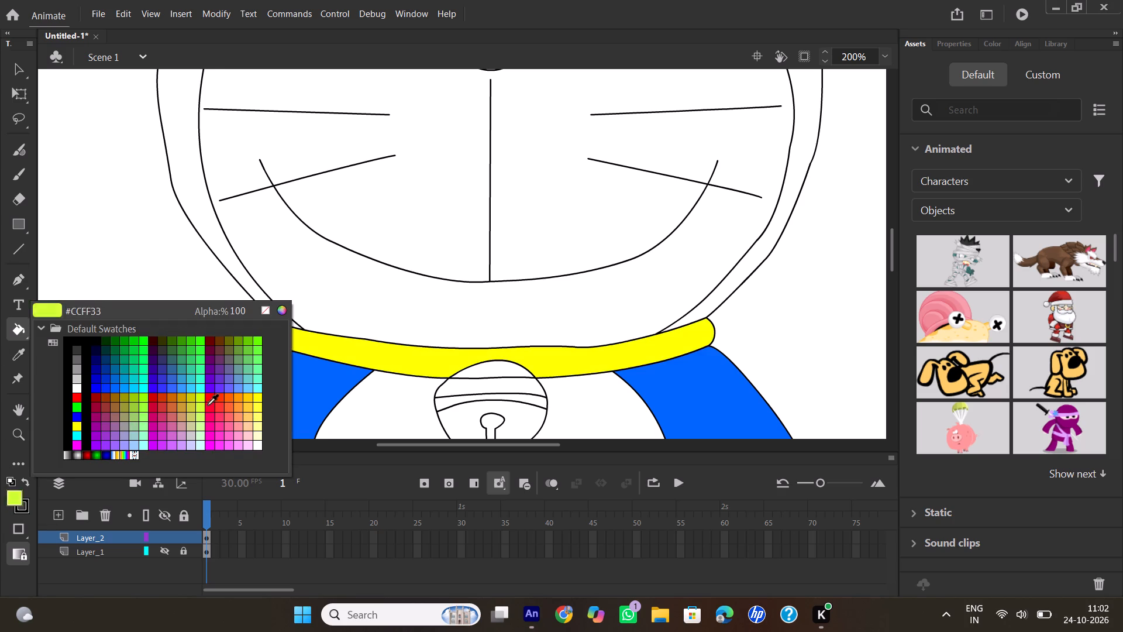
{"action": "left_click", "coordinate": [236, 397]}
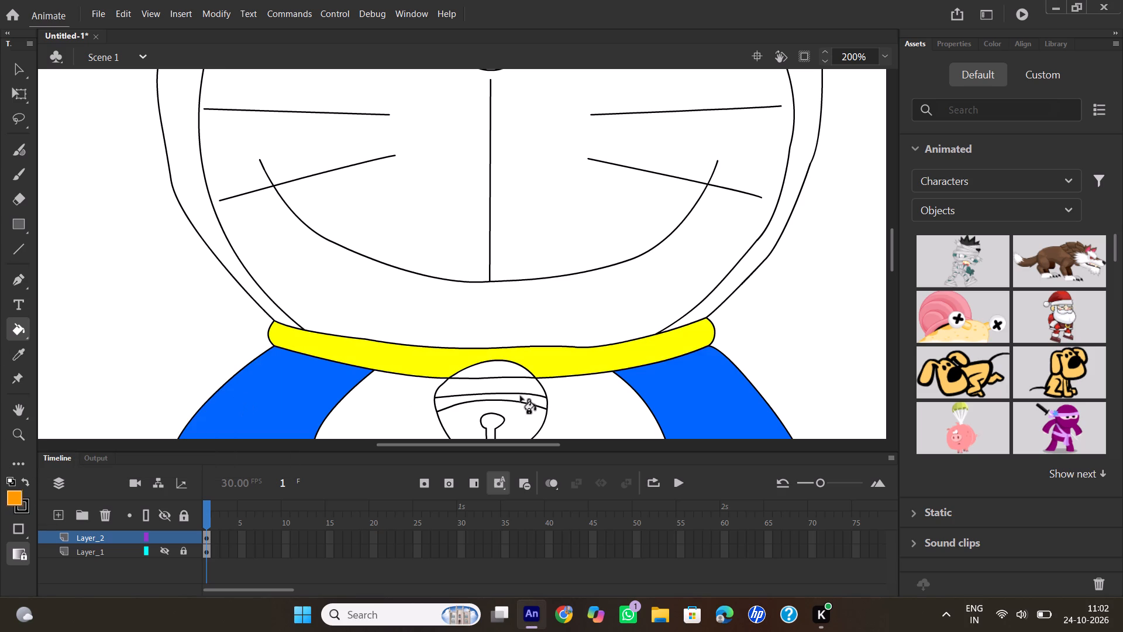
{"action": "left_click", "coordinate": [511, 367]}
{"action": "left_click", "coordinate": [509, 380]}
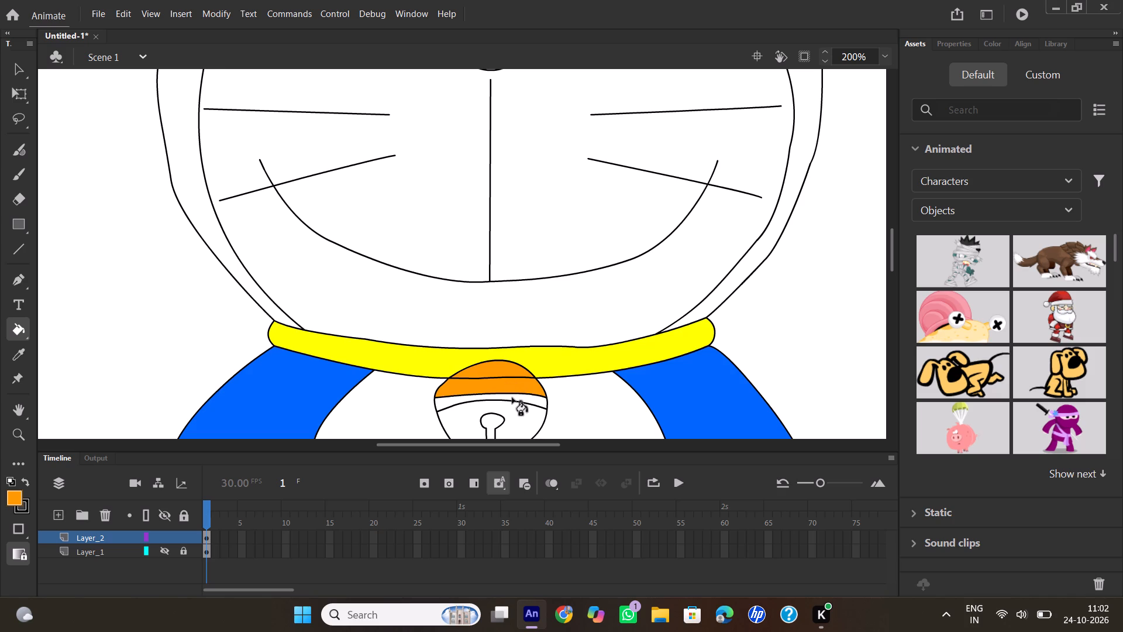
{"action": "left_click", "coordinate": [514, 399]}
{"action": "left_click", "coordinate": [522, 413]}
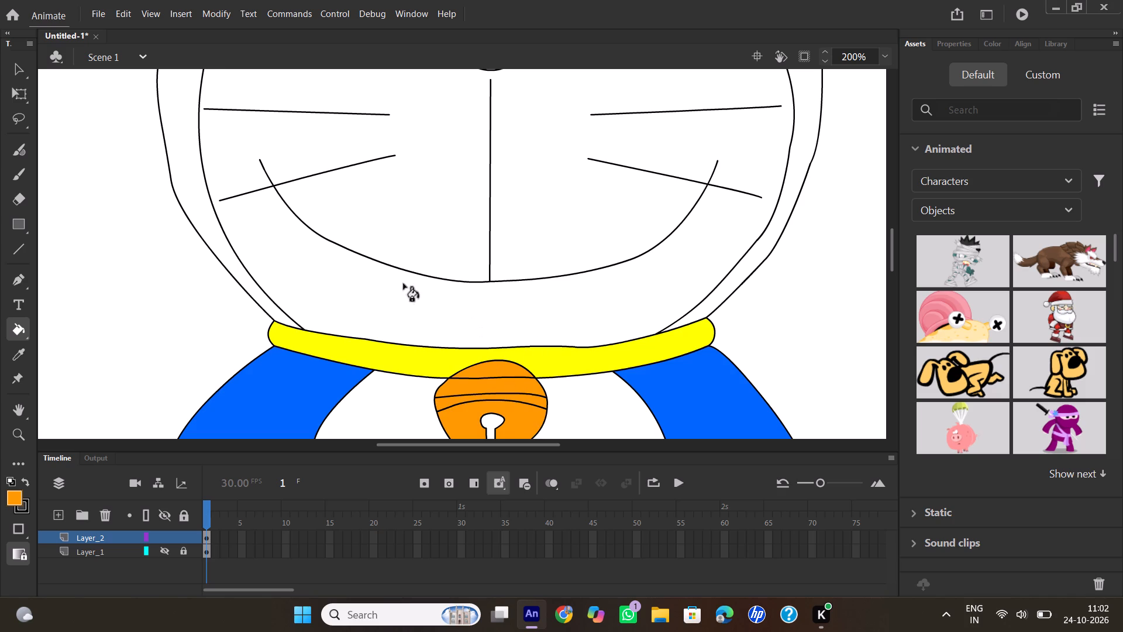
Fill the bell's round hole and slot with a very dark maroon.
{"action": "left_click", "coordinate": [11, 500]}
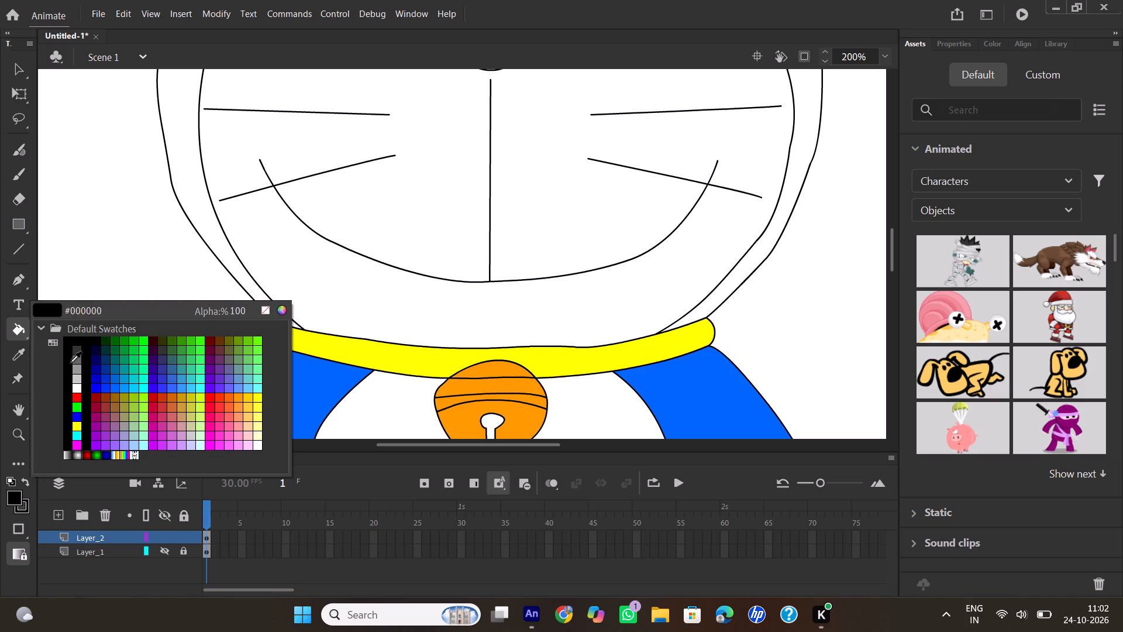
{"action": "left_click", "coordinate": [154, 342]}
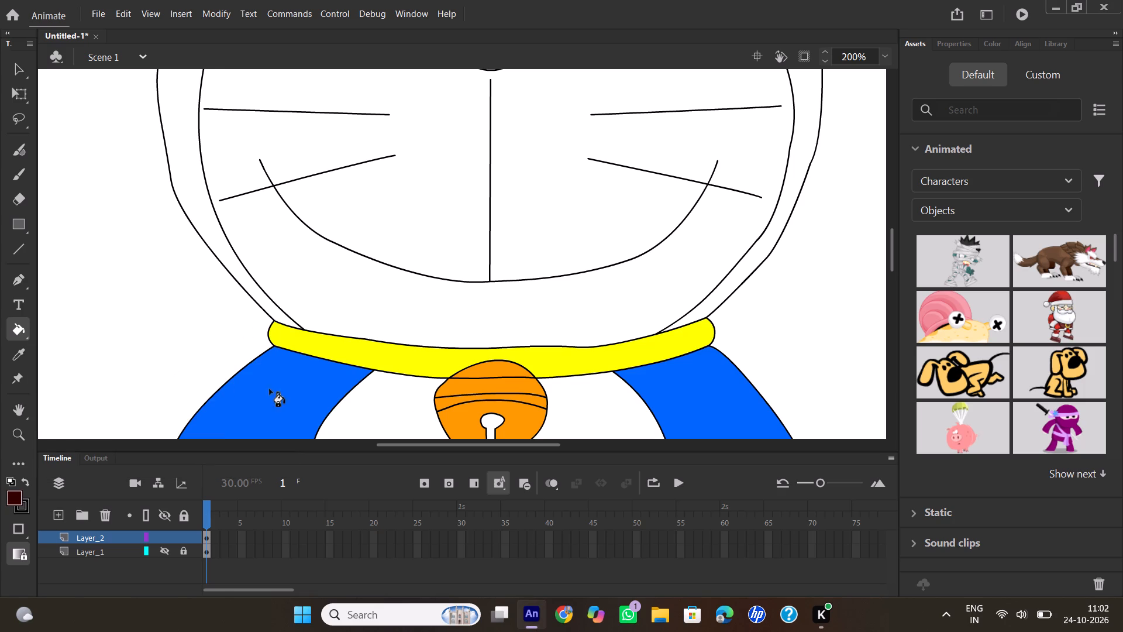
{"action": "left_click", "coordinate": [484, 420]}
Compare the coloured body with the reference by showing Layer_1 briefly and hiding it again.
{"action": "left_click", "coordinate": [17, 66]}
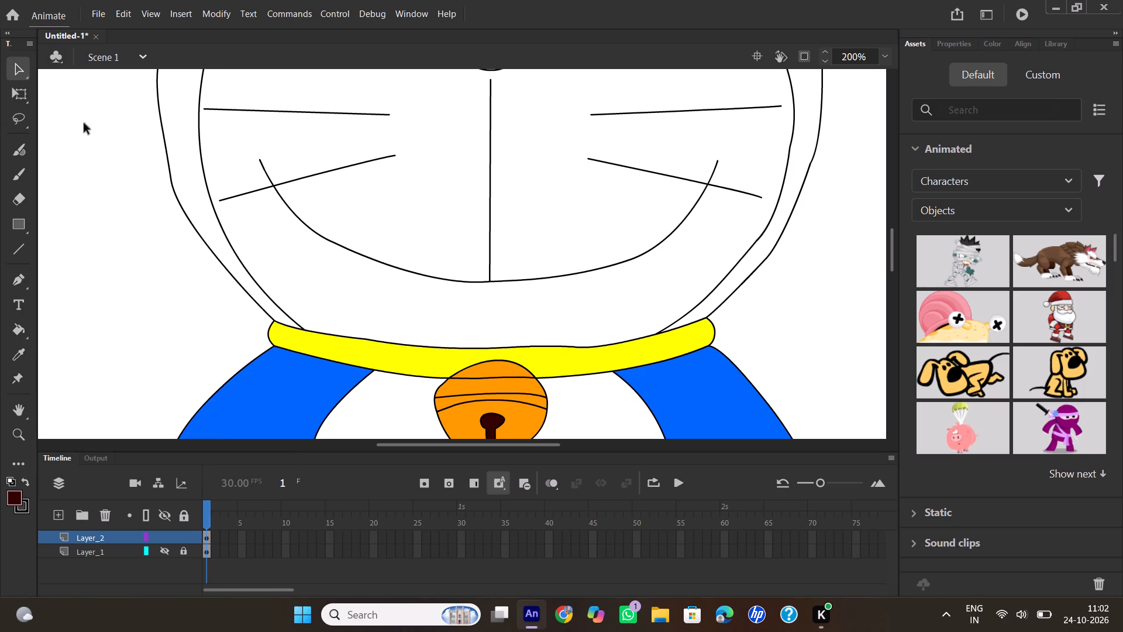
{"action": "scroll", "coordinate": [855, 311], "scroll_direction": "down", "scroll_amount": 2}
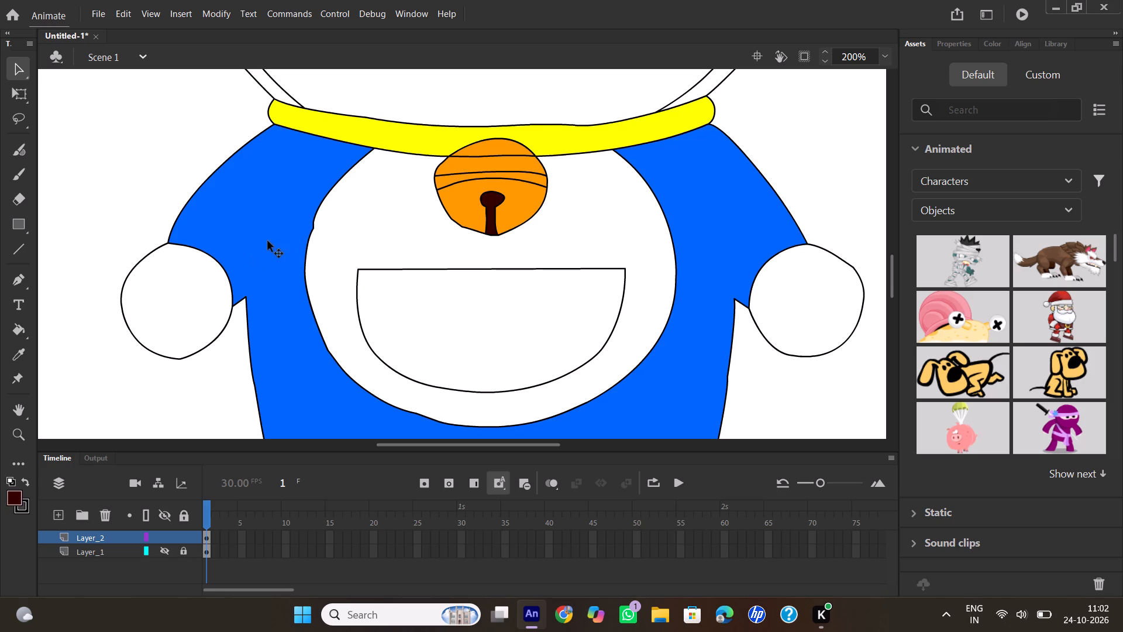
{"action": "left_click", "coordinate": [165, 547]}
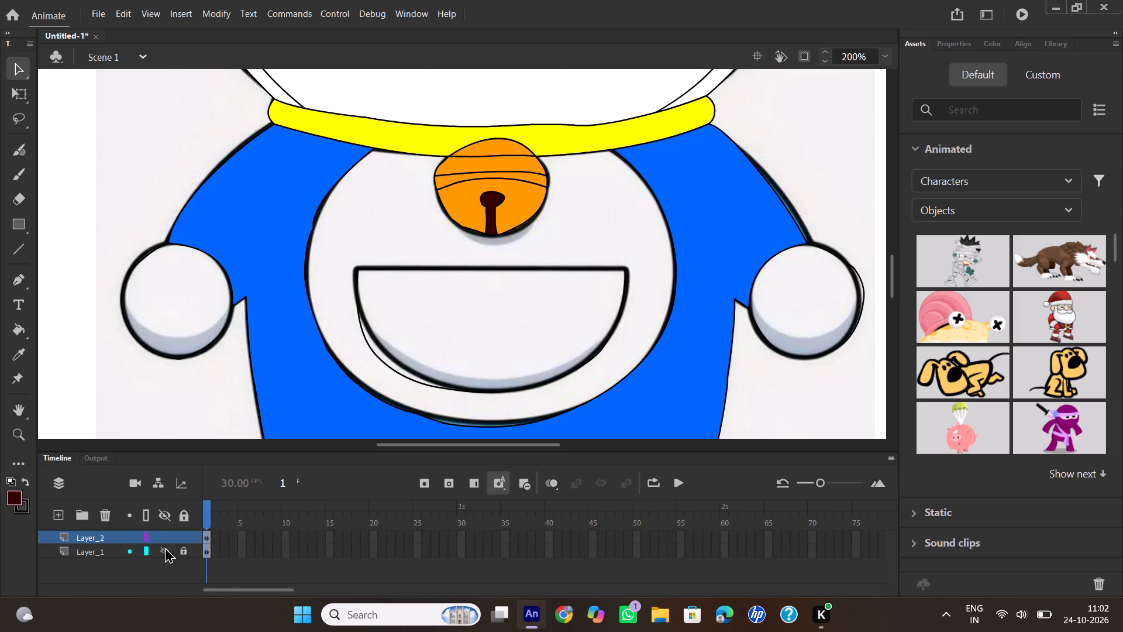
{"action": "left_click", "coordinate": [165, 547]}
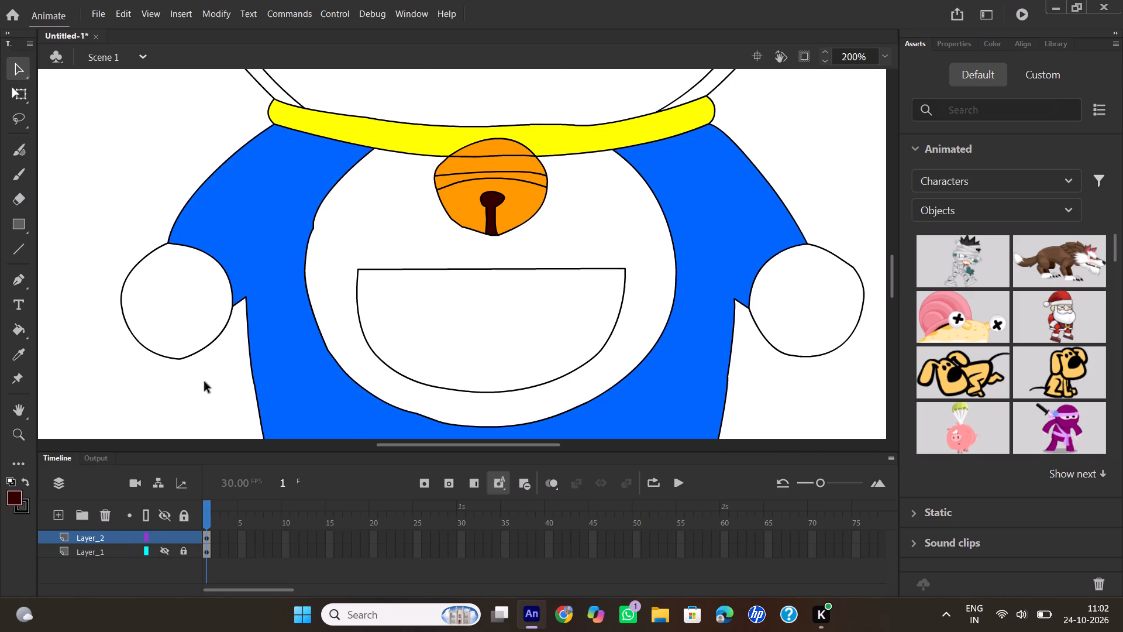
Inspect the unfilled head's line art at 250% zoom, from the eyes and whiskers down to the collar.
{"action": "left_click", "coordinate": [13, 414]}
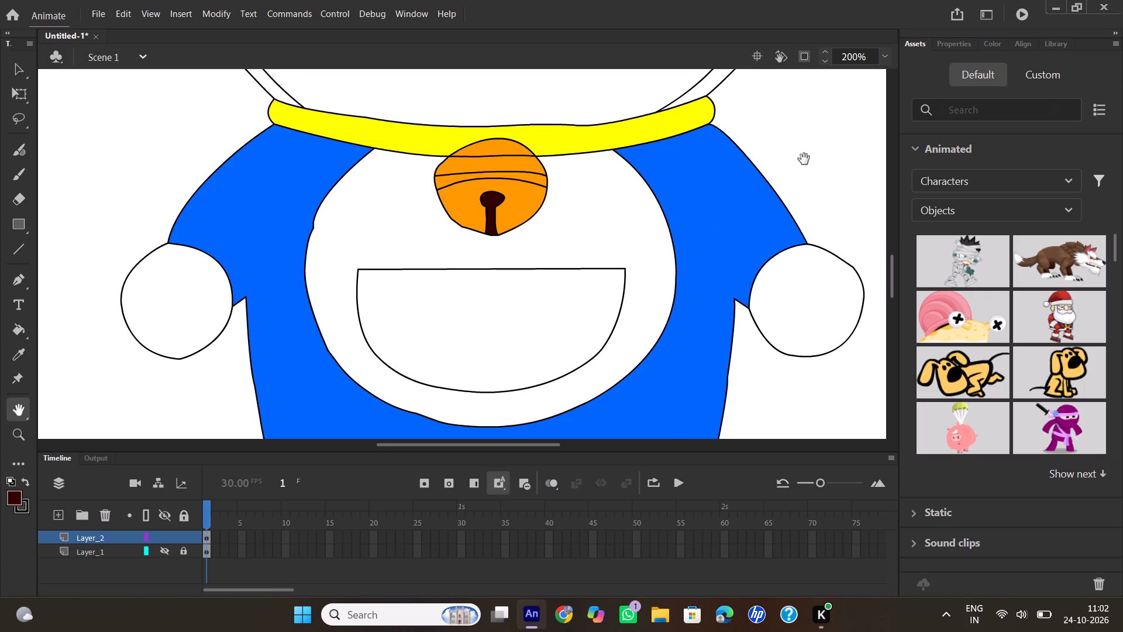
{"action": "left_click_drag", "start_coordinate": [804, 157], "coordinate": [817, 290]}
{"action": "left_click_drag", "start_coordinate": [832, 197], "coordinate": [735, 358]}
{"action": "left_click_drag", "start_coordinate": [757, 182], "coordinate": [769, 211]}
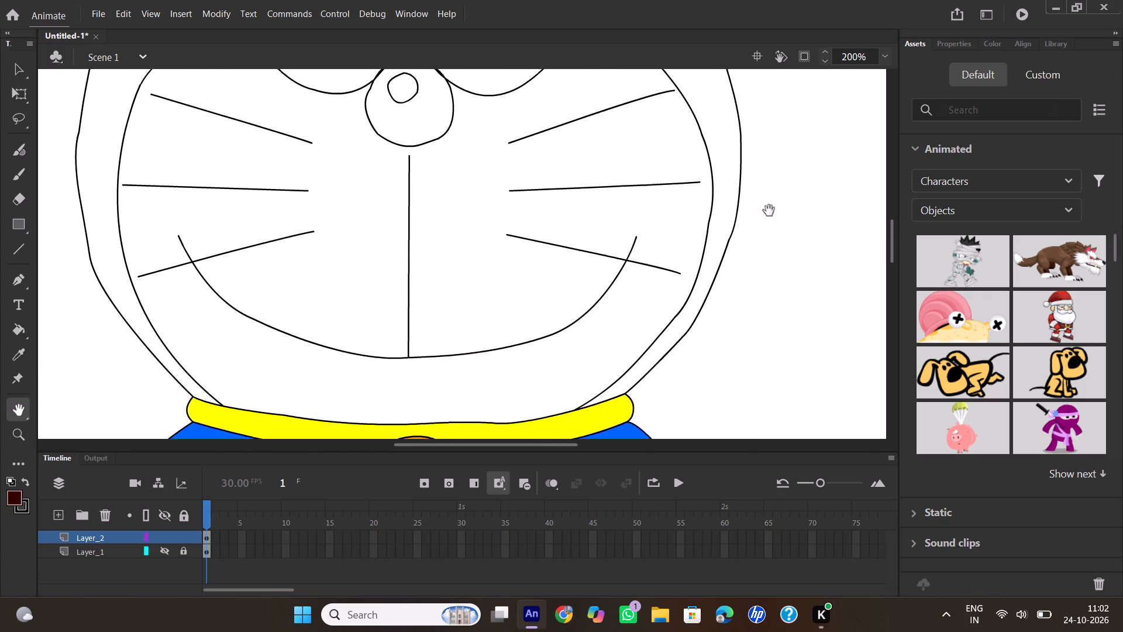
{"action": "left_click_drag", "start_coordinate": [769, 211], "coordinate": [817, 342]}
{"action": "left_click_drag", "start_coordinate": [810, 174], "coordinate": [814, 204]}
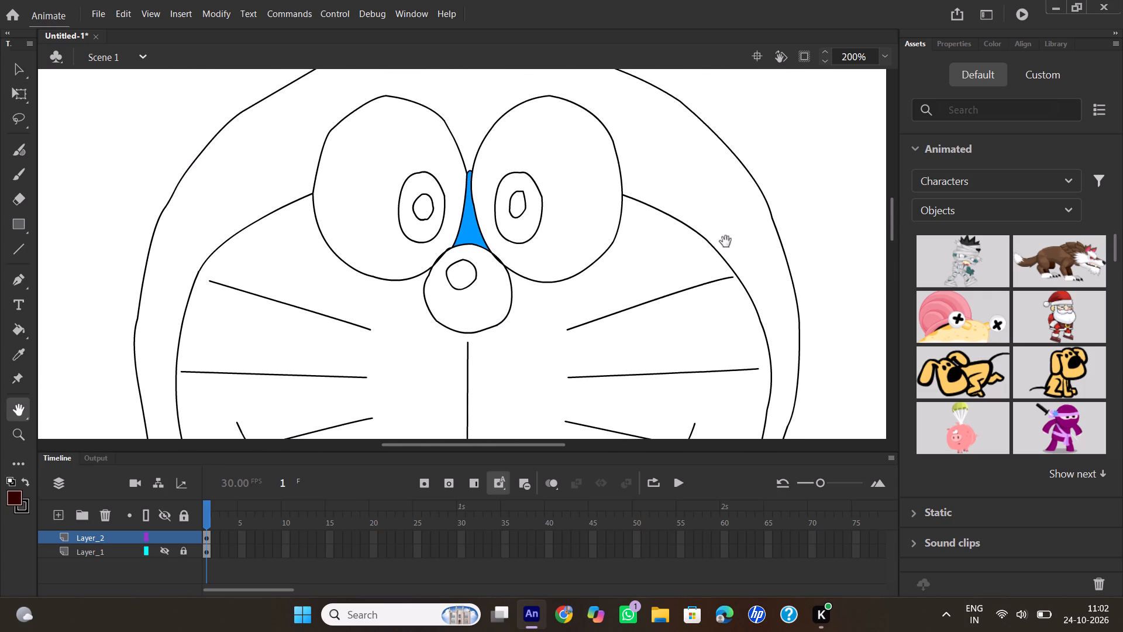
{"action": "double_click", "coordinate": [848, 57]}
{"action": "type", "text": "245"}
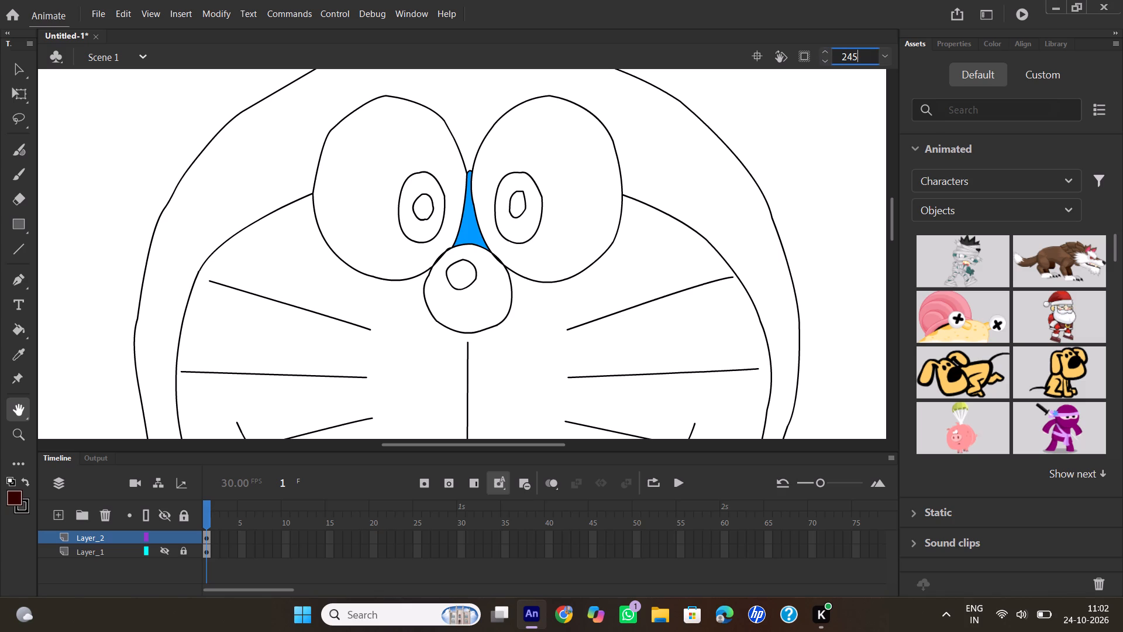
{"action": "key", "text": "BackSpace"}
{"action": "key", "text": "BackSpace"}
{"action": "type", "text": "50"}
{"action": "key", "text": "Return"}
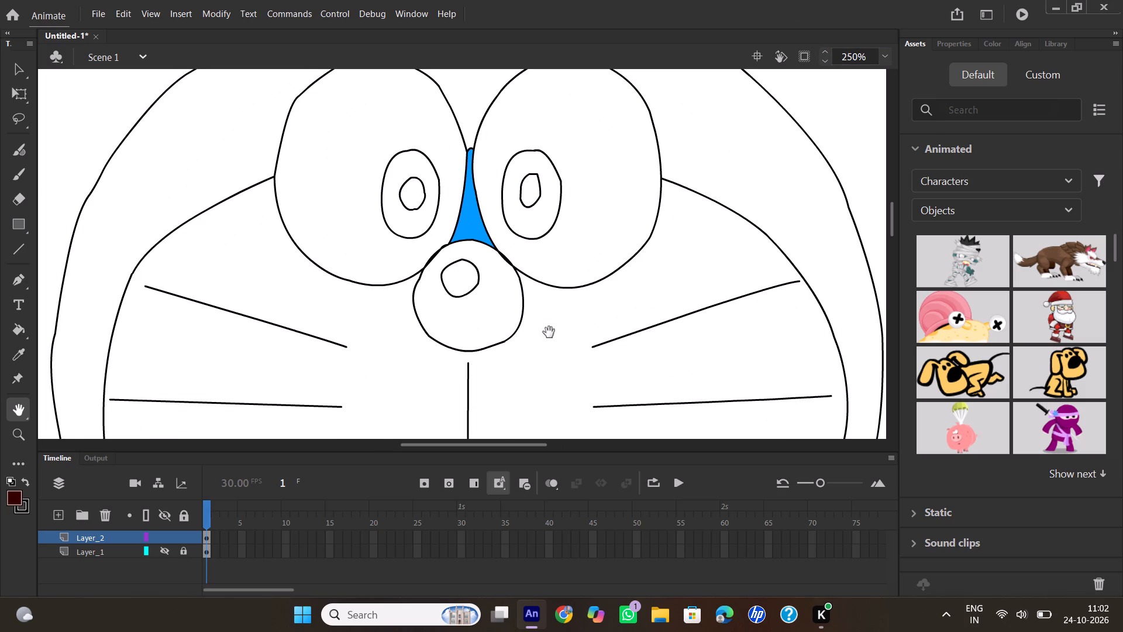
{"action": "scroll", "coordinate": [547, 327], "scroll_direction": "up", "scroll_amount": 2}
{"action": "scroll", "coordinate": [547, 327], "scroll_direction": "down", "scroll_amount": 2}
{"action": "scroll", "coordinate": [342, 209], "scroll_direction": "up", "scroll_amount": 1}
{"action": "scroll", "coordinate": [342, 209], "scroll_direction": "down", "scroll_amount": 4}
{"action": "scroll", "coordinate": [342, 209], "scroll_direction": "up", "scroll_amount": 1}
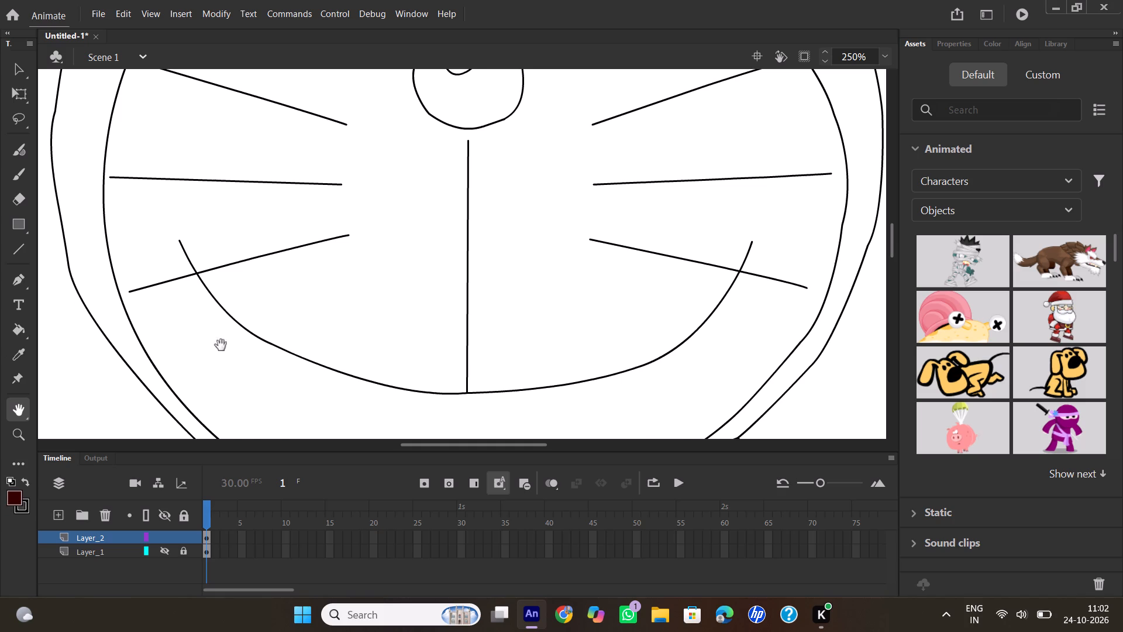
{"action": "scroll", "coordinate": [228, 328], "scroll_direction": "down", "scroll_amount": 2}
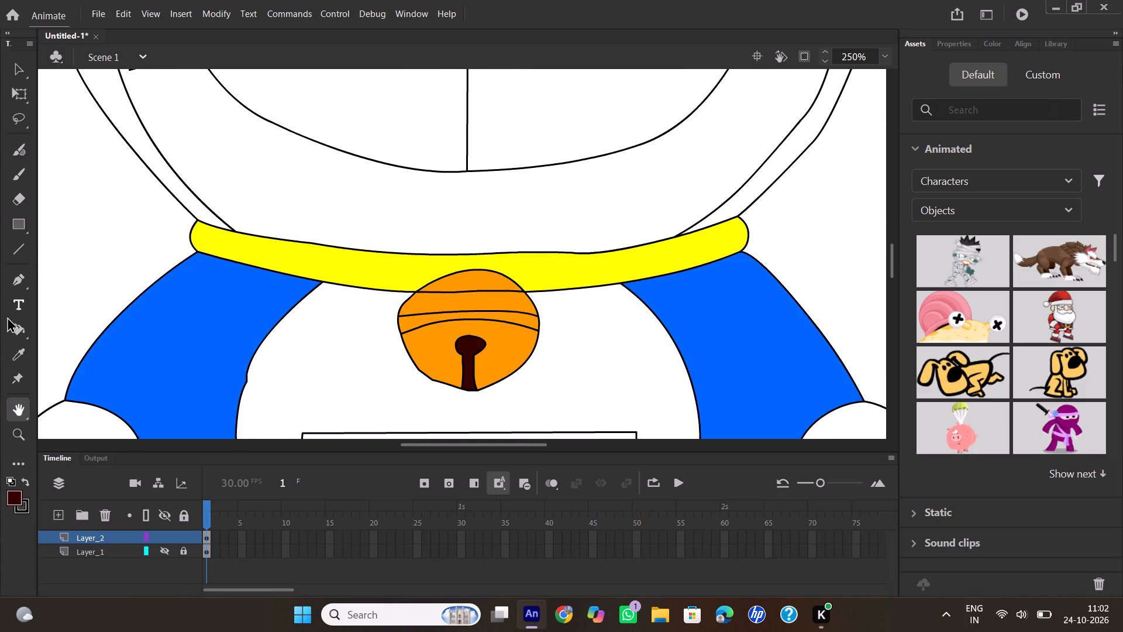
Sample the body's blue with the Eyedropper and fill the head's outer band with it.
{"action": "left_click", "coordinate": [20, 325]}
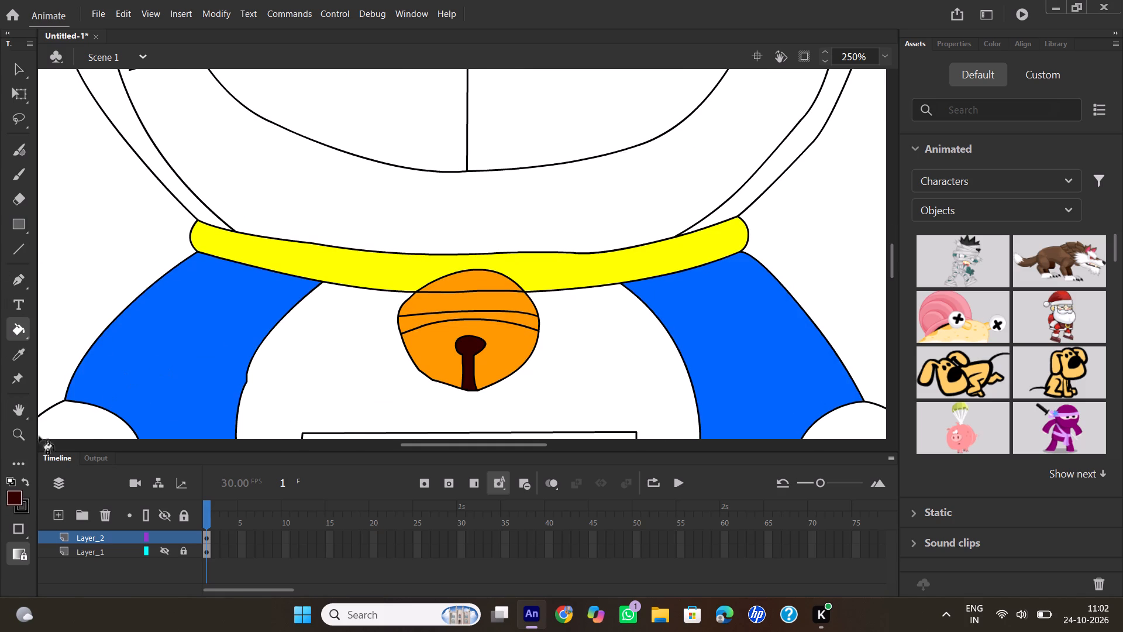
{"action": "left_click", "coordinate": [20, 349]}
{"action": "left_click", "coordinate": [165, 351]}
{"action": "scroll", "coordinate": [340, 290], "scroll_direction": "up", "scroll_amount": 2}
{"action": "left_click", "coordinate": [93, 240]}
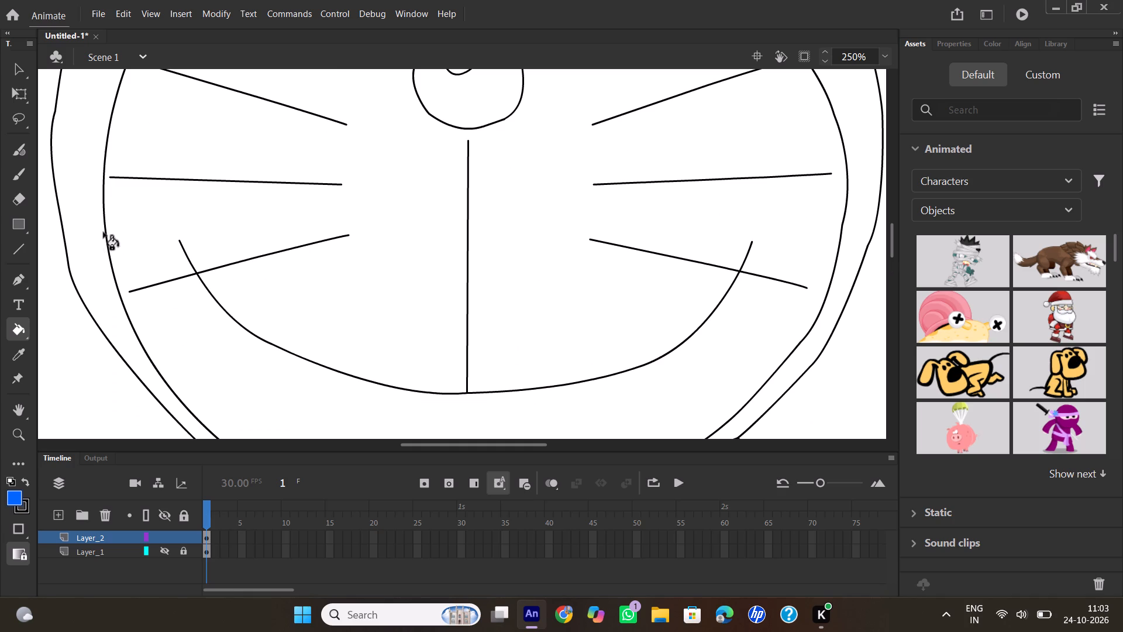
Examine the head outline, face outline, eyes, mouth and collar at 300% zoom for gaps in the line art.
{"action": "left_click", "coordinate": [858, 62]}
{"action": "double_click", "coordinate": [855, 59]}
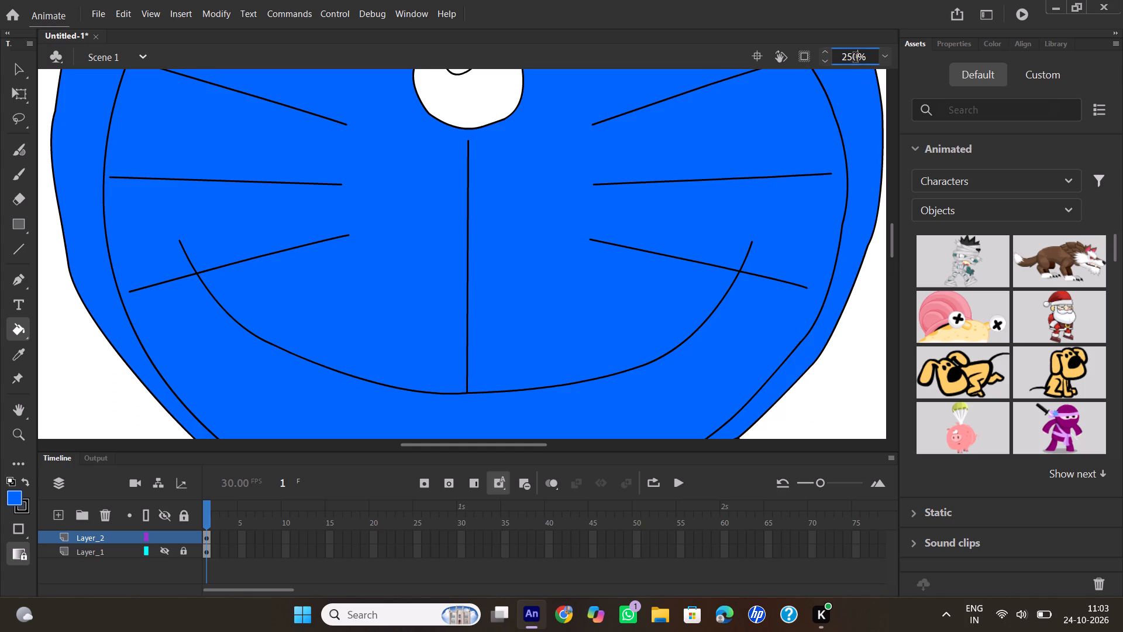
{"action": "key", "text": "3"}
{"action": "type", "text": "00"}
{"action": "key", "text": "Return"}
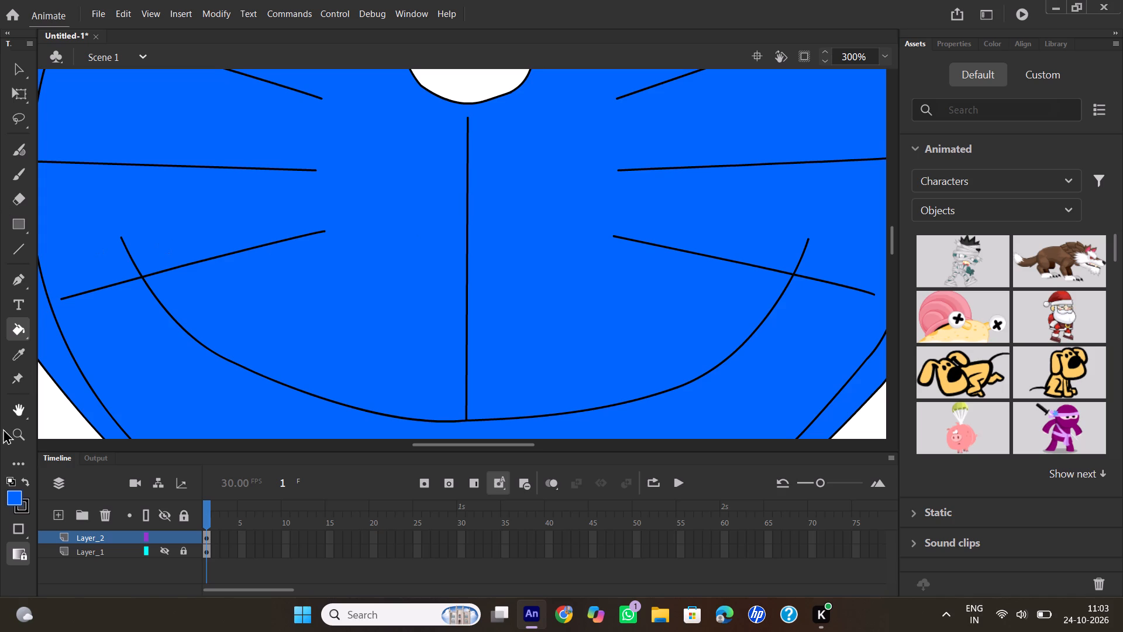
{"action": "left_click", "coordinate": [15, 408]}
{"action": "left_click_drag", "start_coordinate": [160, 280], "coordinate": [411, 407]}
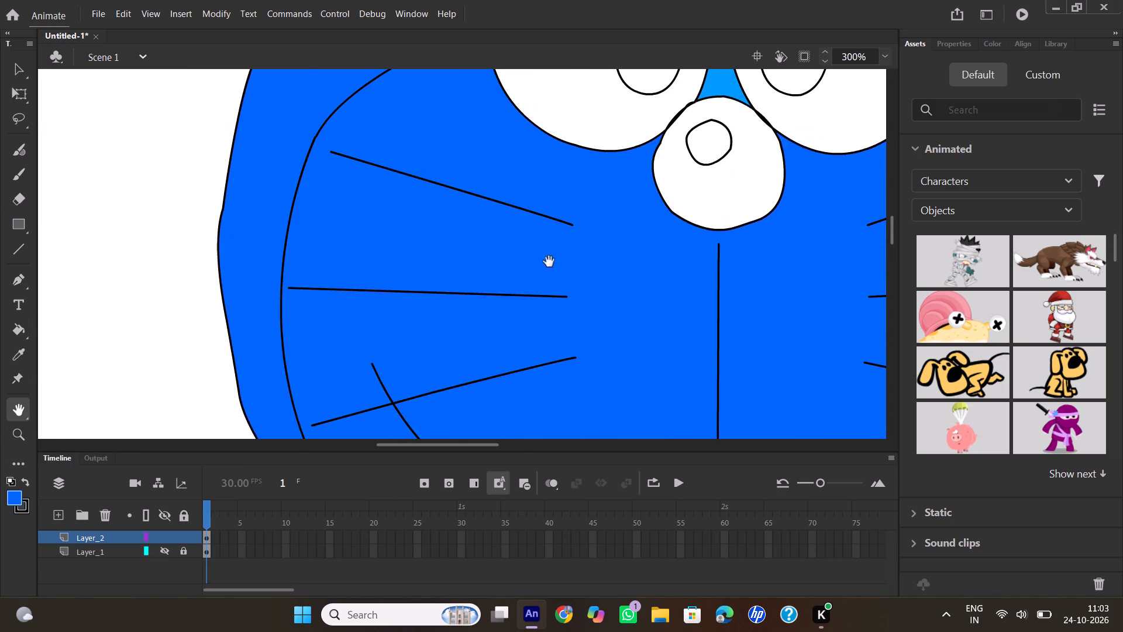
{"action": "left_click_drag", "start_coordinate": [549, 262], "coordinate": [429, 445]}
{"action": "left_click_drag", "start_coordinate": [370, 235], "coordinate": [363, 304]}
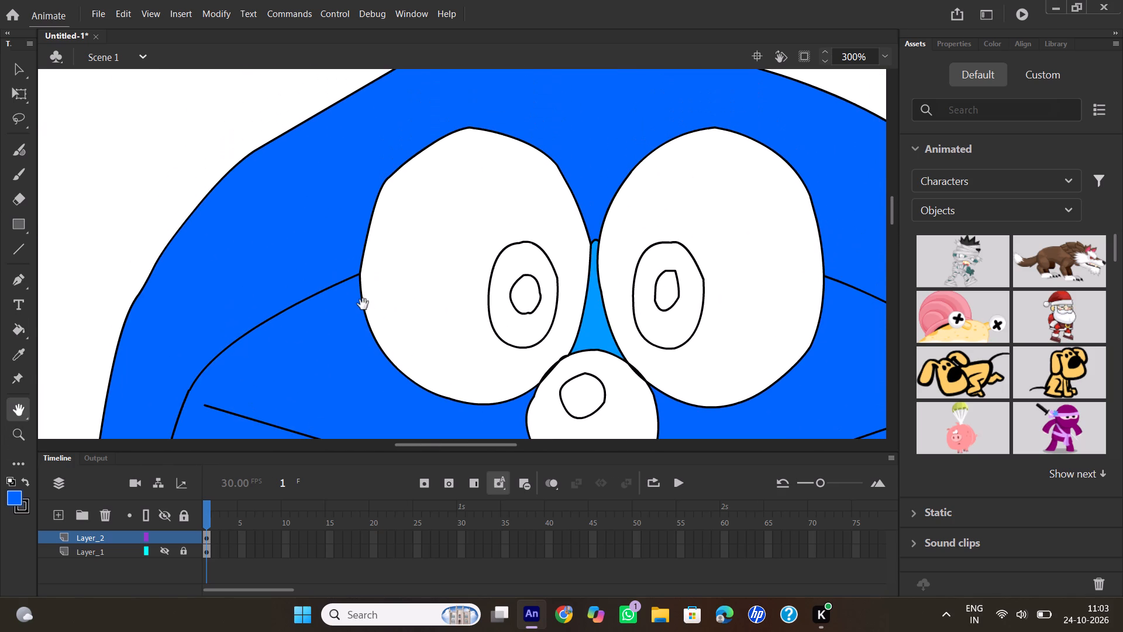
{"action": "left_click_drag", "start_coordinate": [363, 304], "coordinate": [244, 225]}
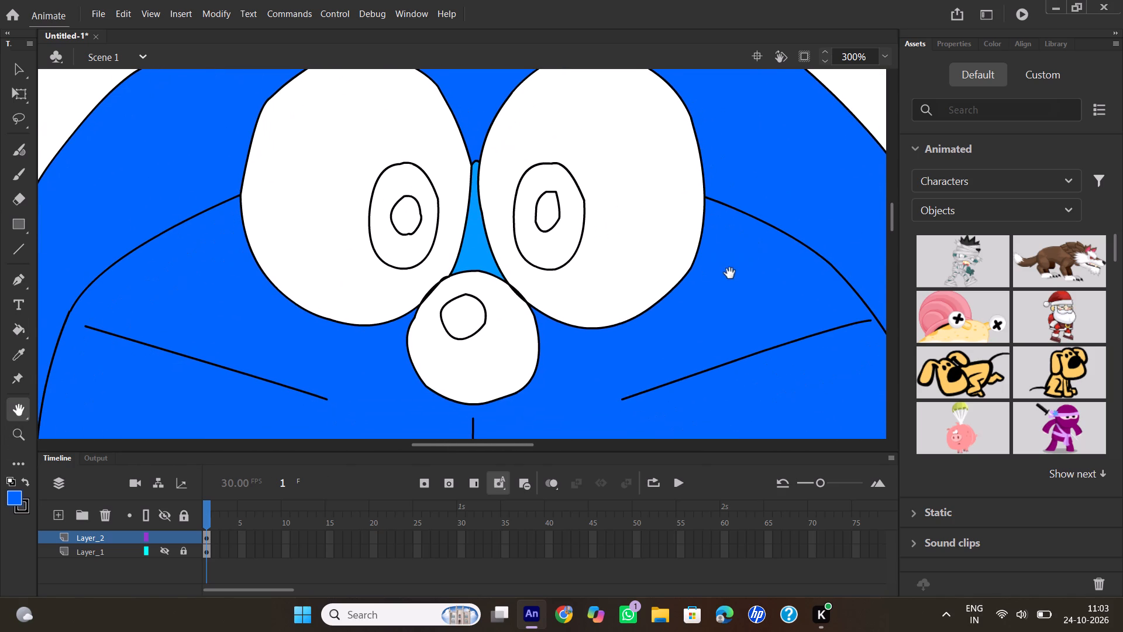
{"action": "left_click_drag", "start_coordinate": [659, 393], "coordinate": [547, 258]}
{"action": "left_click_drag", "start_coordinate": [581, 301], "coordinate": [635, 136]}
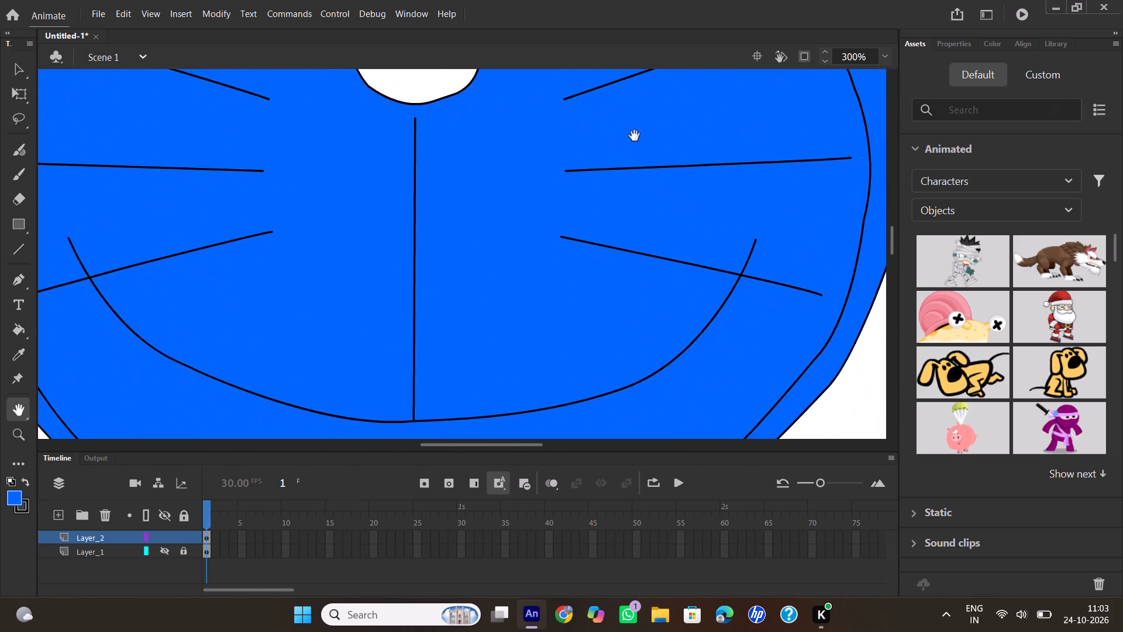
{"action": "left_click_drag", "start_coordinate": [624, 304], "coordinate": [676, 140]}
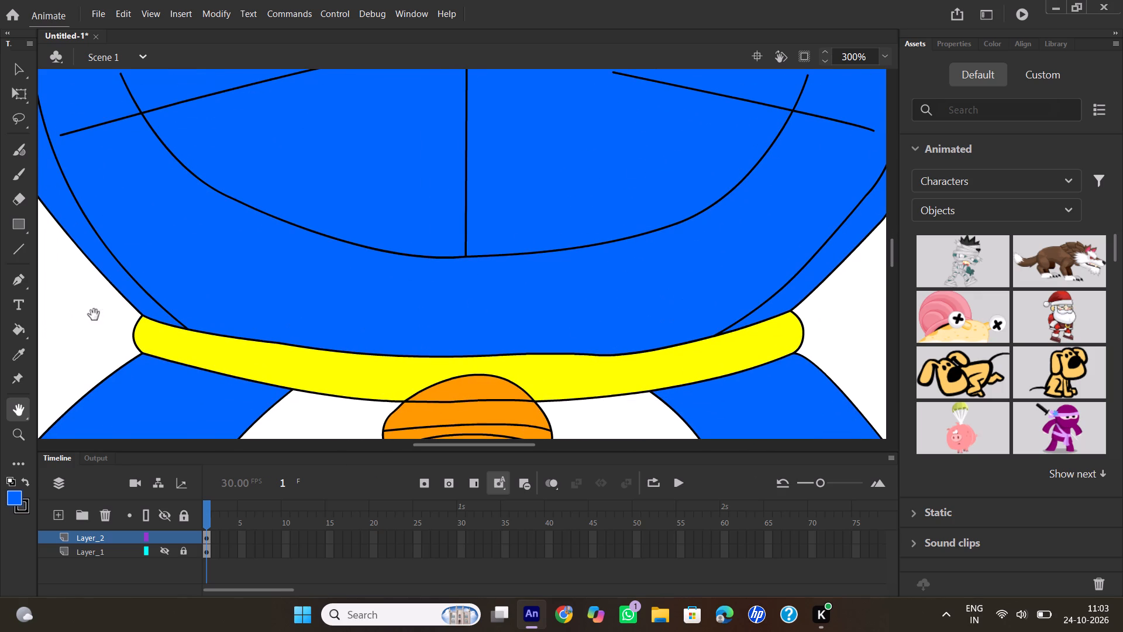
{"action": "left_click", "coordinate": [16, 64]}
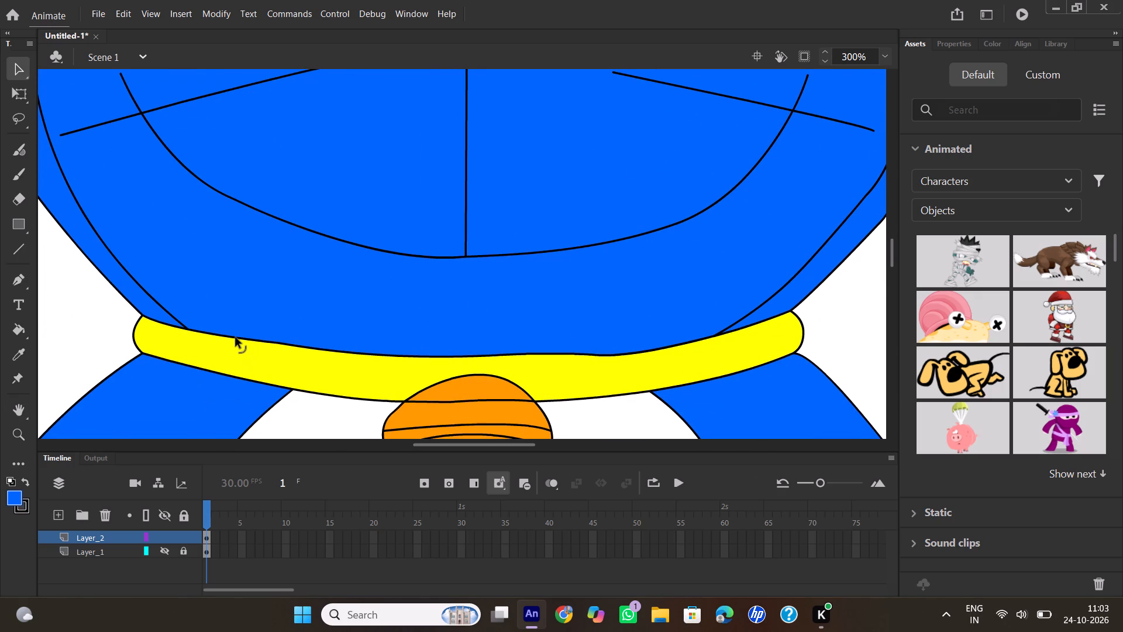
Extend the lower end of the face outline to meet the collar's upper edge on the character's left-hand side as drawn.
{"action": "left_click_drag", "start_coordinate": [190, 329], "coordinate": [197, 331]}
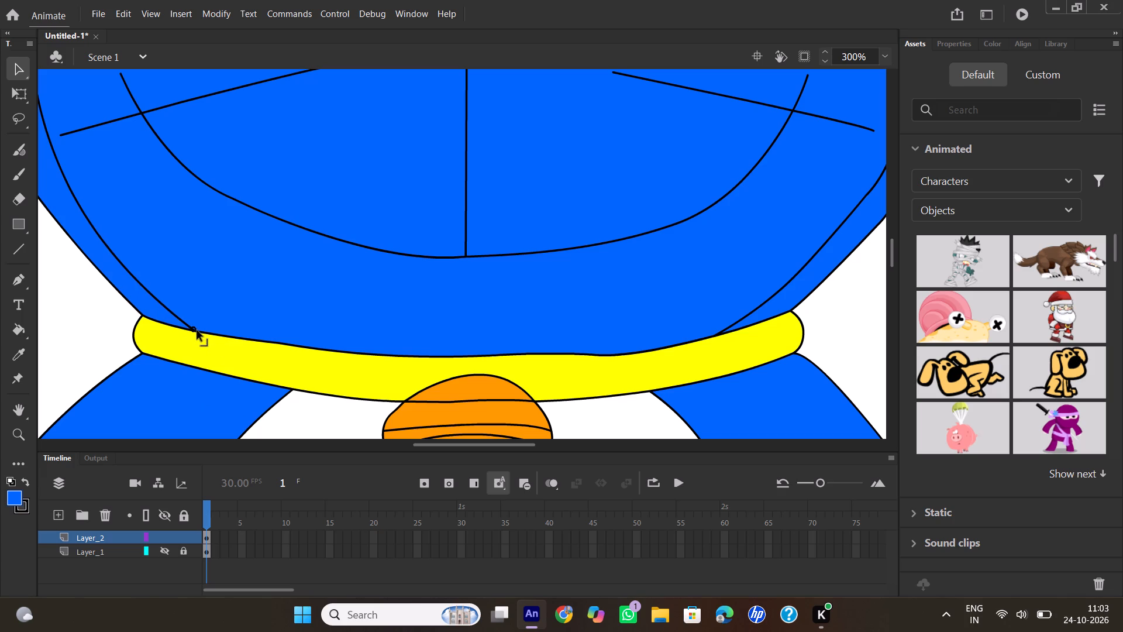
{"action": "left_click_drag", "start_coordinate": [197, 331], "coordinate": [199, 333]}
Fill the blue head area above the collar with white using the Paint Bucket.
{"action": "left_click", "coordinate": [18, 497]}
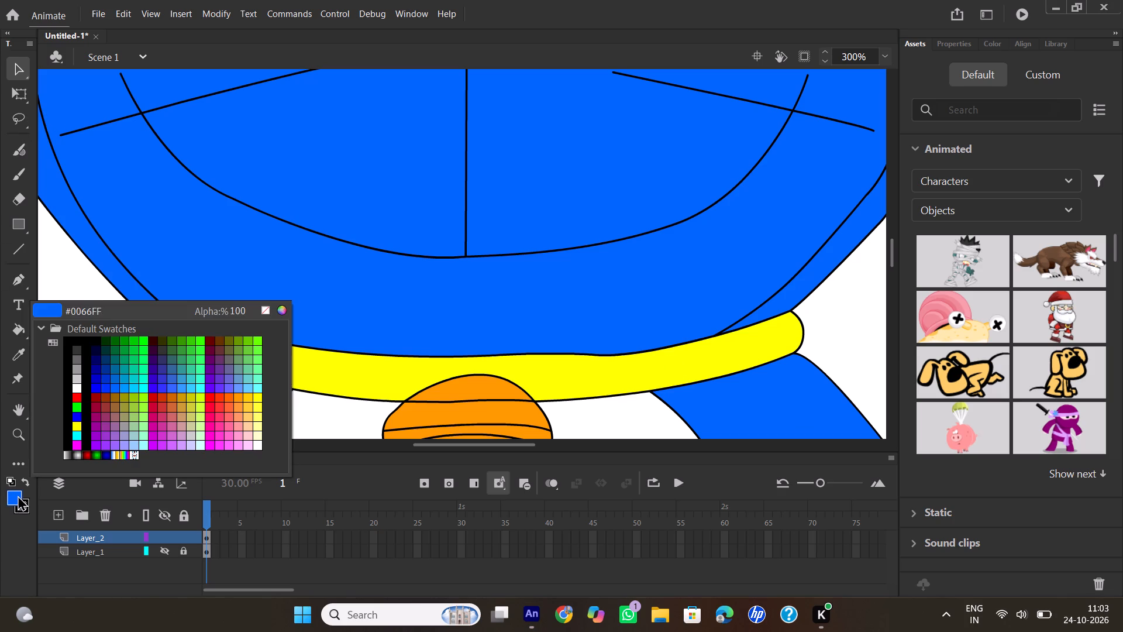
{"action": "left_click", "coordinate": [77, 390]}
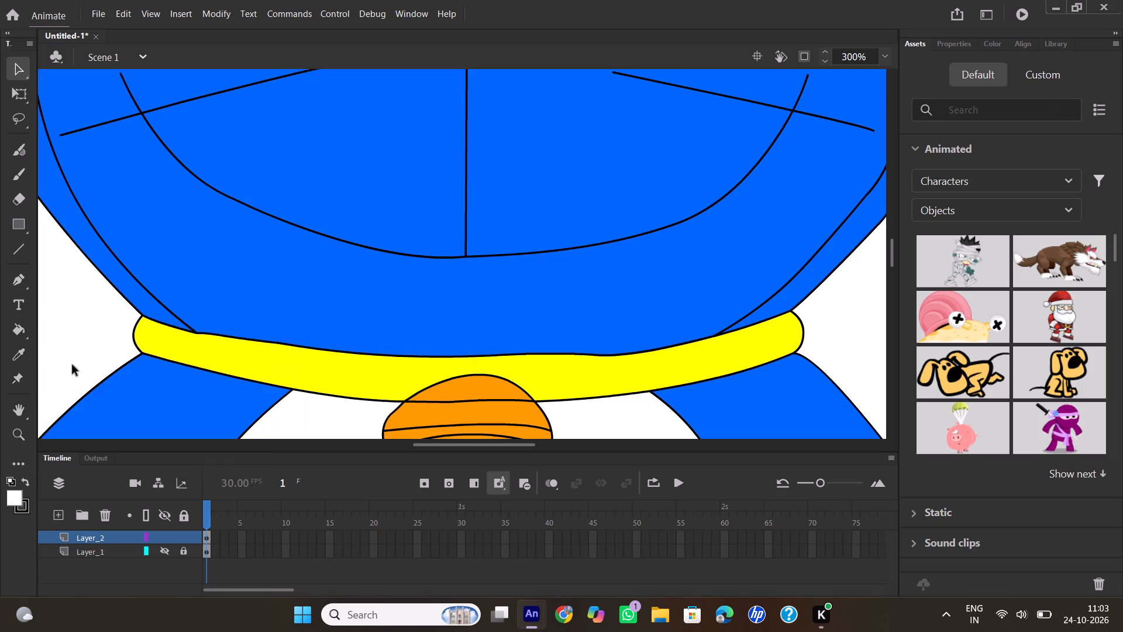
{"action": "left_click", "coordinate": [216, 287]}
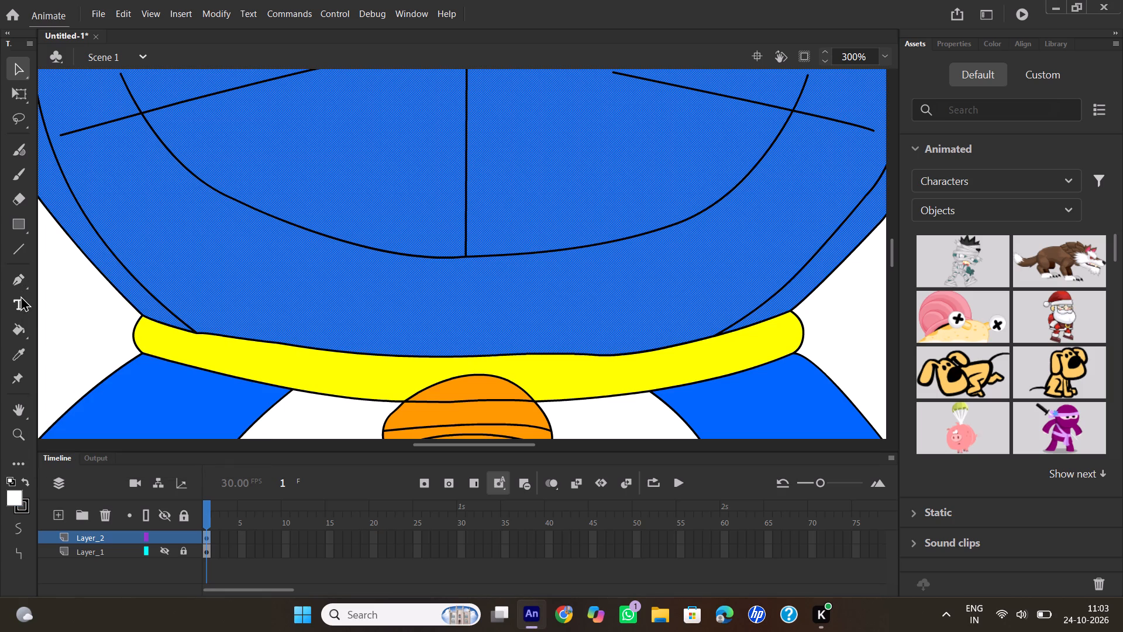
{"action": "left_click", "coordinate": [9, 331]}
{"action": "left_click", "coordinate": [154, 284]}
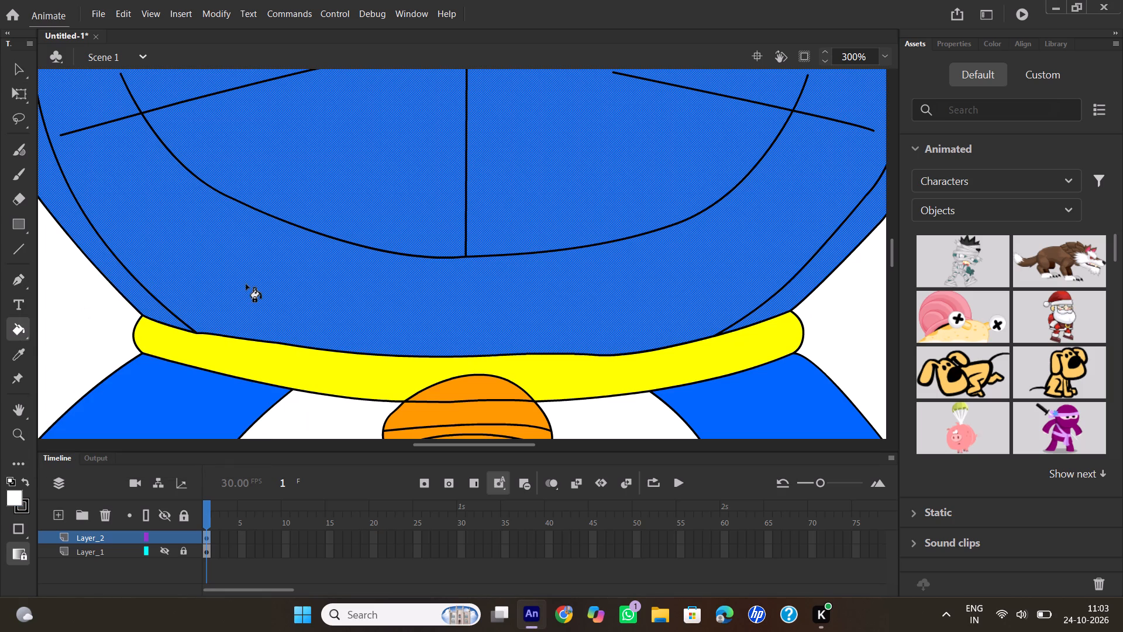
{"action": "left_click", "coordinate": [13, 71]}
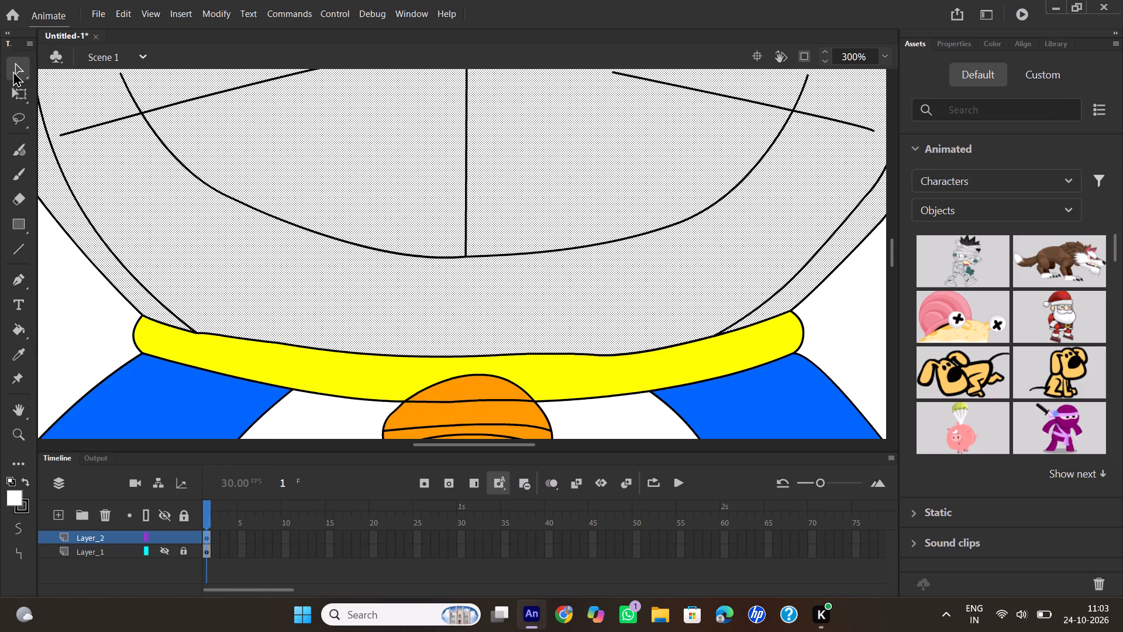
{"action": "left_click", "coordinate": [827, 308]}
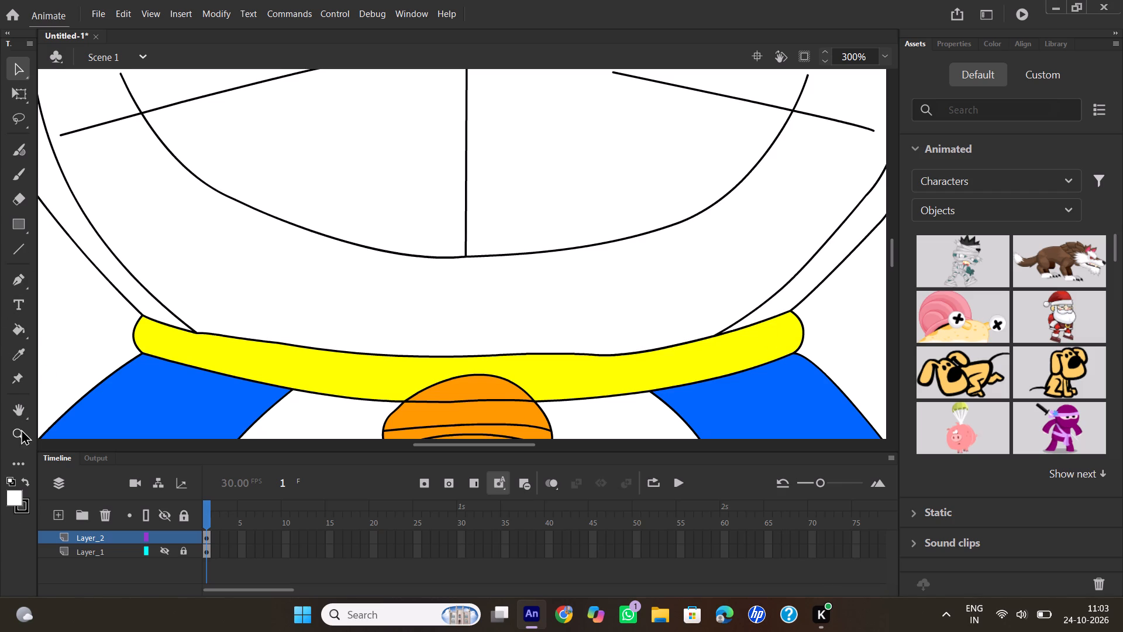
Inspect the belly pocket, mouth, whiskers and eyes, and compare the face with the reference by briefly showing Layer_1.
{"action": "left_click", "coordinate": [20, 412]}
{"action": "left_click_drag", "start_coordinate": [388, 388], "coordinate": [470, 88]}
{"action": "left_click_drag", "start_coordinate": [558, 299], "coordinate": [543, 195]}
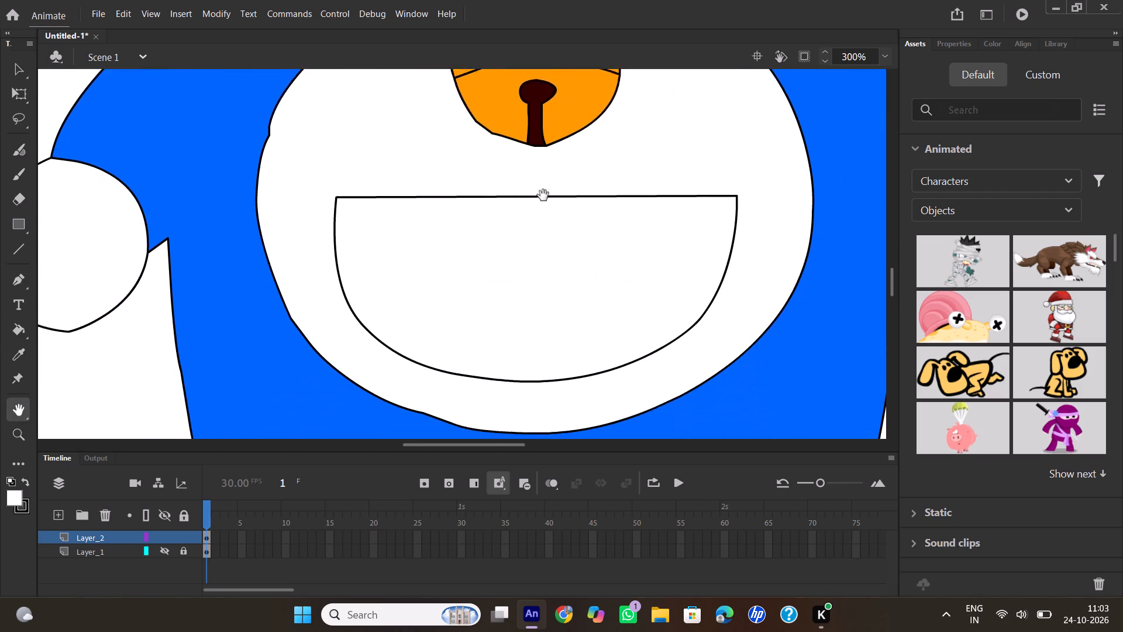
{"action": "left_click_drag", "start_coordinate": [543, 195], "coordinate": [542, 170]}
{"action": "left_click_drag", "start_coordinate": [549, 288], "coordinate": [552, 322]}
{"action": "left_click_drag", "start_coordinate": [576, 121], "coordinate": [561, 381]}
{"action": "left_click_drag", "start_coordinate": [542, 149], "coordinate": [514, 456]}
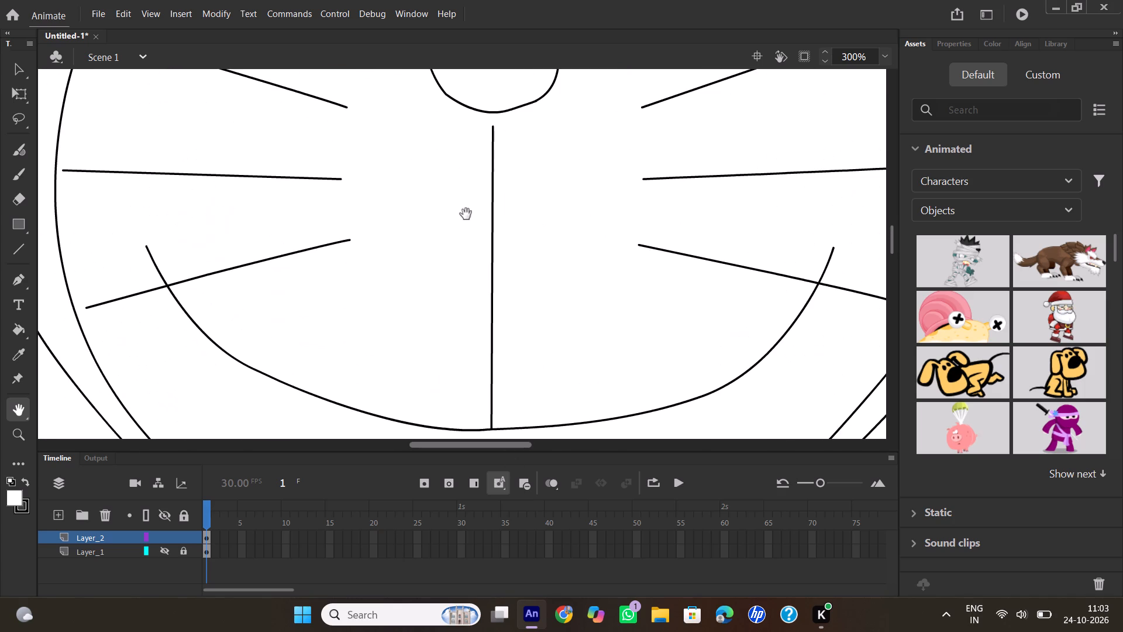
{"action": "left_click_drag", "start_coordinate": [466, 214], "coordinate": [478, 374]}
{"action": "left_click_drag", "start_coordinate": [479, 210], "coordinate": [473, 342]}
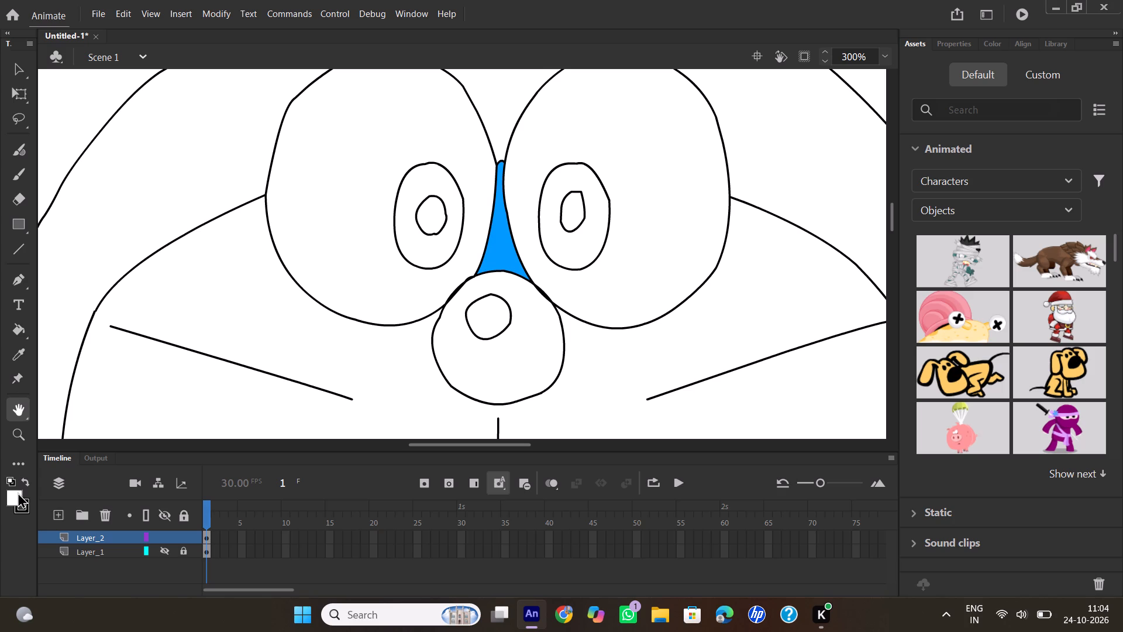
{"action": "left_click", "coordinate": [164, 549]}
{"action": "left_click", "coordinate": [164, 549]}
Fill the nose around its highlight with orange-red #FF3300 and recolour it pure red.
{"action": "left_click", "coordinate": [21, 339]}
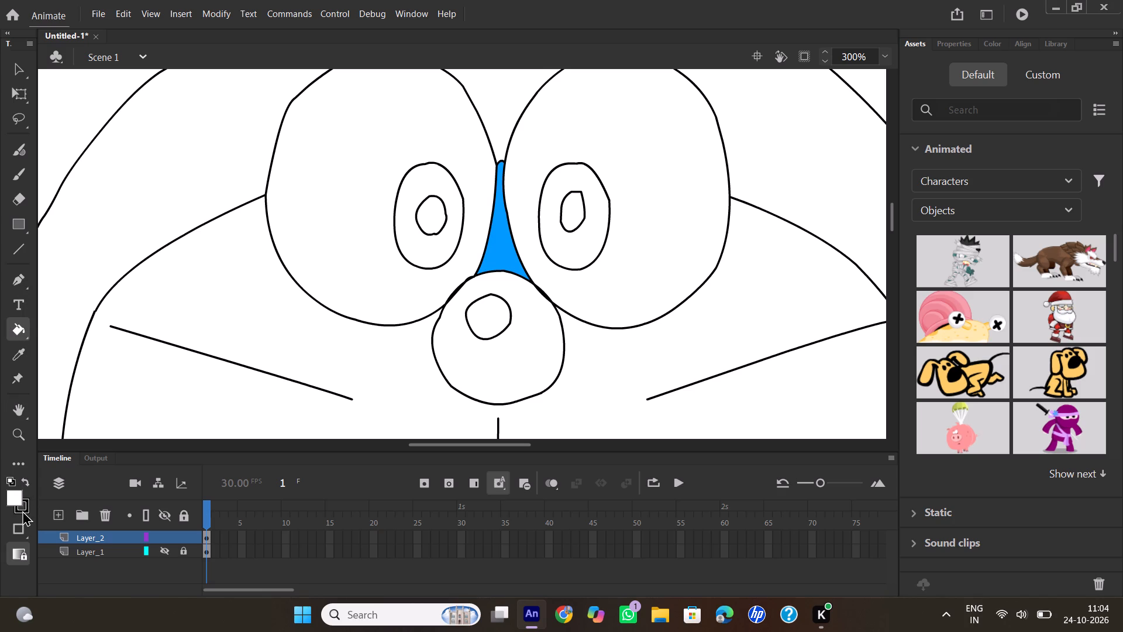
{"action": "left_click", "coordinate": [11, 496]}
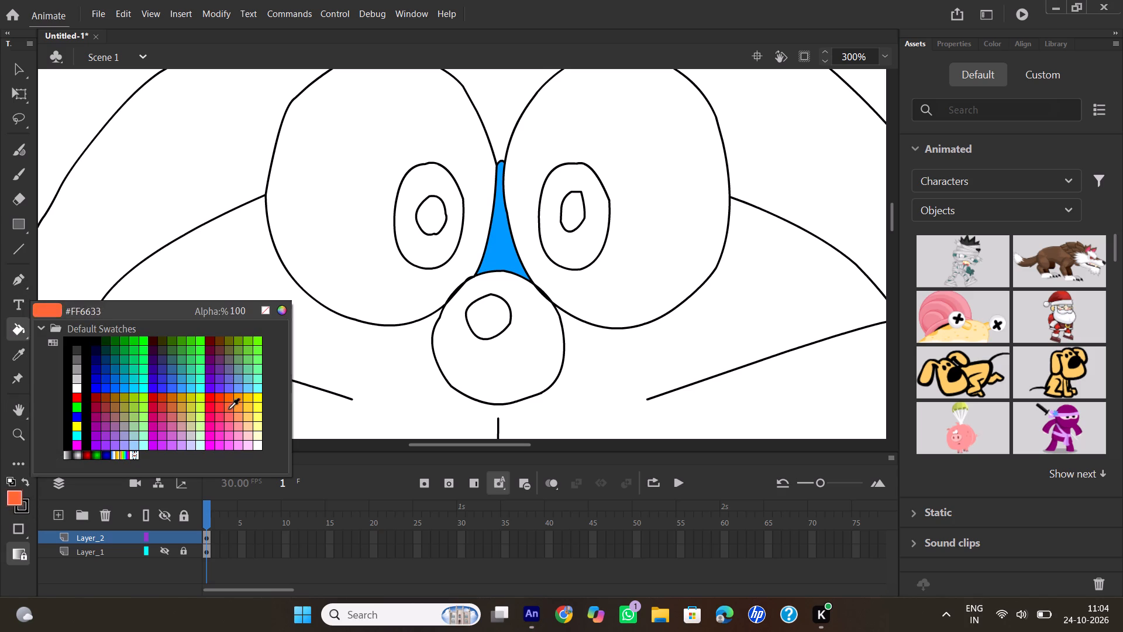
{"action": "left_click", "coordinate": [219, 399]}
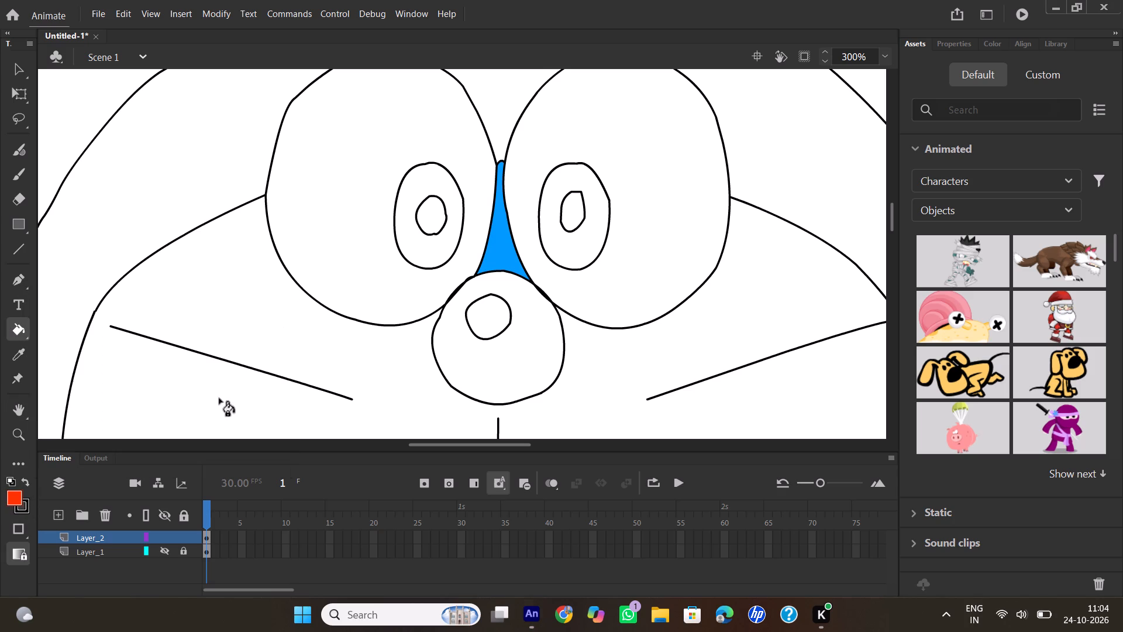
{"action": "left_click", "coordinate": [491, 356]}
{"action": "left_click", "coordinate": [16, 496]}
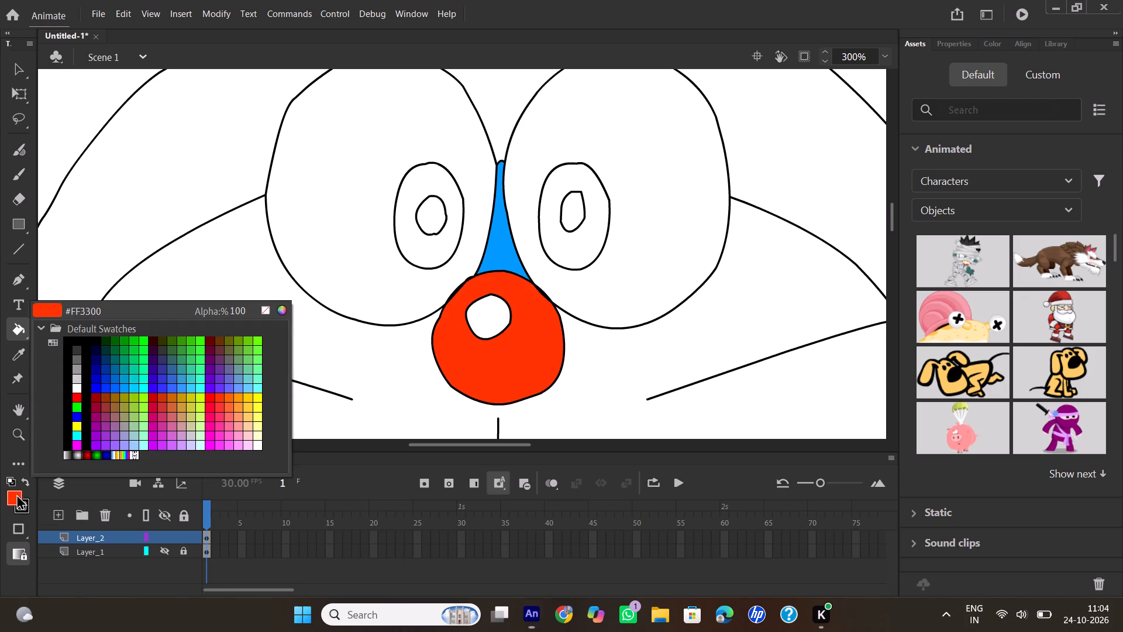
{"action": "left_click", "coordinate": [211, 399]}
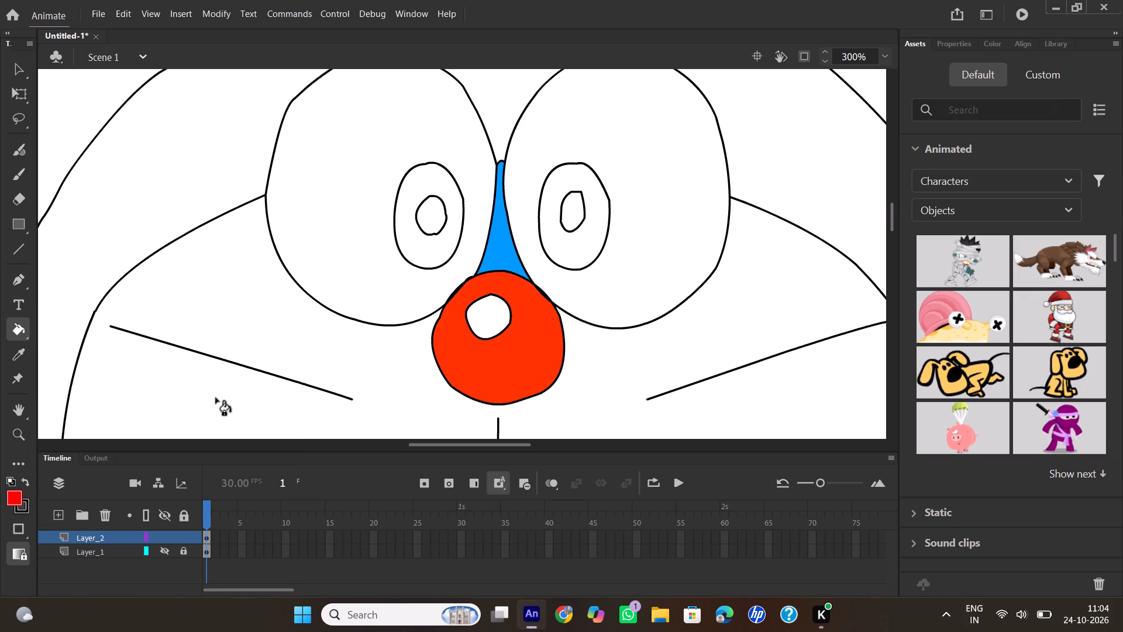
{"action": "left_click", "coordinate": [463, 367]}
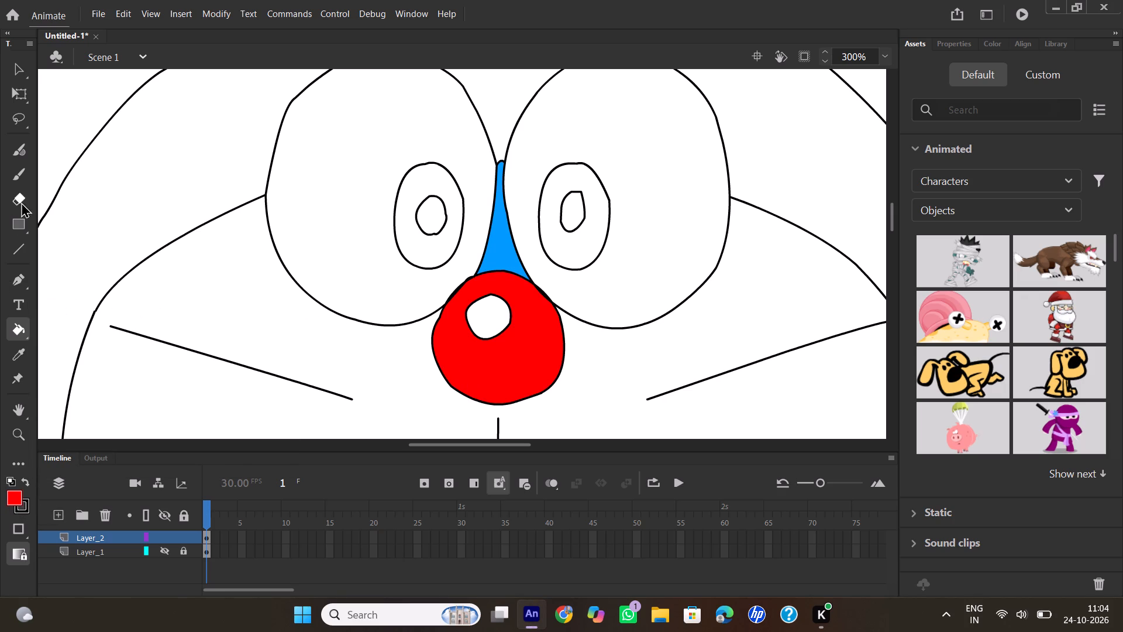
Fill both pupils, including their small inner ovals and the surrounding rings, with very dark brown.
{"action": "left_click", "coordinate": [9, 497]}
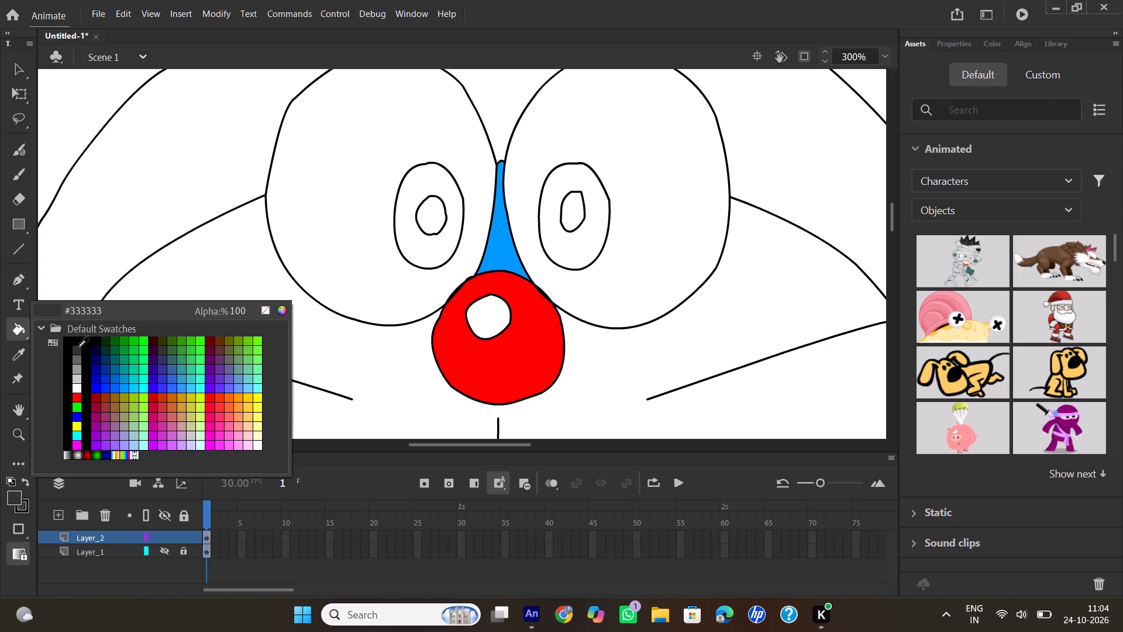
{"action": "left_click", "coordinate": [154, 340]}
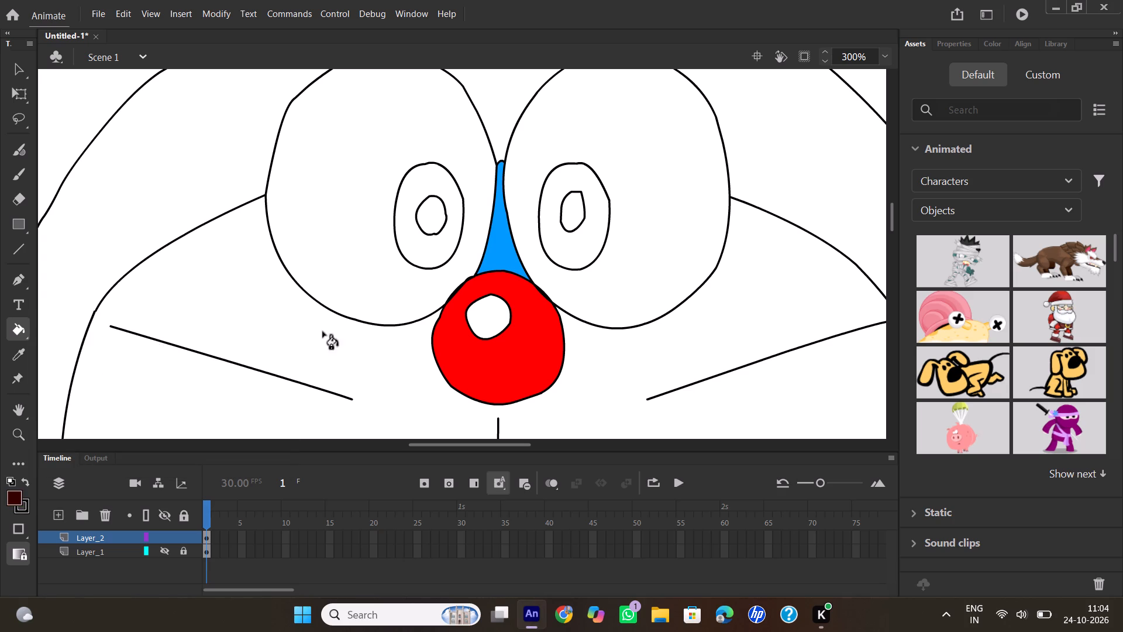
{"action": "left_click", "coordinate": [437, 213]}
{"action": "left_click", "coordinate": [566, 211]}
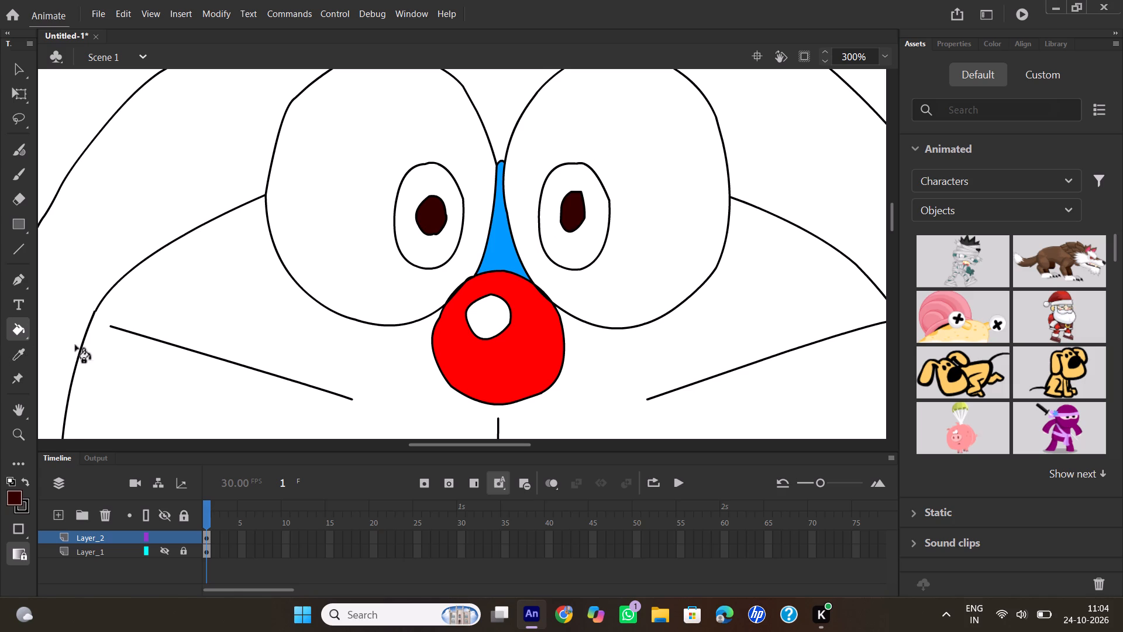
{"action": "left_click", "coordinate": [410, 175]}
{"action": "left_click", "coordinate": [574, 173]}
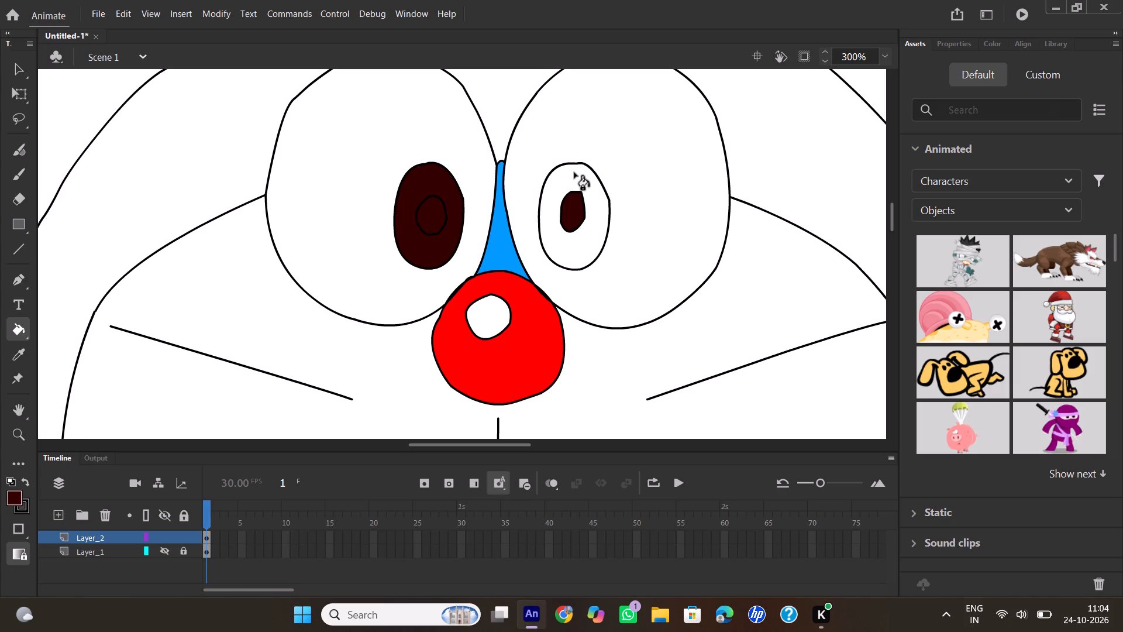
Fill the small inner oval of each pupil with white as an eye highlight.
{"action": "left_click", "coordinate": [15, 498]}
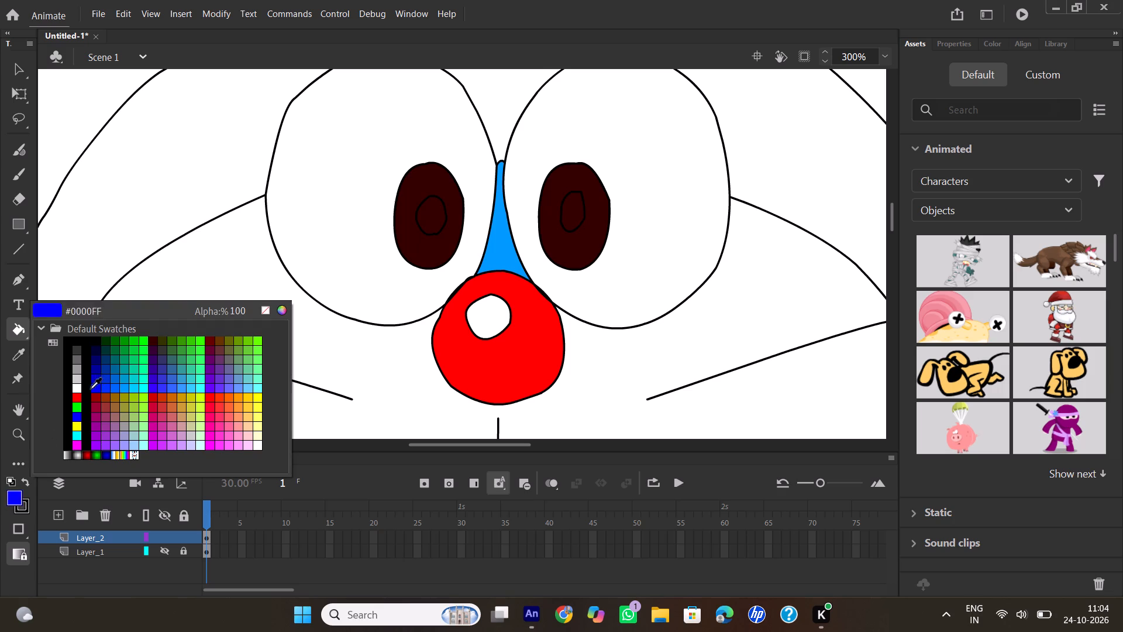
{"action": "left_click", "coordinate": [78, 387]}
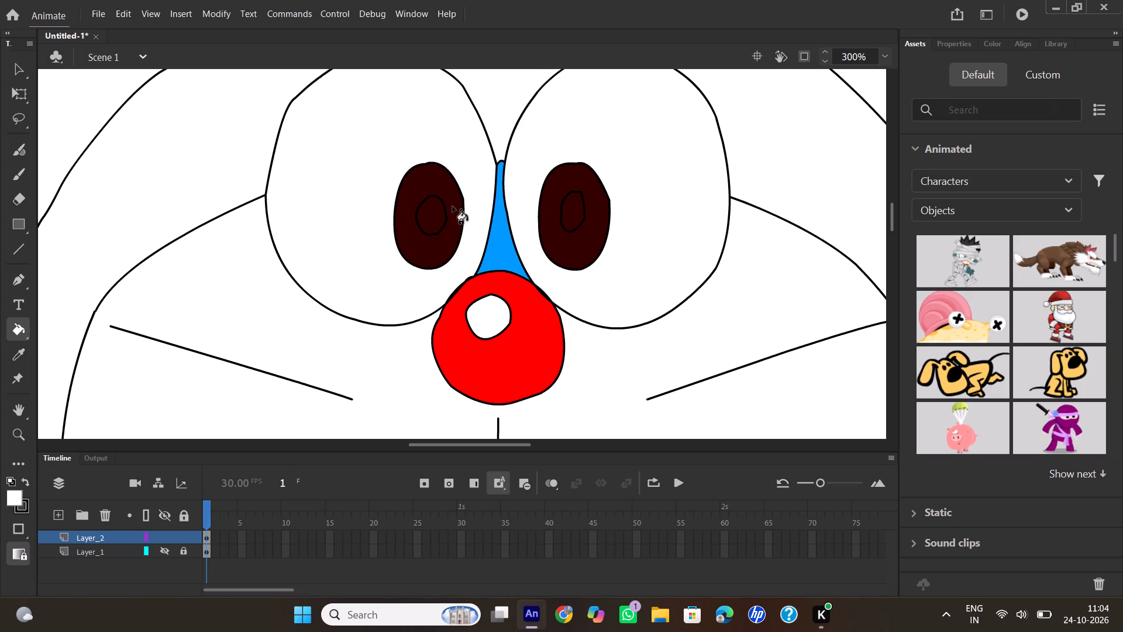
{"action": "left_click", "coordinate": [433, 218]}
{"action": "left_click", "coordinate": [579, 216]}
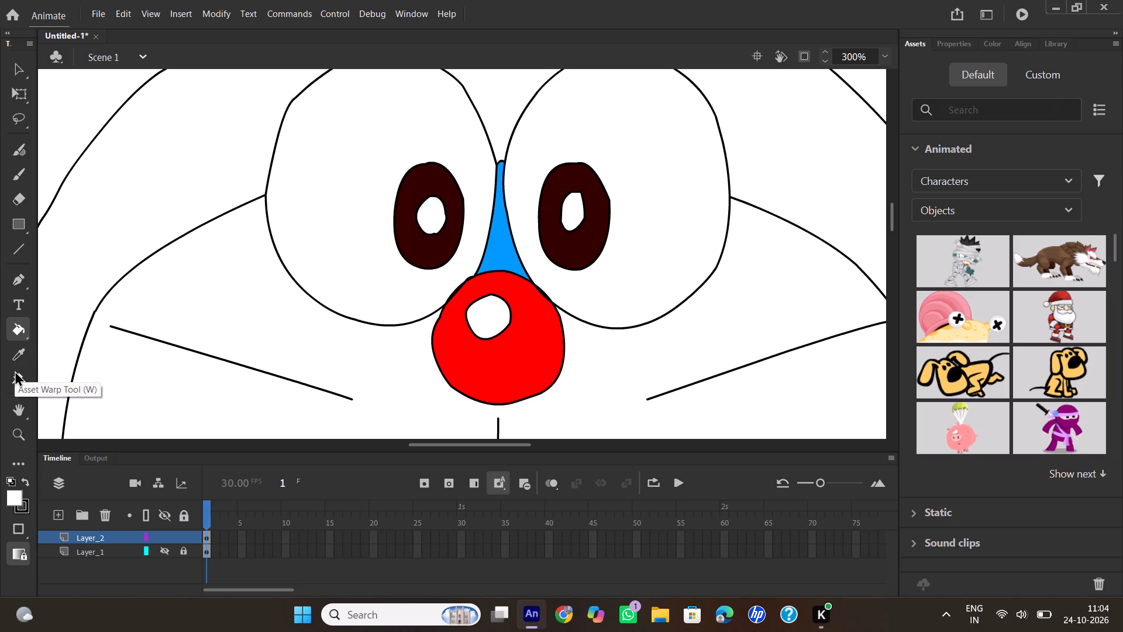
Sample the light blue between the eyes with the Eyedropper and fill the head around the eyes and nose with it.
{"action": "left_click", "coordinate": [17, 494]}
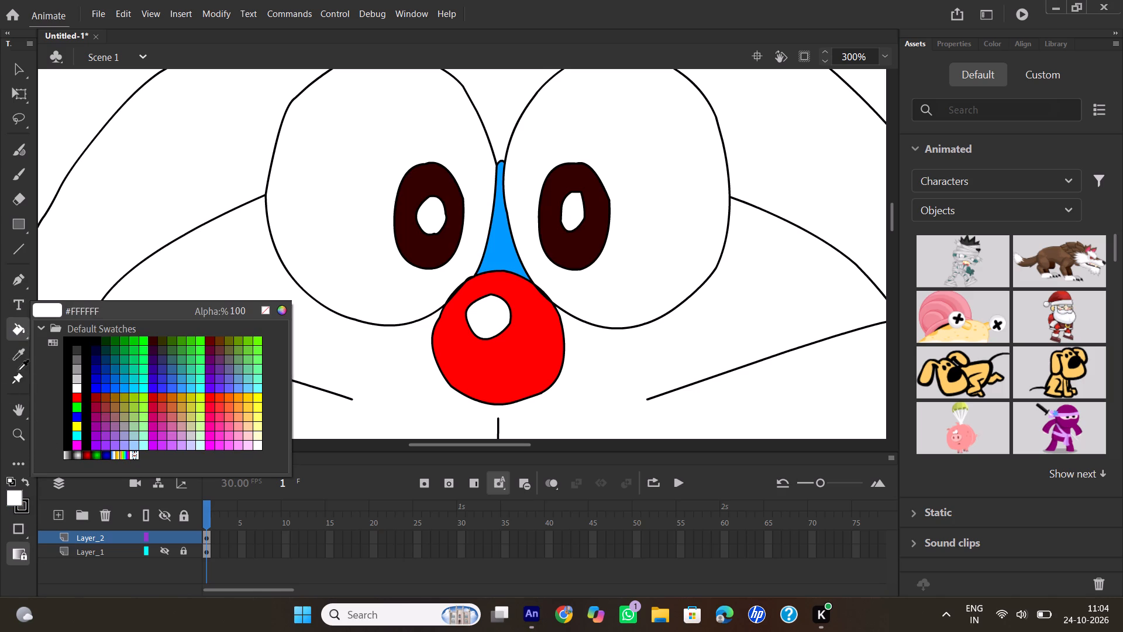
{"action": "left_click", "coordinate": [18, 354]}
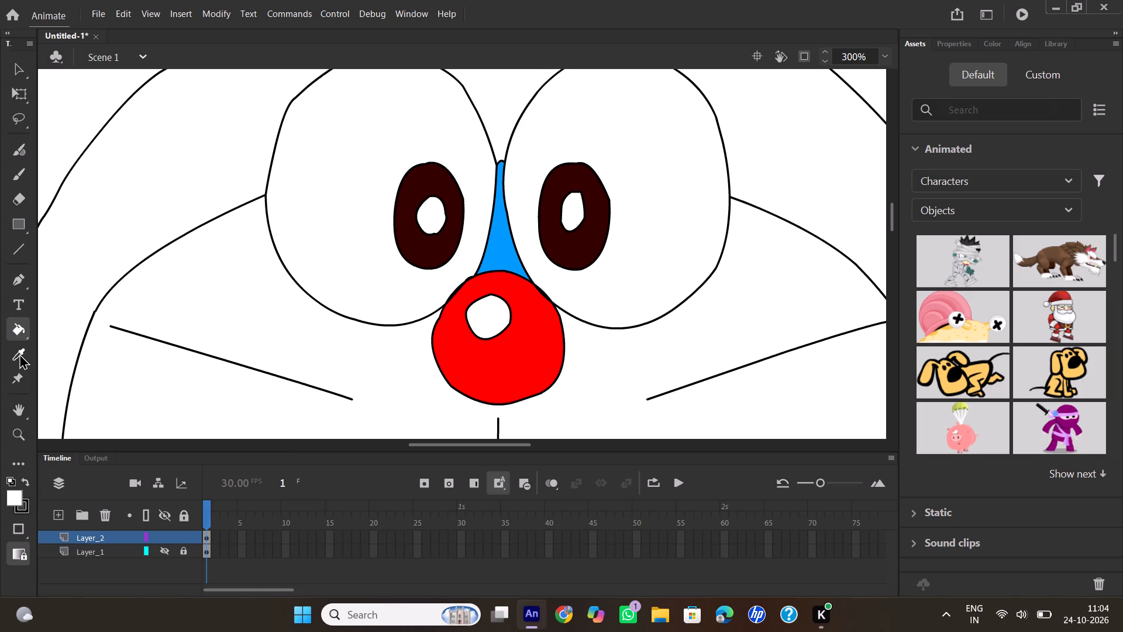
{"action": "left_click", "coordinate": [19, 353]}
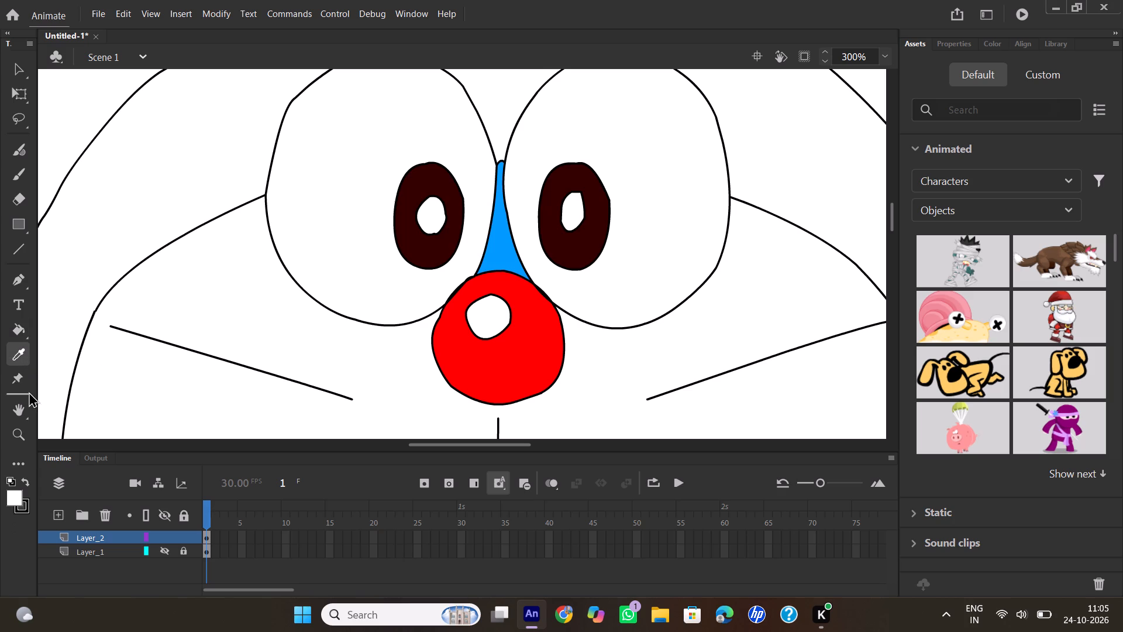
{"action": "left_click", "coordinate": [17, 490]}
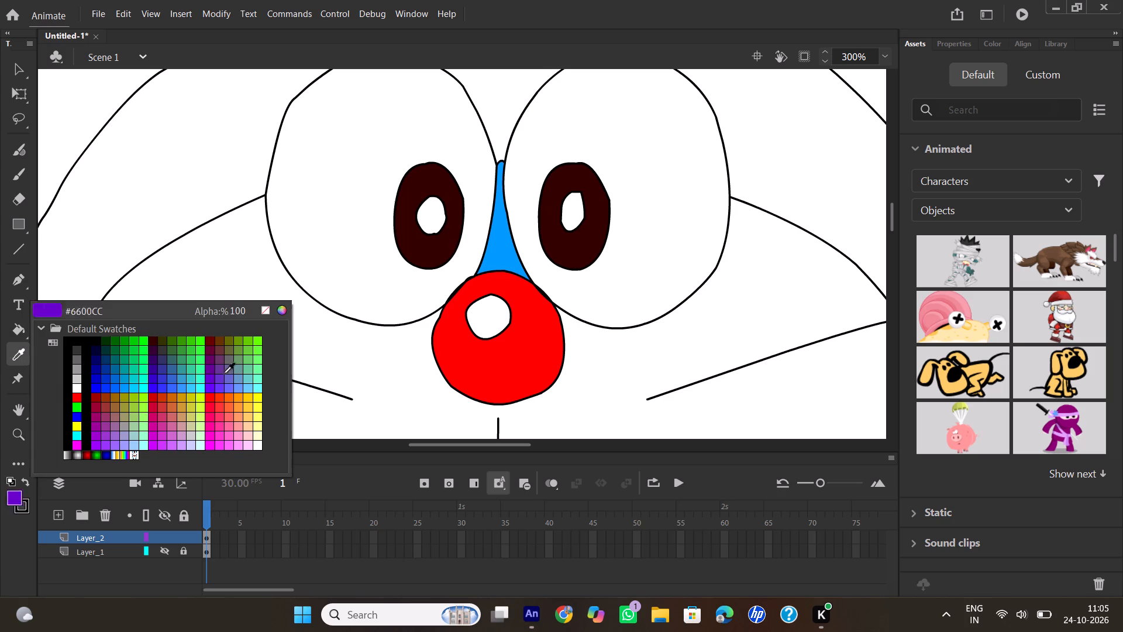
{"action": "left_click", "coordinate": [508, 255]}
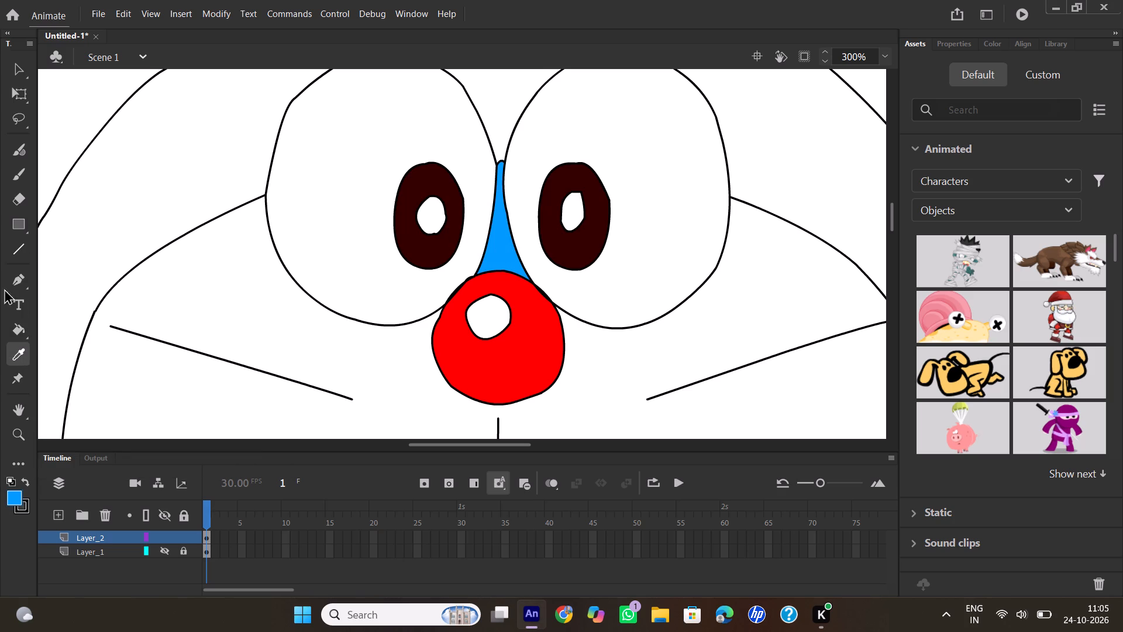
{"action": "left_click", "coordinate": [23, 328]}
{"action": "left_click", "coordinate": [159, 236]}
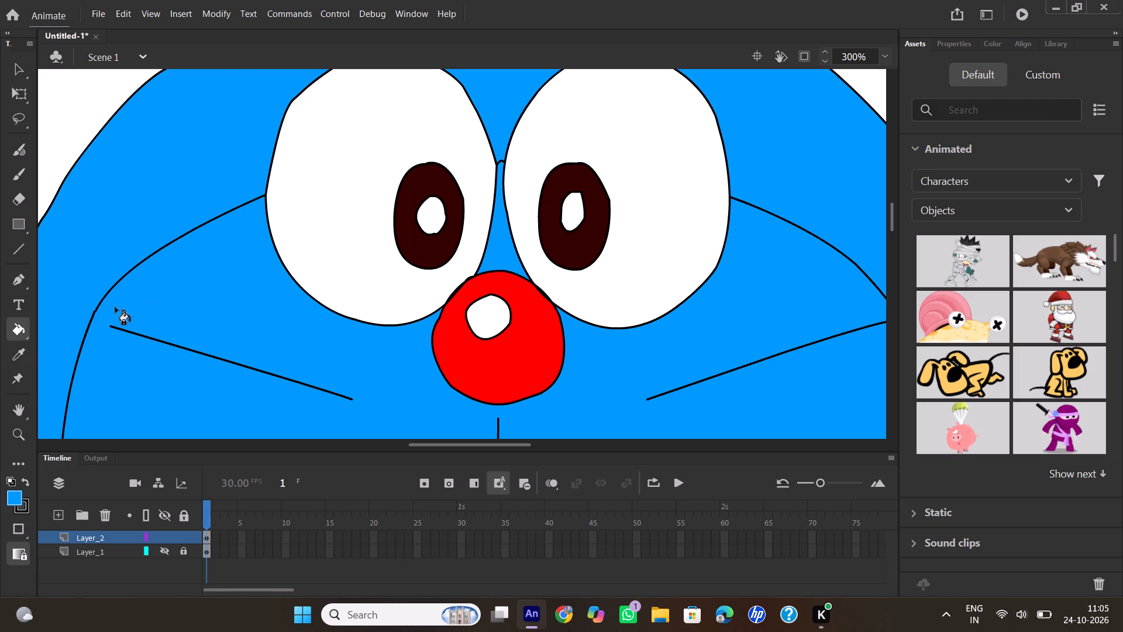
{"action": "left_click", "coordinate": [15, 496]}
{"action": "left_click", "coordinate": [489, 252]}
{"action": "left_click", "coordinate": [214, 178]}
Fill the face area around the nose and whiskers with white #FFFFFF using the Paint Bucket.
{"action": "double_click", "coordinate": [849, 56]}
{"action": "type", "text": "200"}
{"action": "key", "text": "Return"}
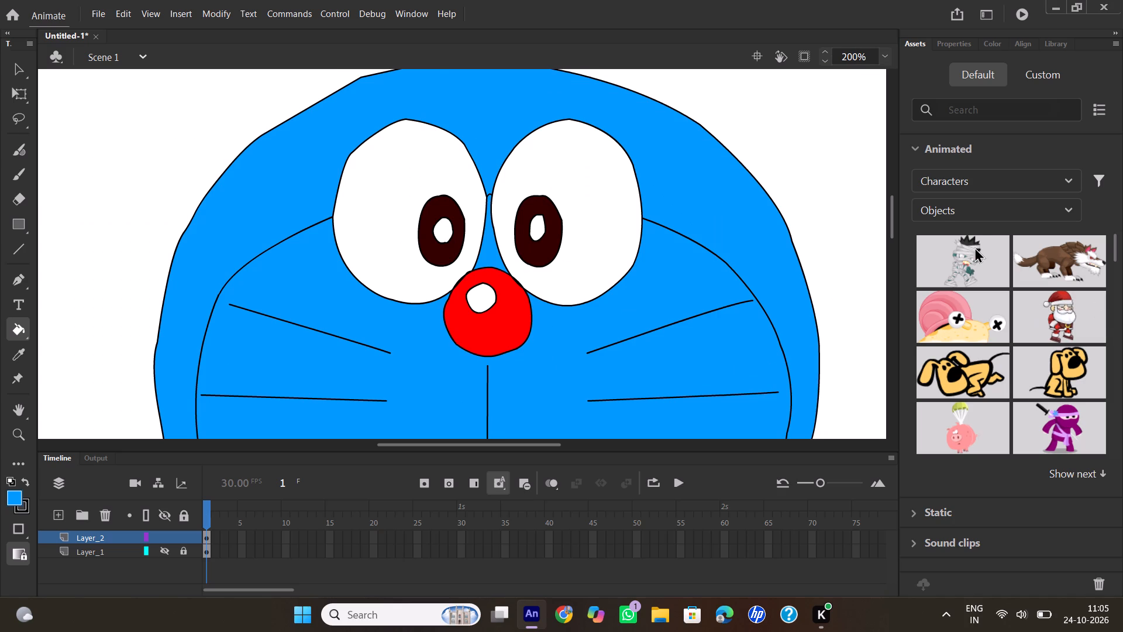
{"action": "left_click", "coordinate": [20, 68]}
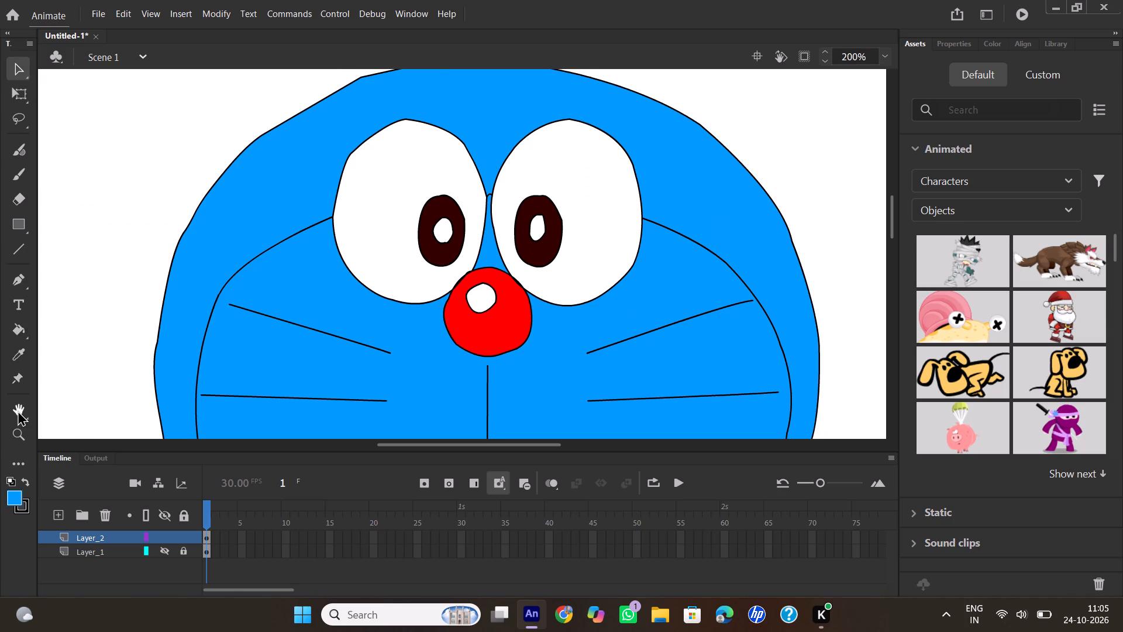
{"action": "left_click", "coordinate": [21, 410]}
{"action": "left_click_drag", "start_coordinate": [98, 315], "coordinate": [111, 142]}
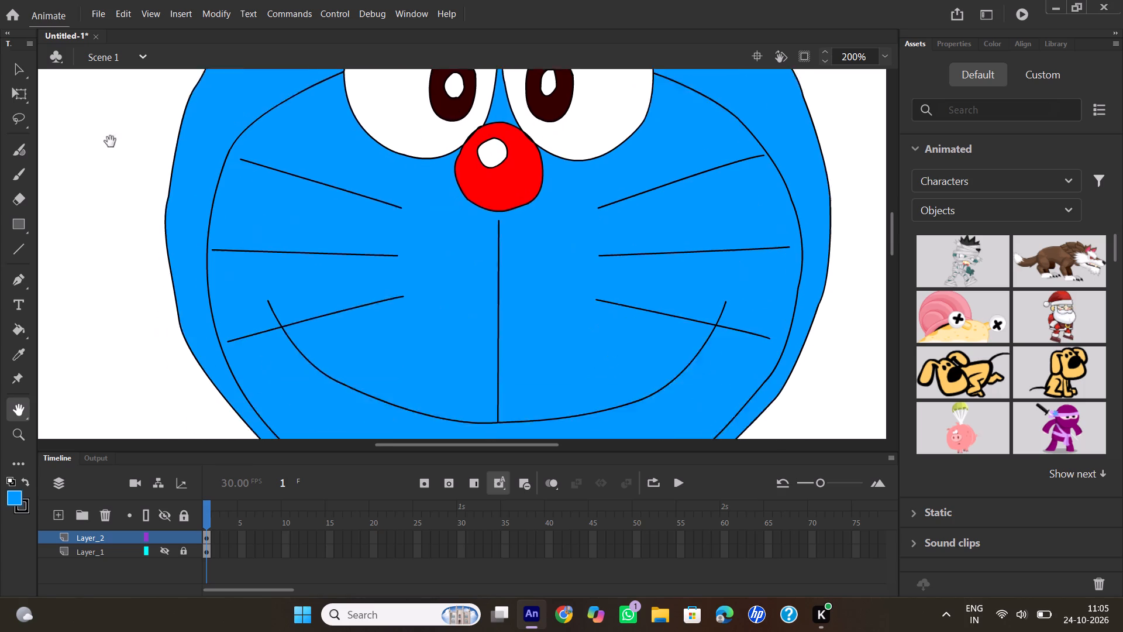
{"action": "left_click_drag", "start_coordinate": [111, 142], "coordinate": [111, 115]}
{"action": "left_click_drag", "start_coordinate": [133, 298], "coordinate": [143, 145]}
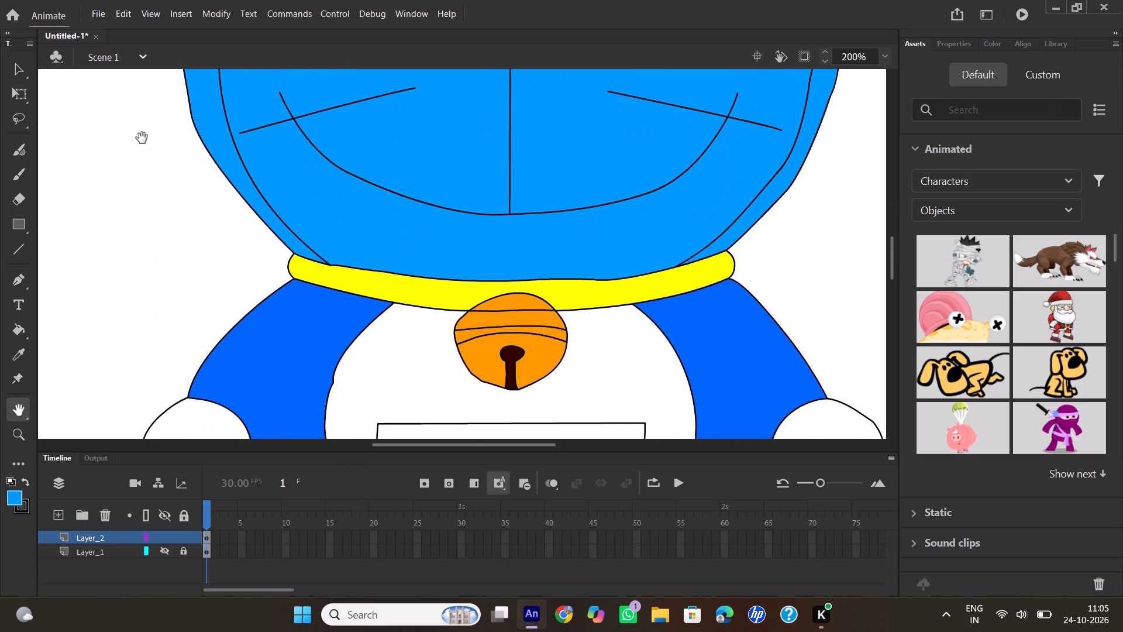
{"action": "left_click_drag", "start_coordinate": [142, 138], "coordinate": [114, 313]}
{"action": "left_click_drag", "start_coordinate": [106, 218], "coordinate": [109, 245]}
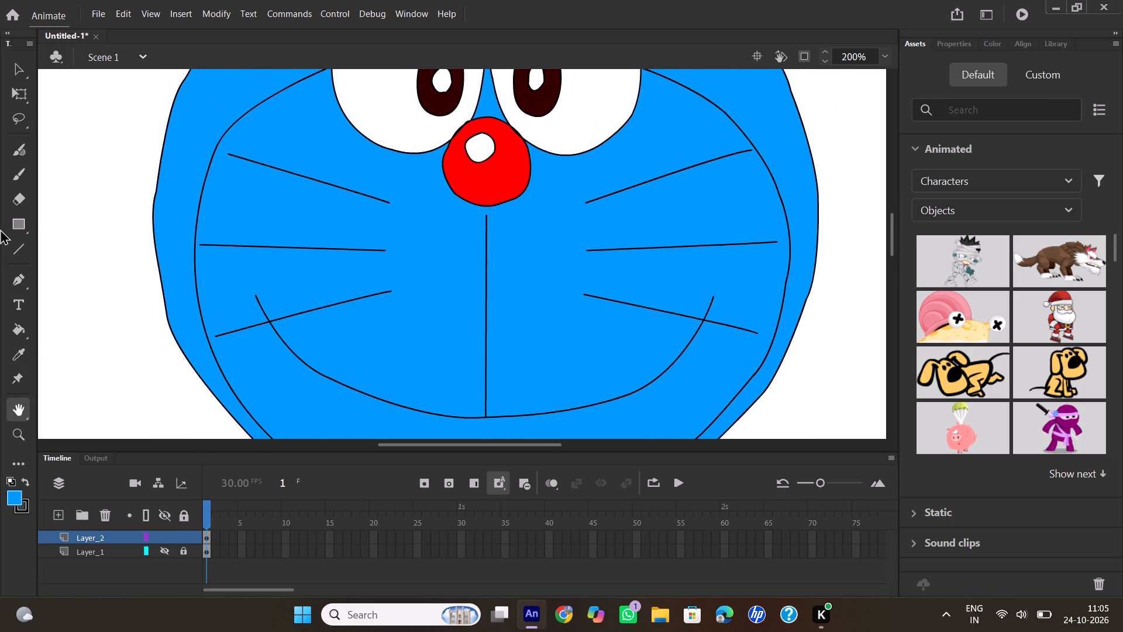
{"action": "left_click", "coordinate": [18, 495]}
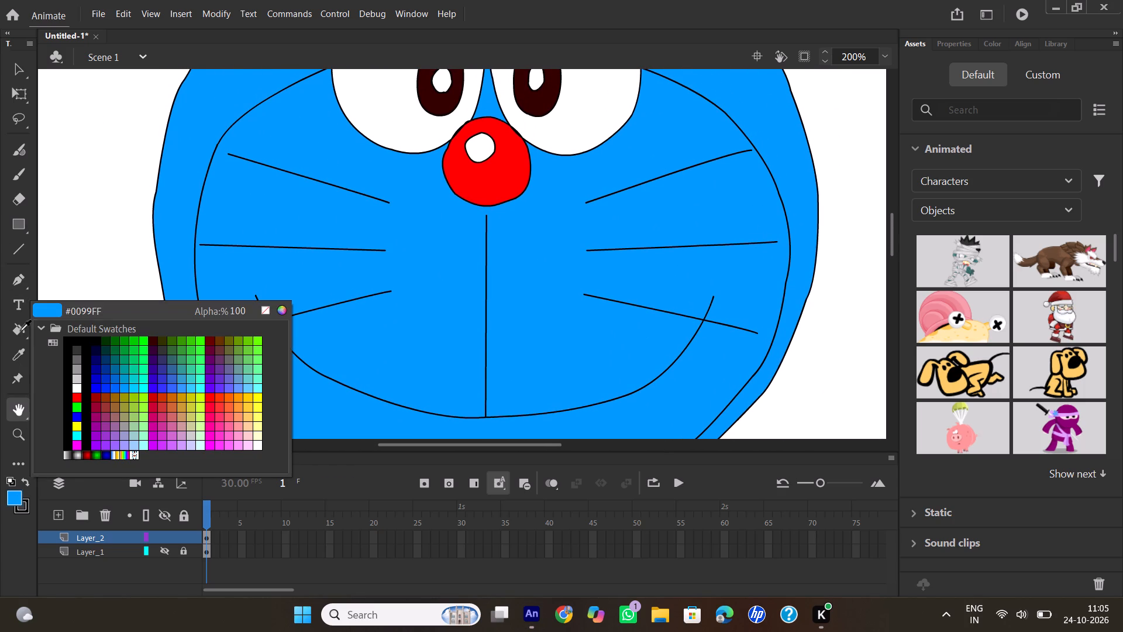
{"action": "left_click", "coordinate": [16, 331]}
{"action": "left_click", "coordinate": [16, 331]}
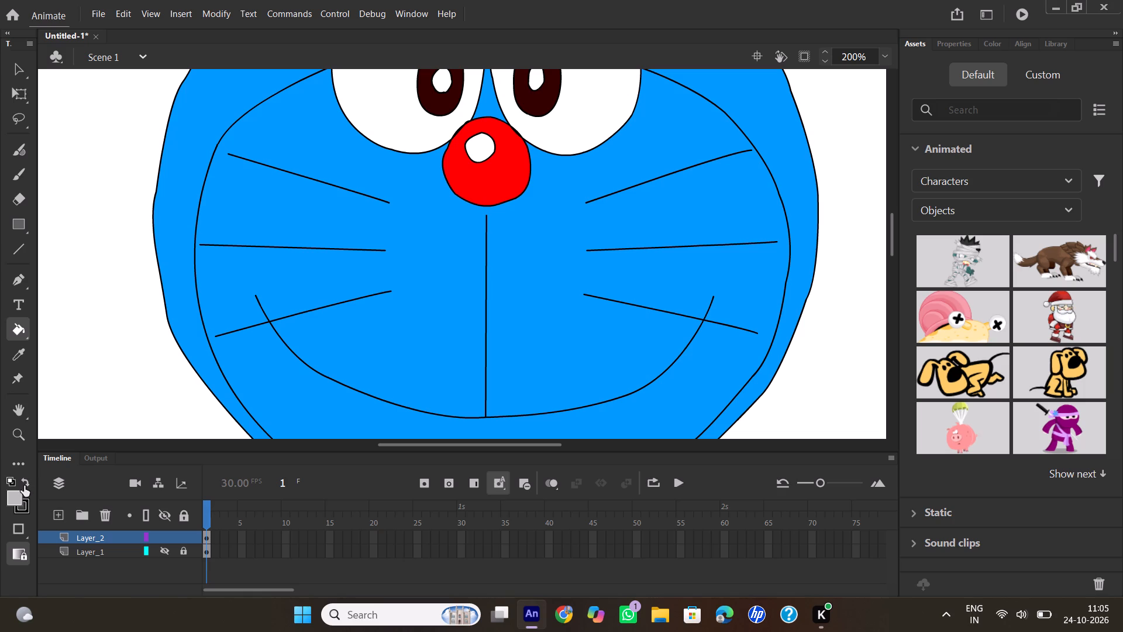
{"action": "left_click", "coordinate": [18, 497]}
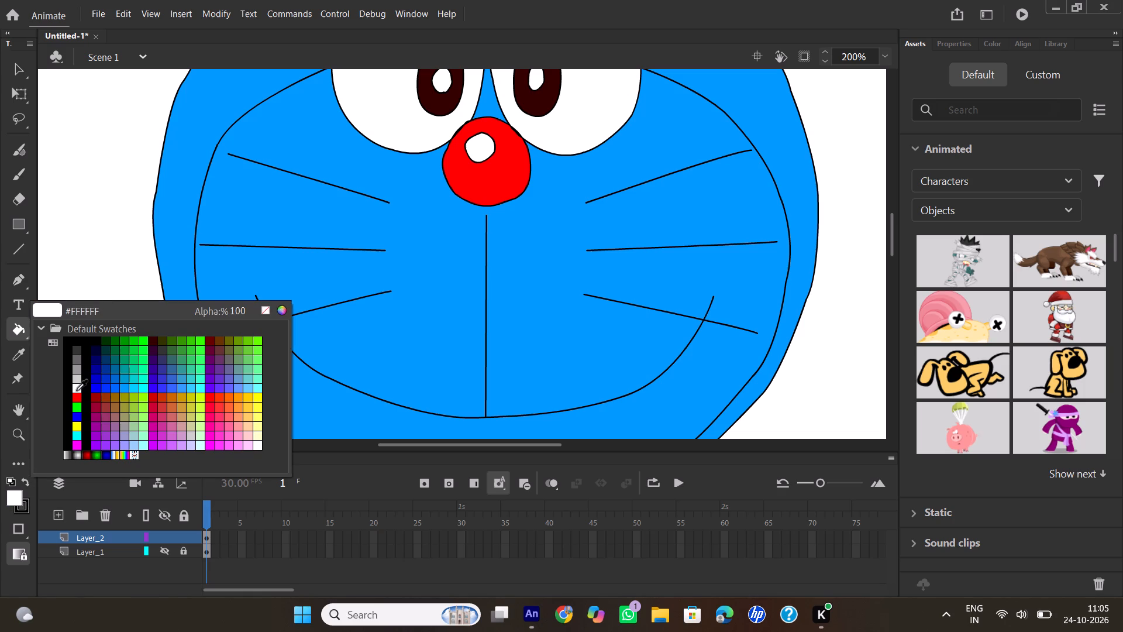
{"action": "left_click", "coordinate": [77, 391]}
{"action": "left_click", "coordinate": [431, 201]}
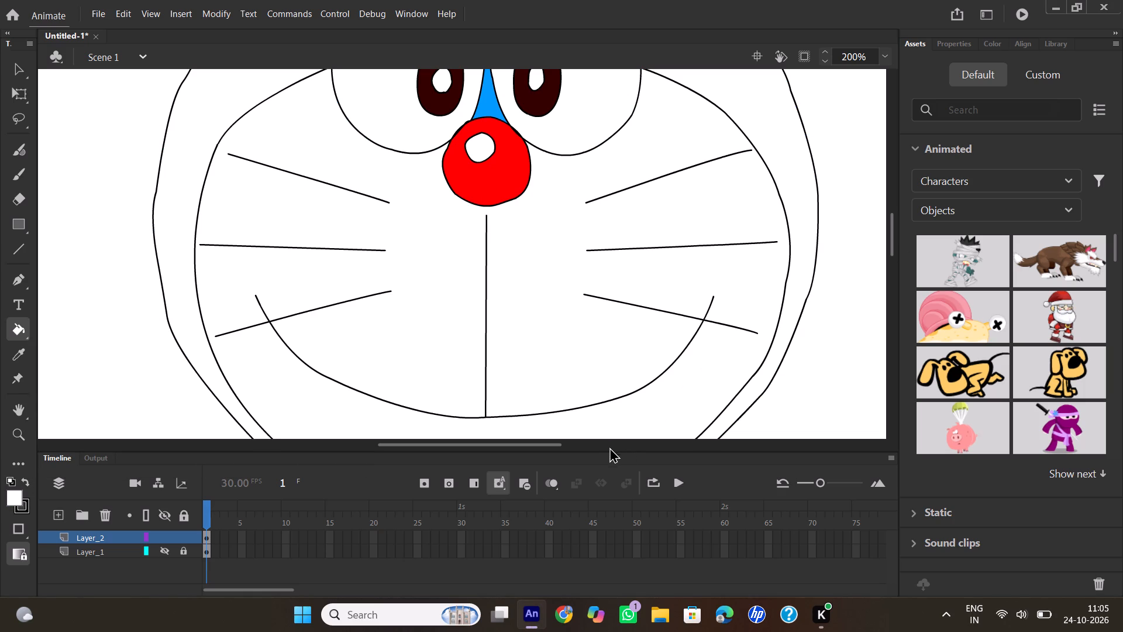
Close the small gap in the face outline beside the outer end of the upper-left whisker.
{"action": "double_click", "coordinate": [844, 61]}
{"action": "type", "text": "300"}
{"action": "key", "text": "Return"}
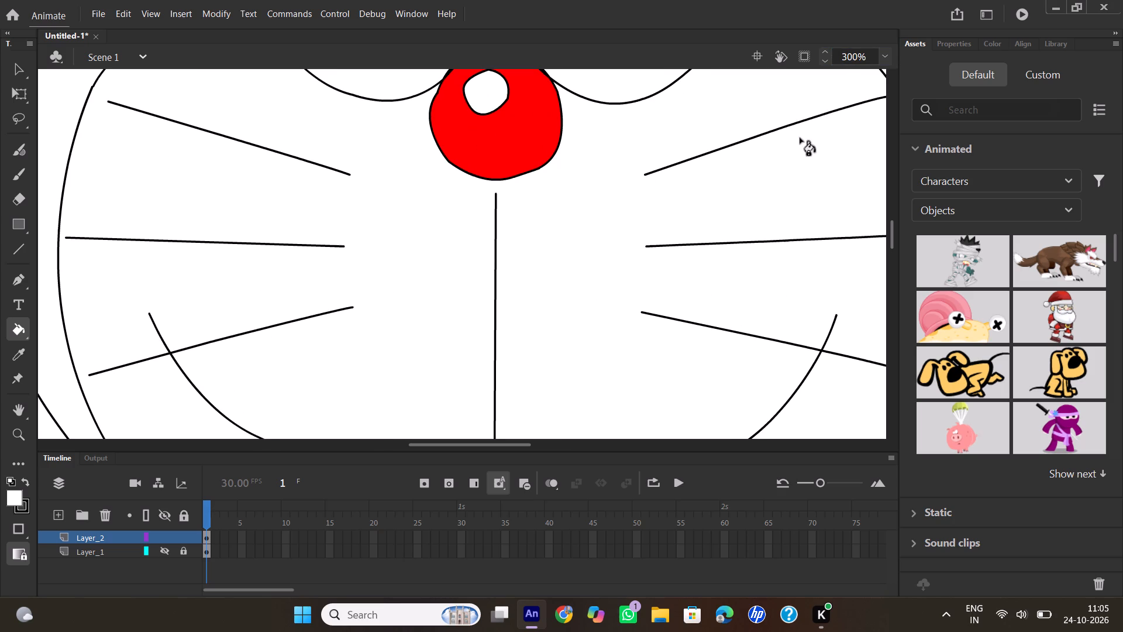
{"action": "left_click", "coordinate": [17, 67]}
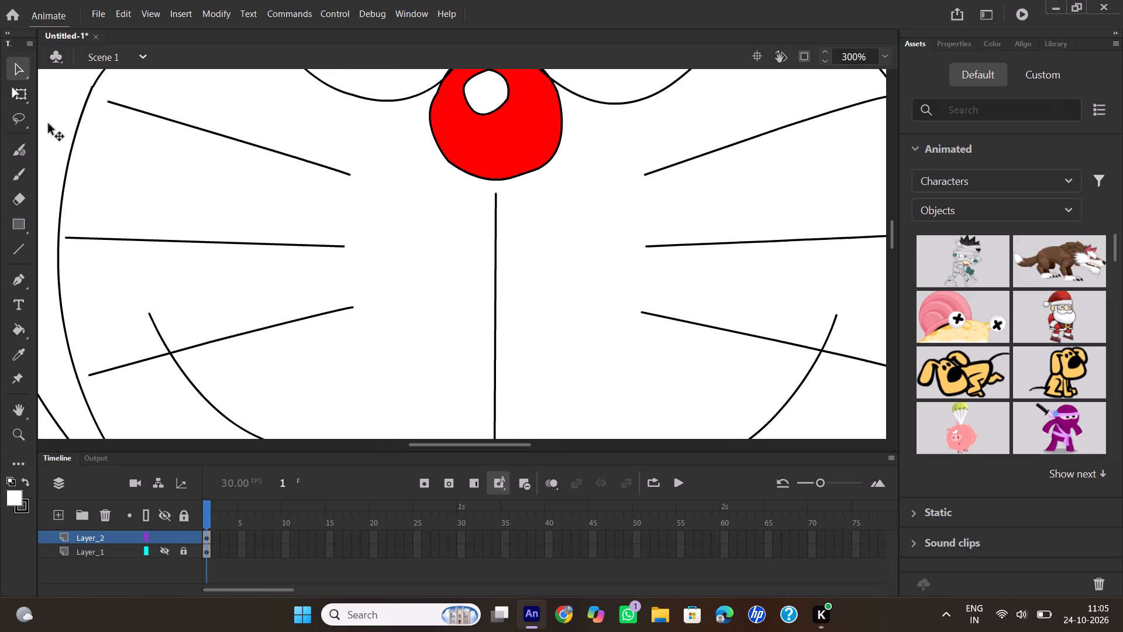
{"action": "left_click", "coordinate": [23, 407]}
{"action": "left_click_drag", "start_coordinate": [288, 342], "coordinate": [421, 187]}
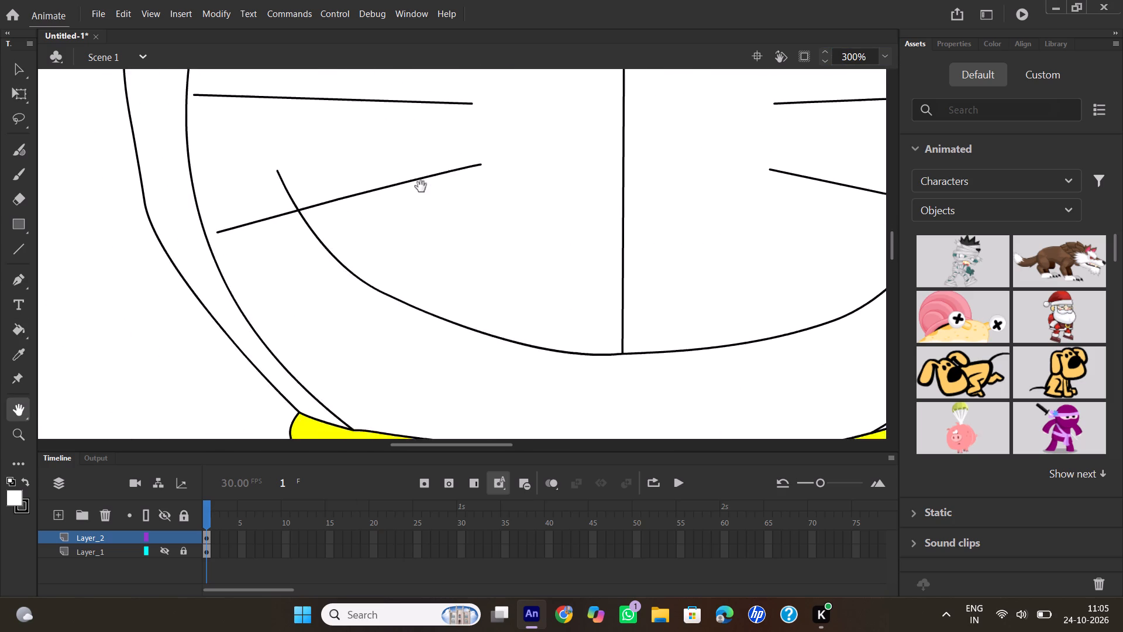
{"action": "left_click_drag", "start_coordinate": [421, 187], "coordinate": [403, 146]}
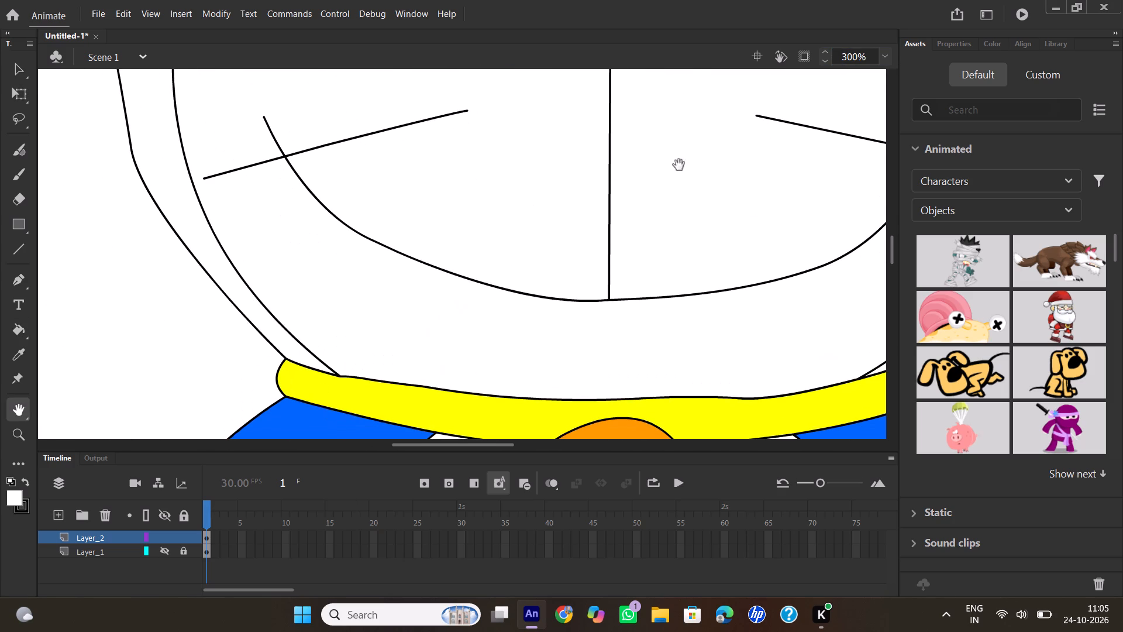
{"action": "double_click", "coordinate": [856, 59]}
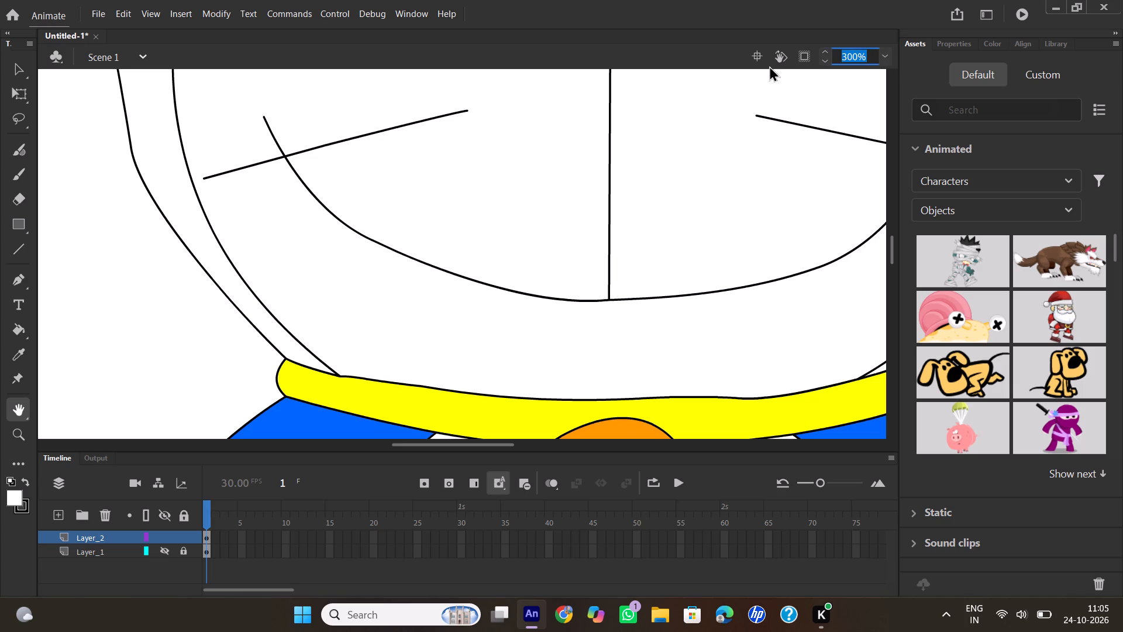
{"action": "type", "text": "400"}
{"action": "key", "text": "Return"}
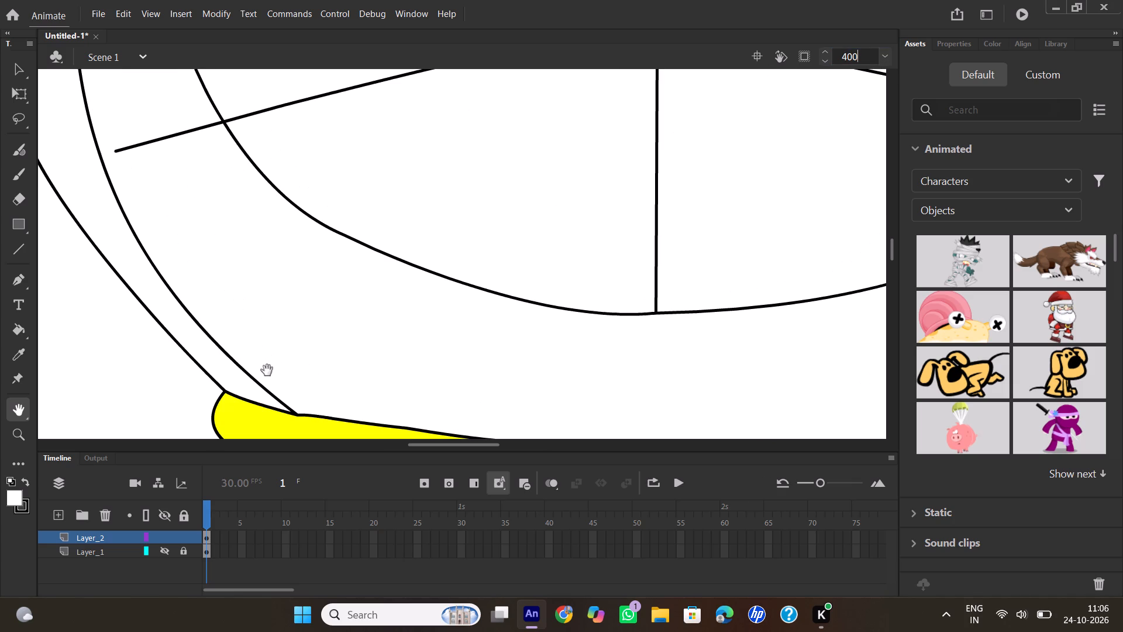
{"action": "left_click_drag", "start_coordinate": [270, 276], "coordinate": [296, 403]}
{"action": "left_click_drag", "start_coordinate": [282, 242], "coordinate": [281, 452]}
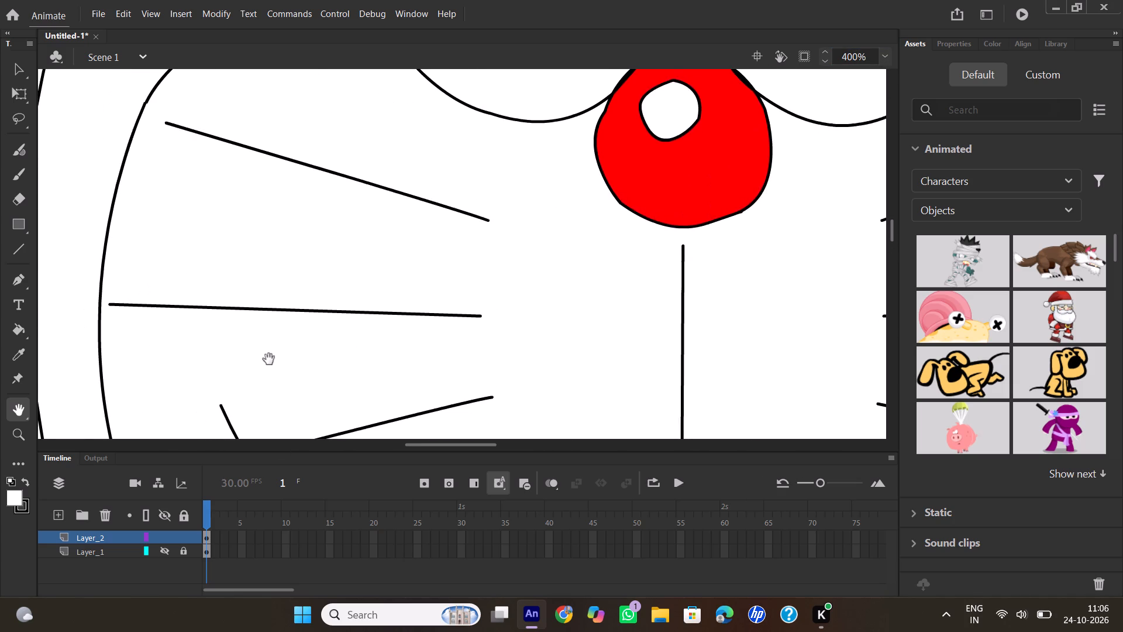
{"action": "left_click_drag", "start_coordinate": [497, 179], "coordinate": [486, 288]}
{"action": "left_click_drag", "start_coordinate": [358, 208], "coordinate": [528, 339]}
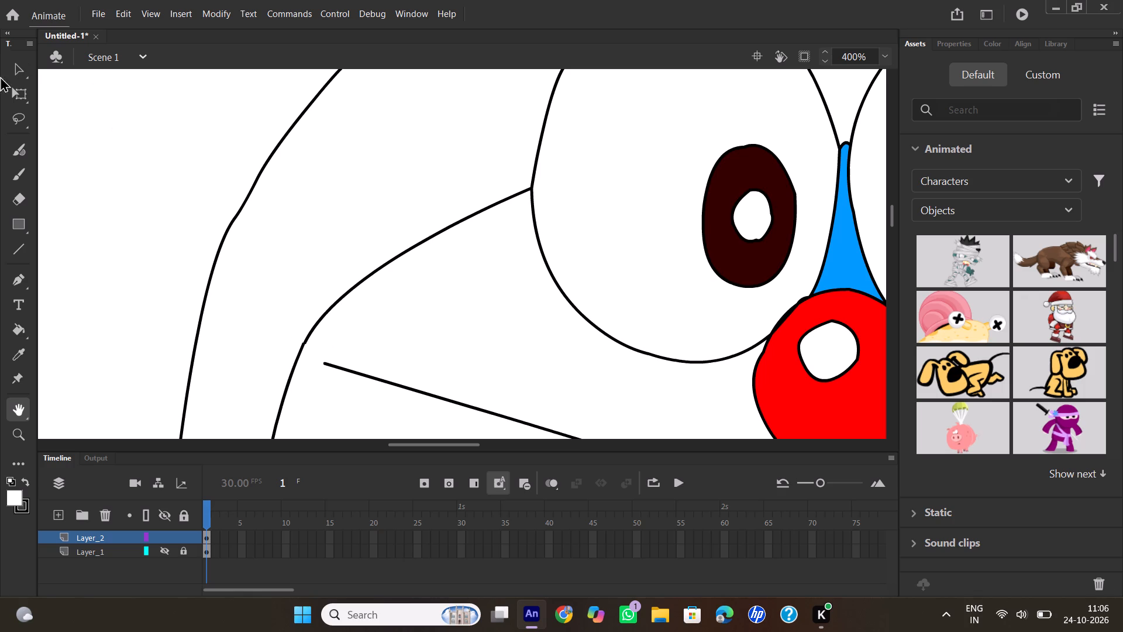
{"action": "left_click", "coordinate": [12, 71]}
{"action": "left_click_drag", "start_coordinate": [304, 345], "coordinate": [309, 341]}
Inspect the rest of the face outline for gaps, from the eyes around the right cheek down to the collar.
{"action": "left_click", "coordinate": [19, 411]}
{"action": "left_click_drag", "start_coordinate": [613, 328], "coordinate": [421, 302]}
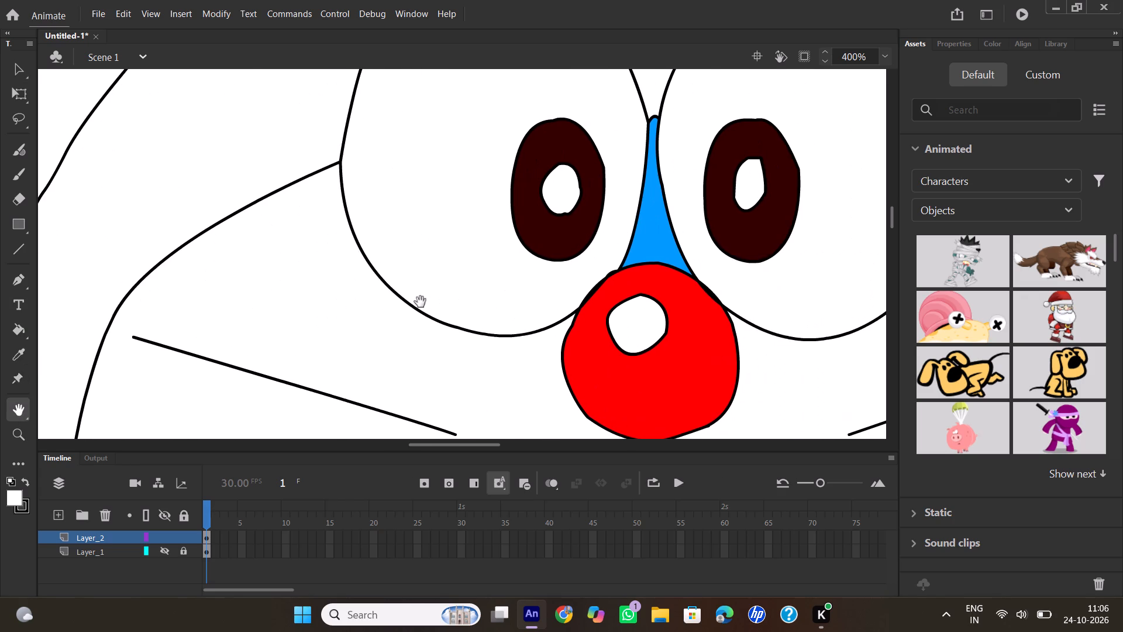
{"action": "left_click_drag", "start_coordinate": [421, 302], "coordinate": [222, 338]}
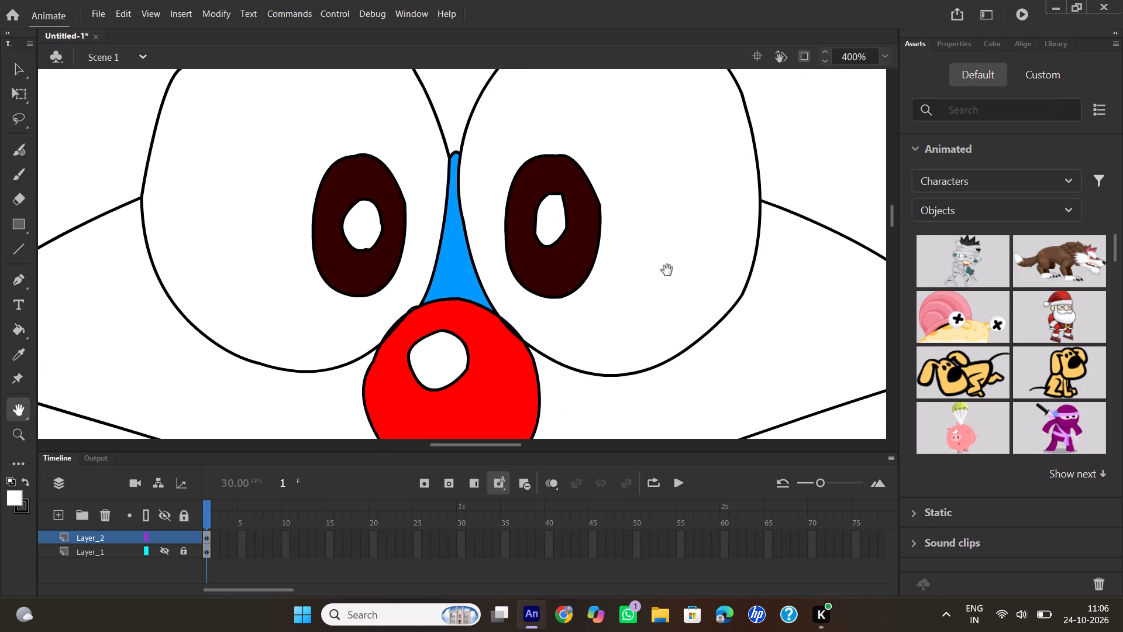
{"action": "left_click_drag", "start_coordinate": [786, 310], "coordinate": [522, 182]}
{"action": "left_click_drag", "start_coordinate": [751, 357], "coordinate": [649, 167]}
{"action": "left_click_drag", "start_coordinate": [584, 313], "coordinate": [656, 214]}
{"action": "left_click_drag", "start_coordinate": [656, 265], "coordinate": [706, 183]}
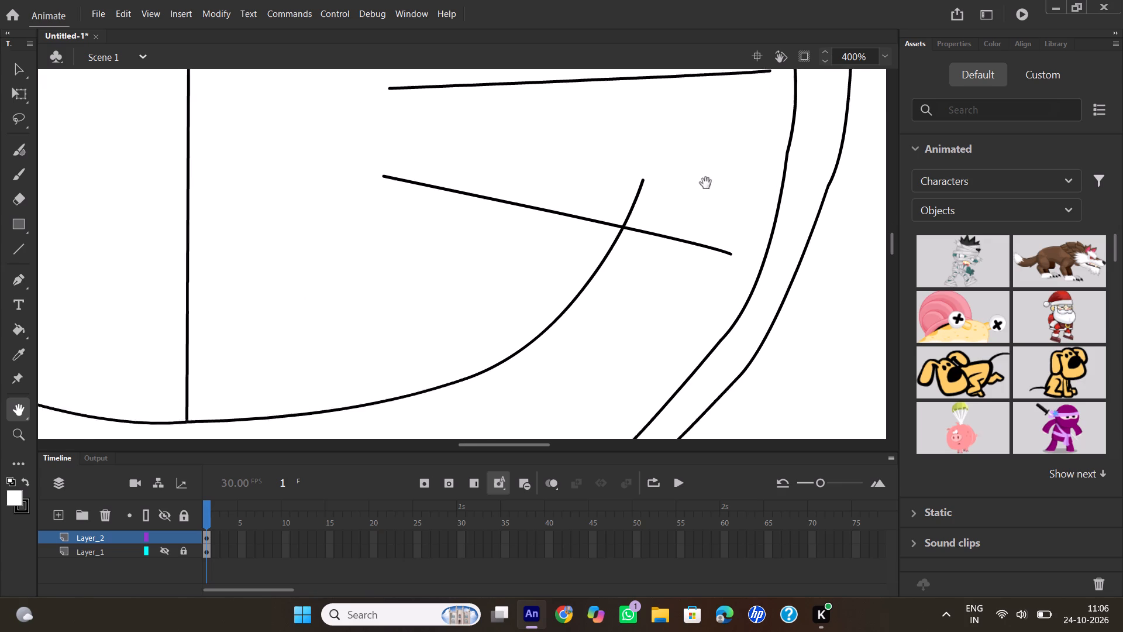
{"action": "left_click_drag", "start_coordinate": [706, 183], "coordinate": [781, 83]}
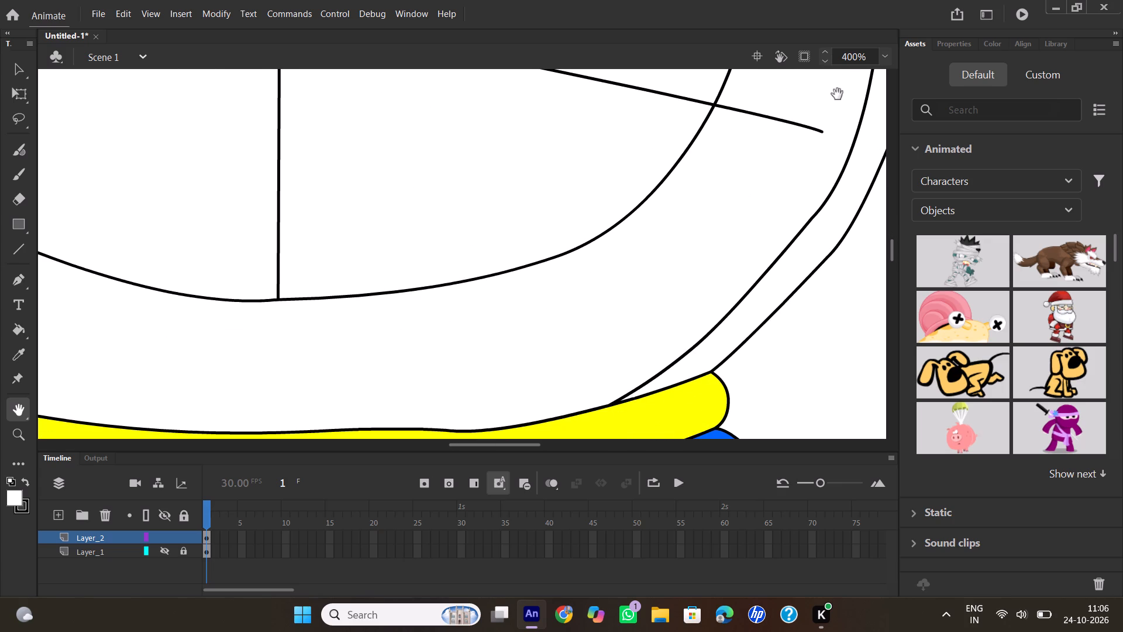
Sample the body's blue with the Eyedropper and fill the head band outside the face outline with it.
{"action": "double_click", "coordinate": [854, 59]}
{"action": "type", "text": "300"}
{"action": "key", "text": "Return"}
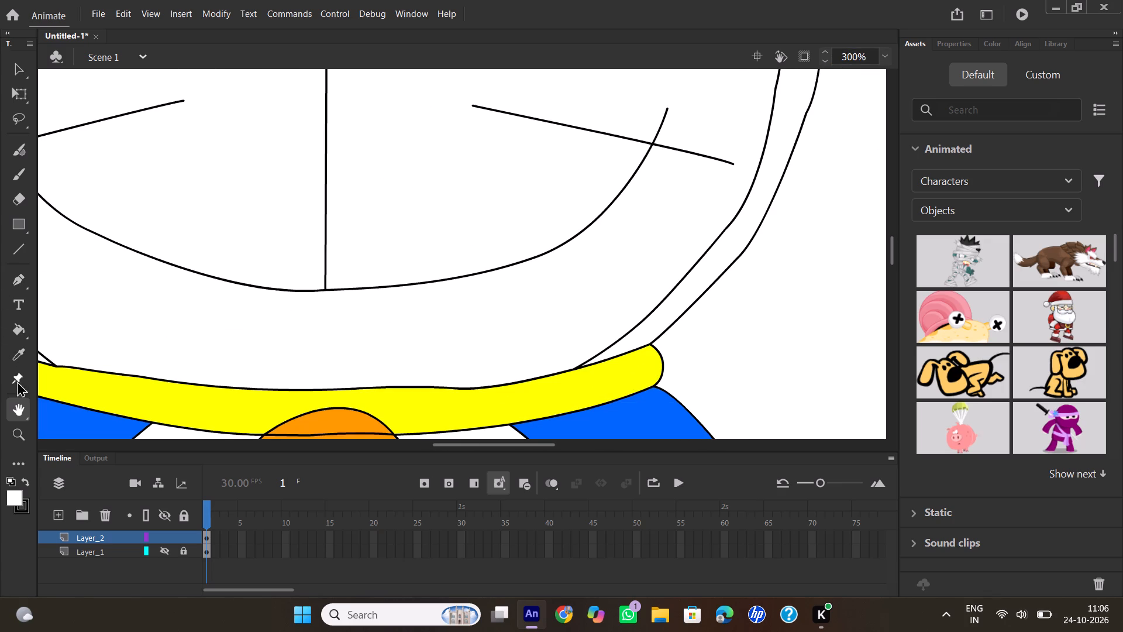
{"action": "left_click", "coordinate": [18, 356]}
{"action": "left_click", "coordinate": [608, 419]}
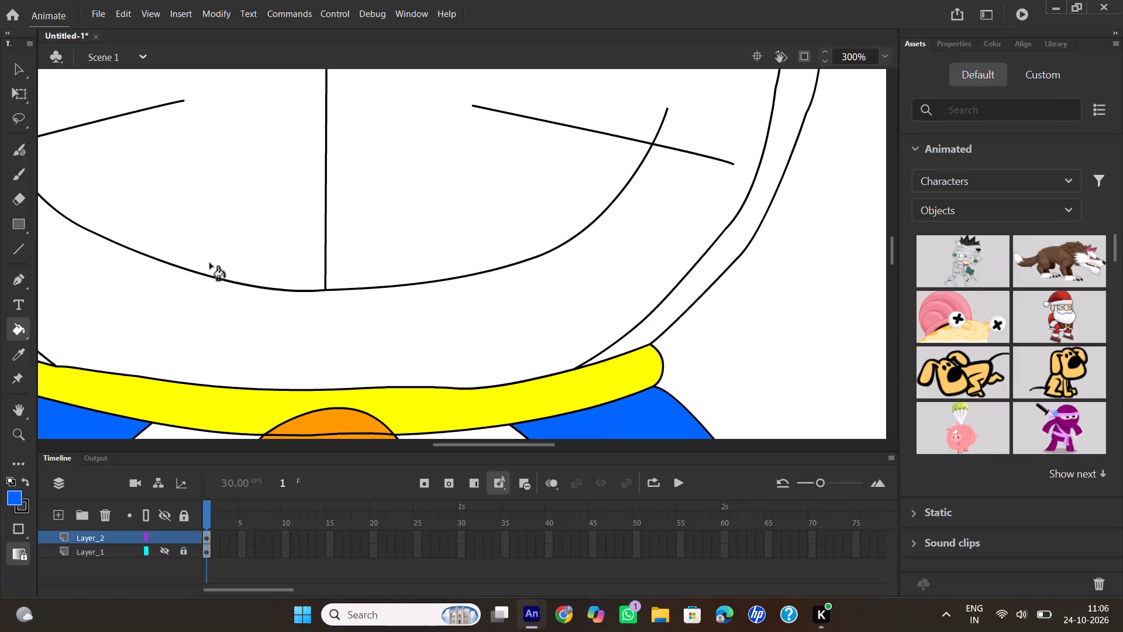
{"action": "left_click", "coordinate": [692, 291]}
Review the head and face colouring from the collar up to the eyes at 200% and 150% zoom.
{"action": "double_click", "coordinate": [845, 55]}
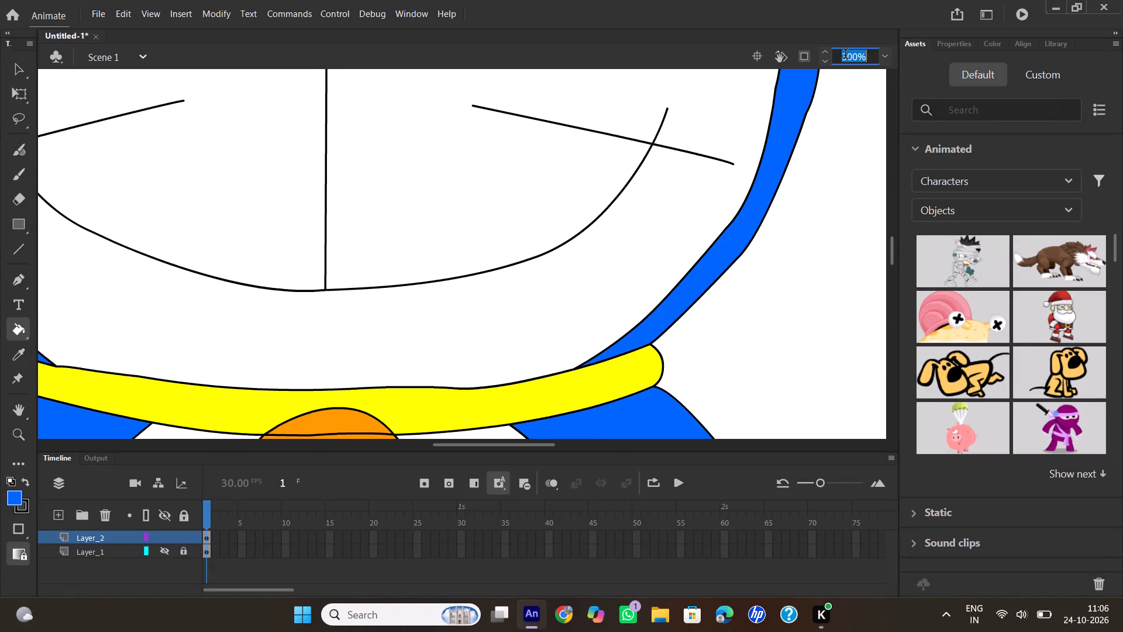
{"action": "key", "text": "2"}
{"action": "key", "text": "0"}
{"action": "key", "text": "0"}
{"action": "key", "text": "Return"}
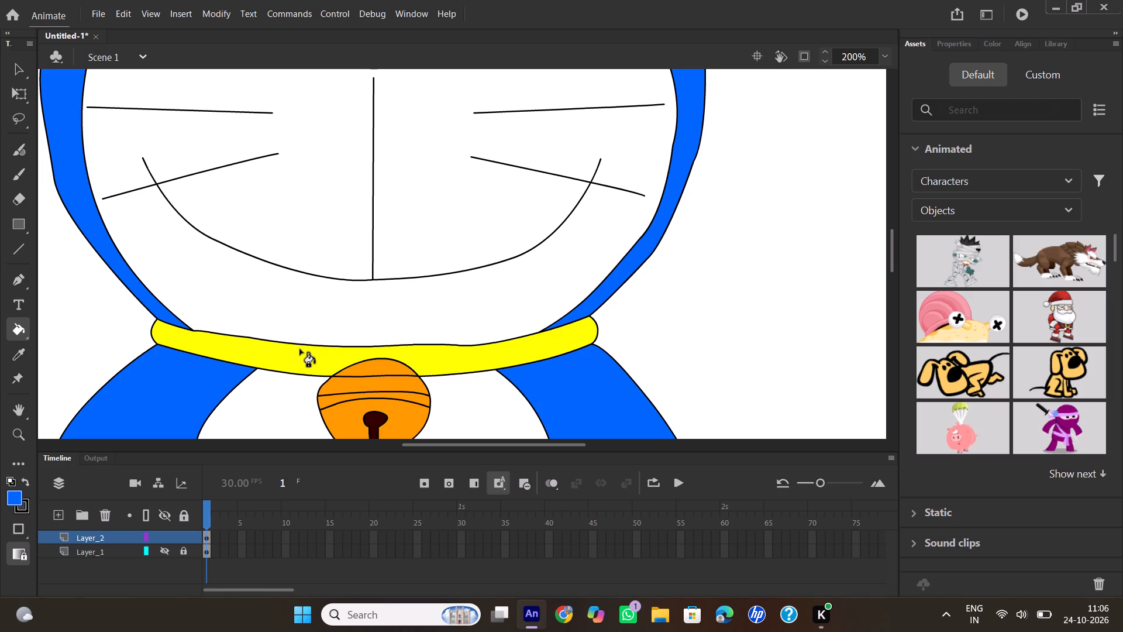
{"action": "left_click_drag", "start_coordinate": [477, 444], "coordinate": [435, 441]}
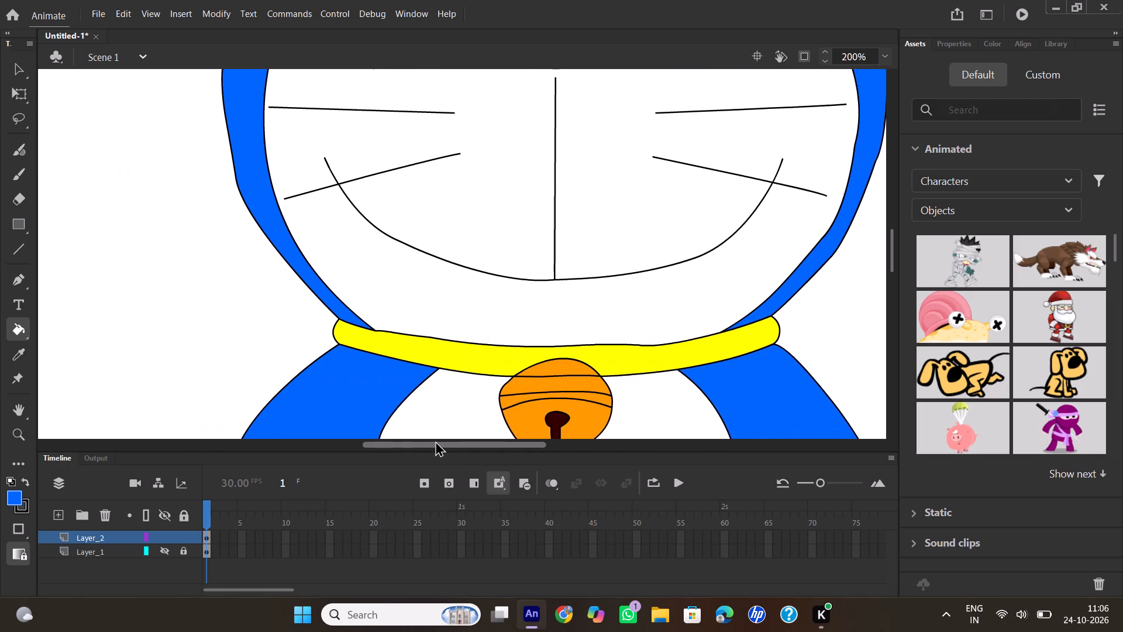
{"action": "left_click_drag", "start_coordinate": [435, 441], "coordinate": [458, 435]}
{"action": "scroll", "coordinate": [509, 242], "scroll_direction": "up", "scroll_amount": 3}
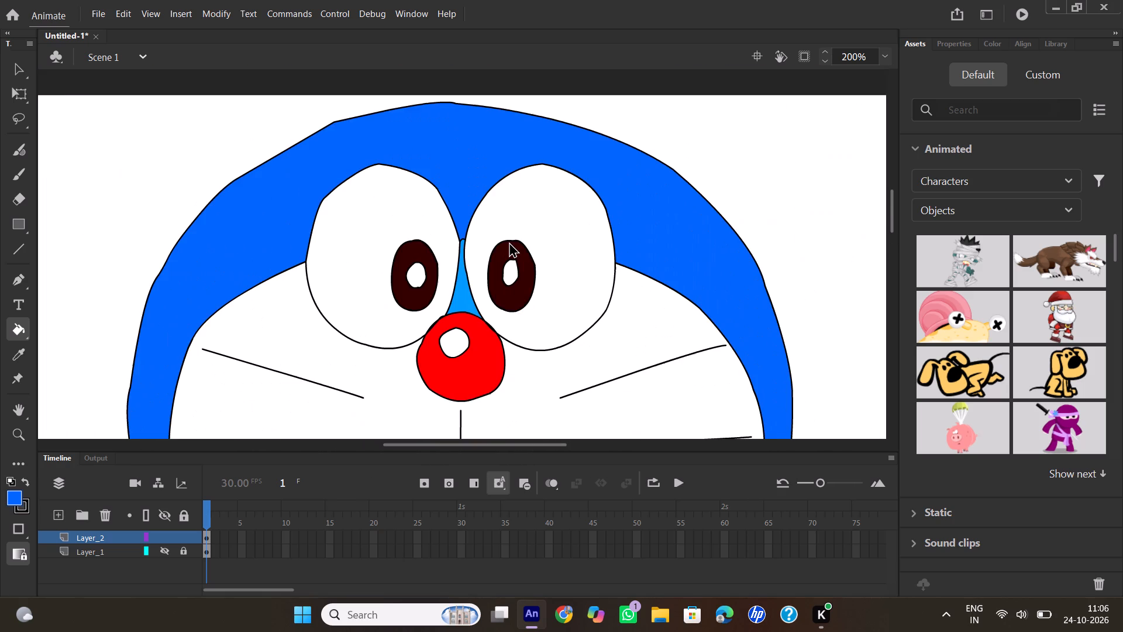
{"action": "scroll", "coordinate": [509, 242], "scroll_direction": "down", "scroll_amount": 2}
{"action": "scroll", "coordinate": [509, 242], "scroll_direction": "up", "scroll_amount": 1}
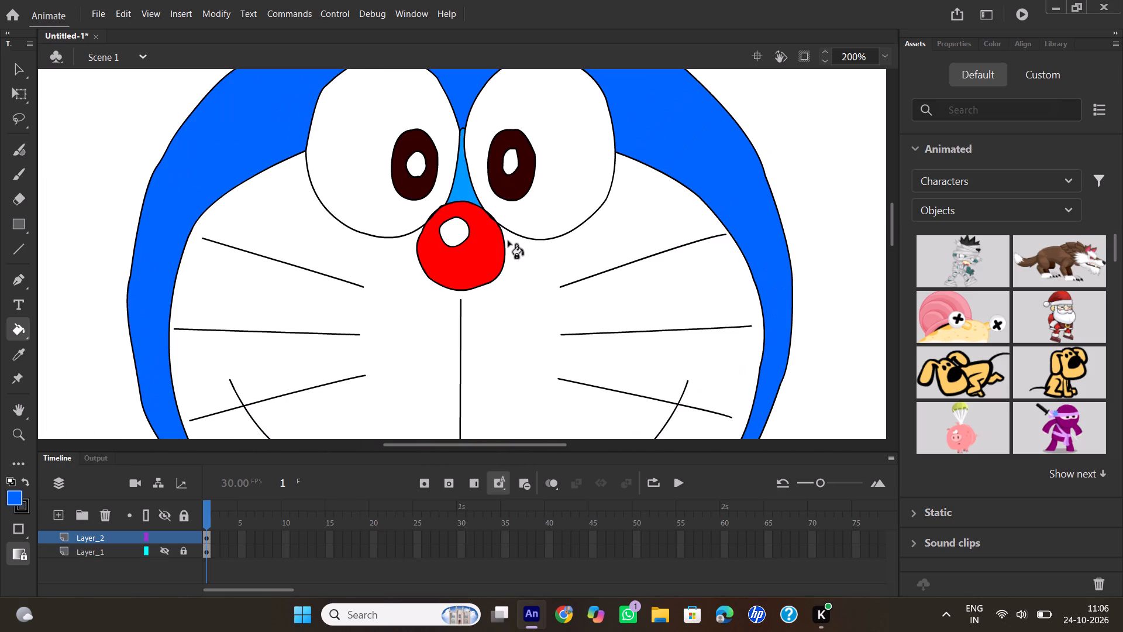
{"action": "double_click", "coordinate": [851, 59]}
{"action": "key", "text": "1"}
{"action": "type", "text": "50"}
{"action": "key", "text": "Return"}
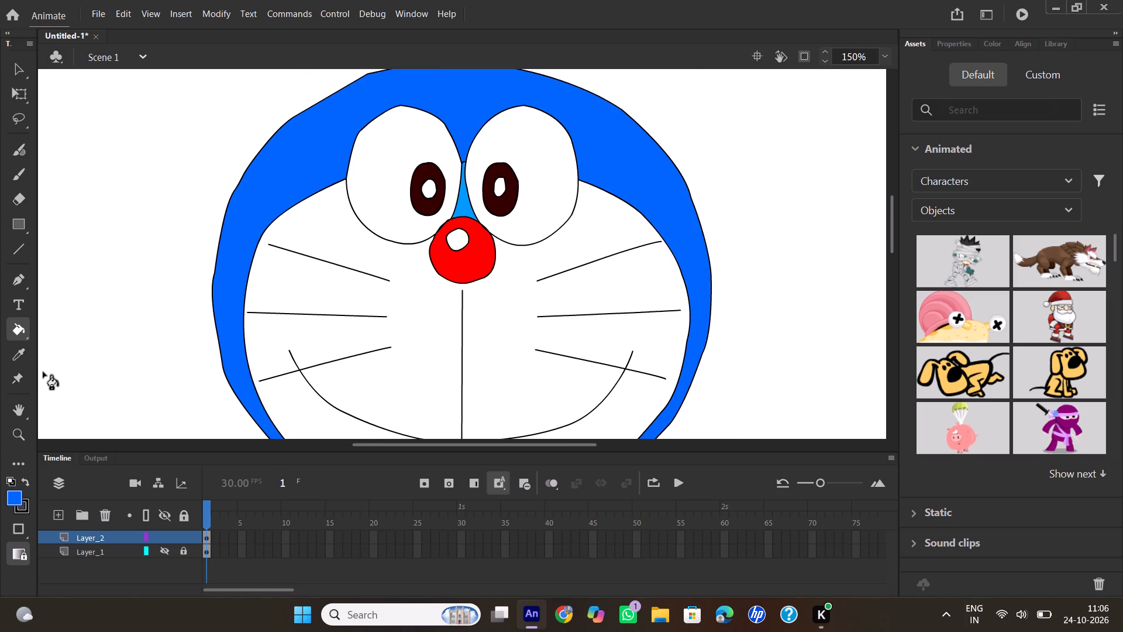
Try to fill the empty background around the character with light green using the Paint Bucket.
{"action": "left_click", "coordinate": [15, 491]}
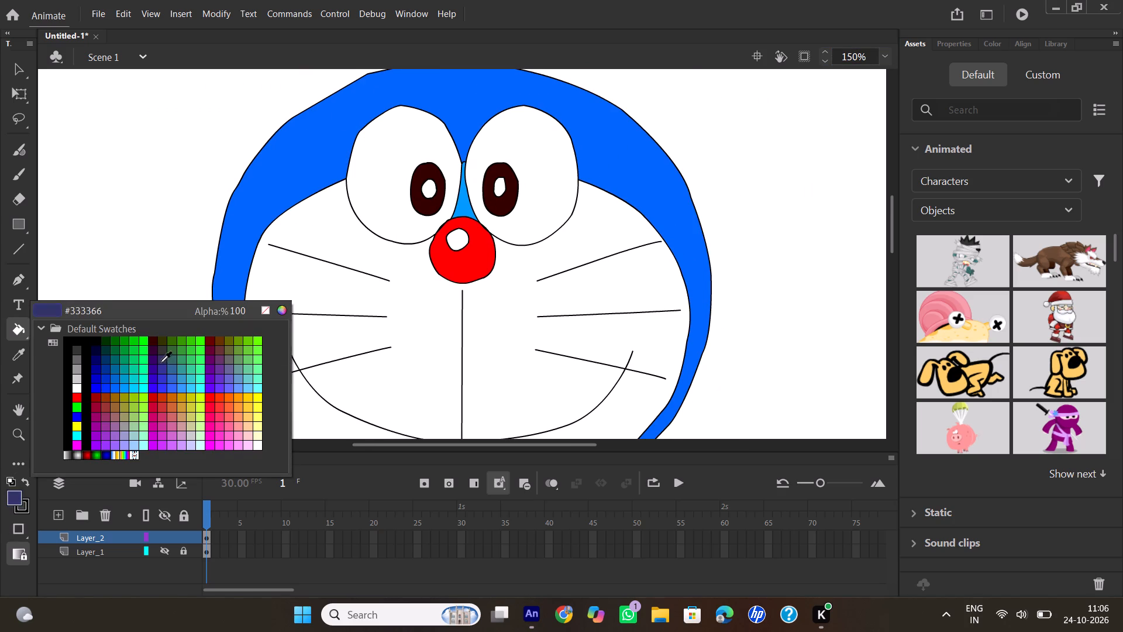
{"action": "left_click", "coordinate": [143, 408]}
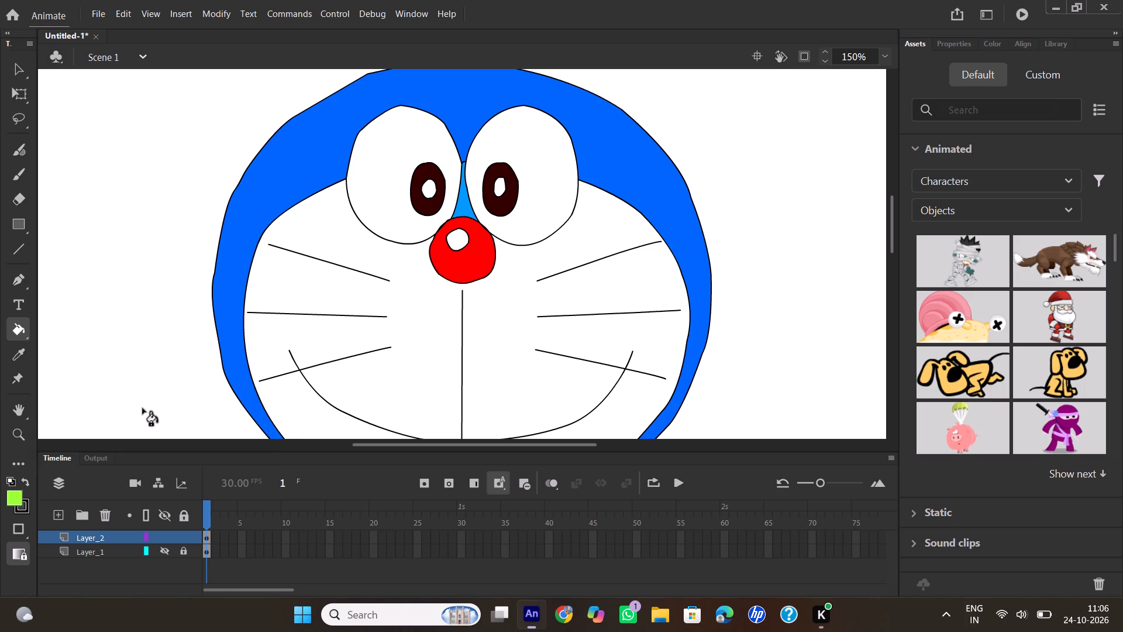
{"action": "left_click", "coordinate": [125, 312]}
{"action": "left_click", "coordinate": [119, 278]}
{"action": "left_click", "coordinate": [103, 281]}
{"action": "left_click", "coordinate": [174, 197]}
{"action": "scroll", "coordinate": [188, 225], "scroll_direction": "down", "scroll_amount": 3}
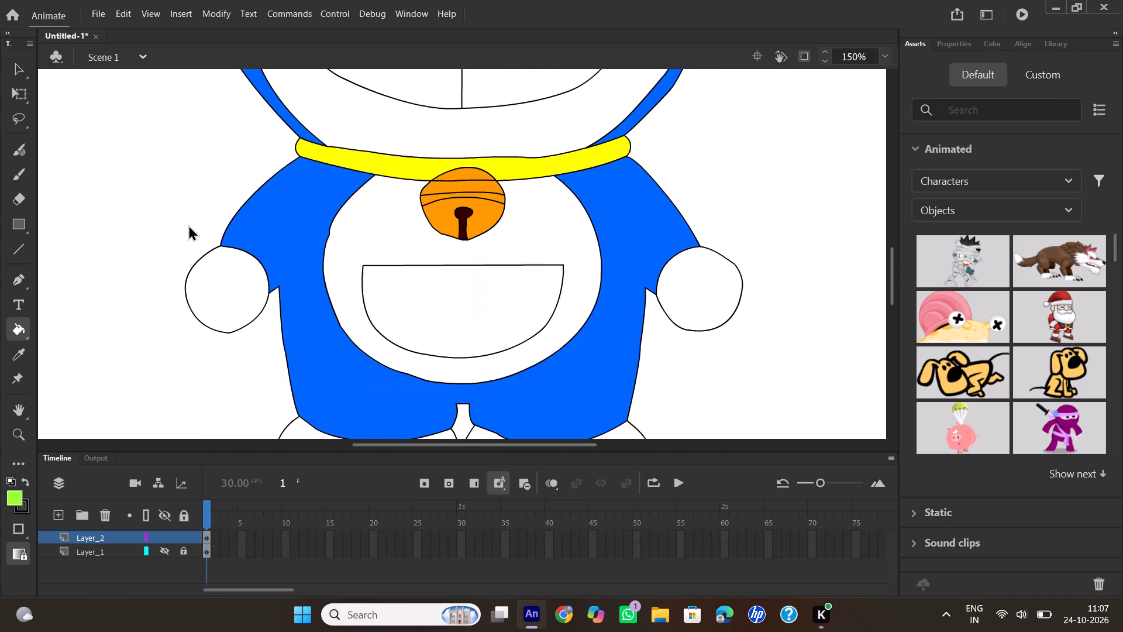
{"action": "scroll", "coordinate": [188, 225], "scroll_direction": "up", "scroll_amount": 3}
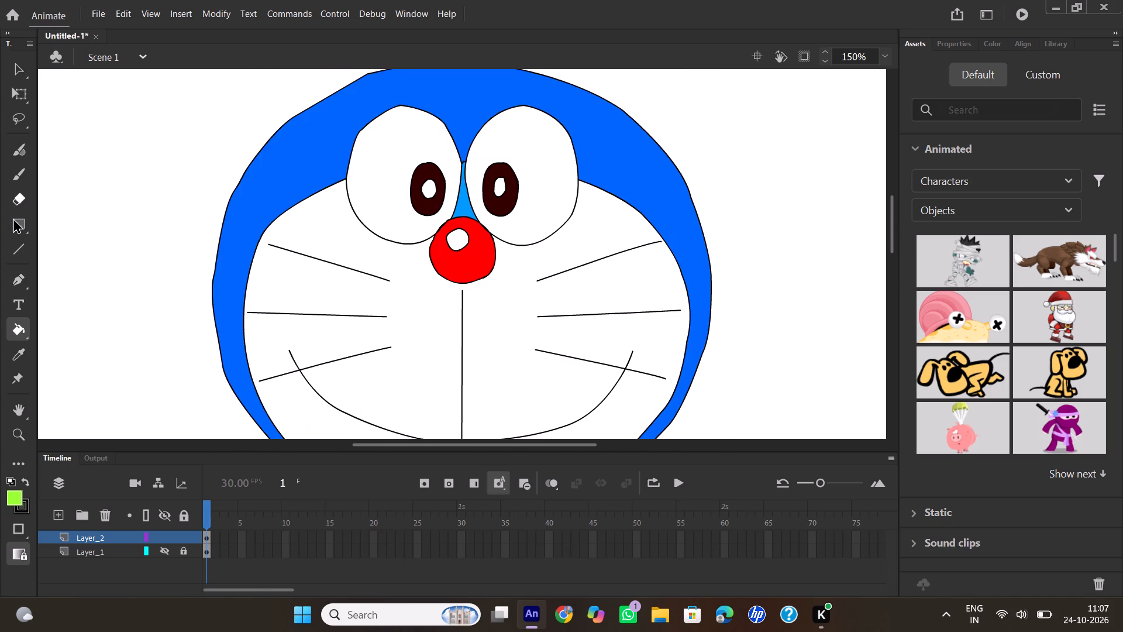
Sample the head's blue with the Eyedropper and fill the lighter blue sliver between the eyes above the nose with it.
{"action": "left_click", "coordinate": [22, 361]}
{"action": "left_click", "coordinate": [263, 202]}
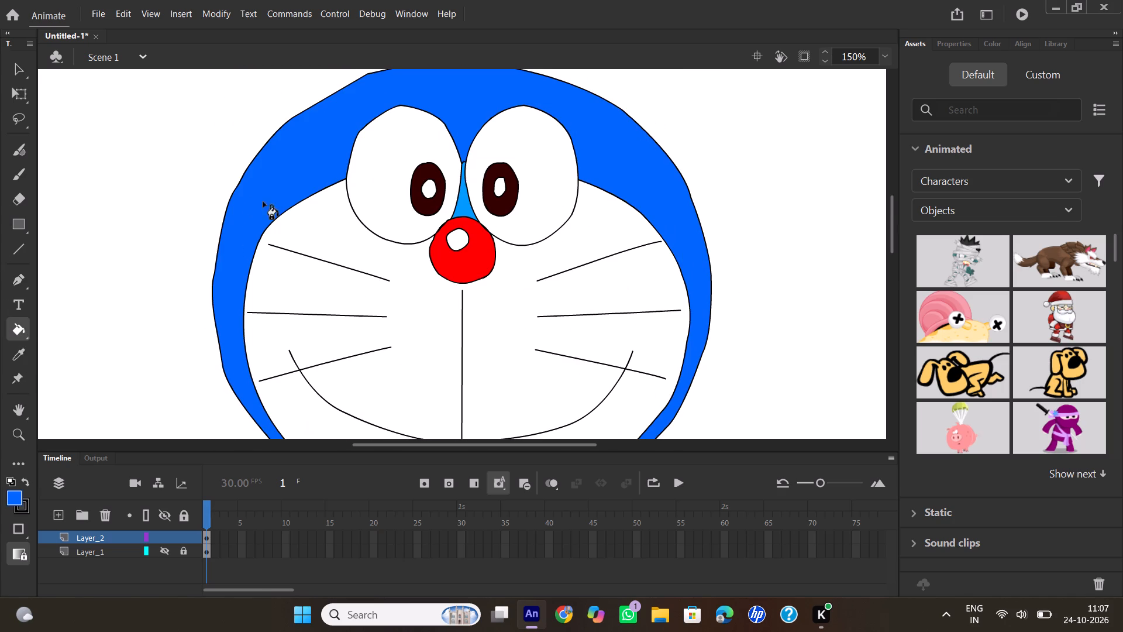
{"action": "left_click", "coordinate": [462, 207]}
{"action": "left_click", "coordinate": [18, 71]}
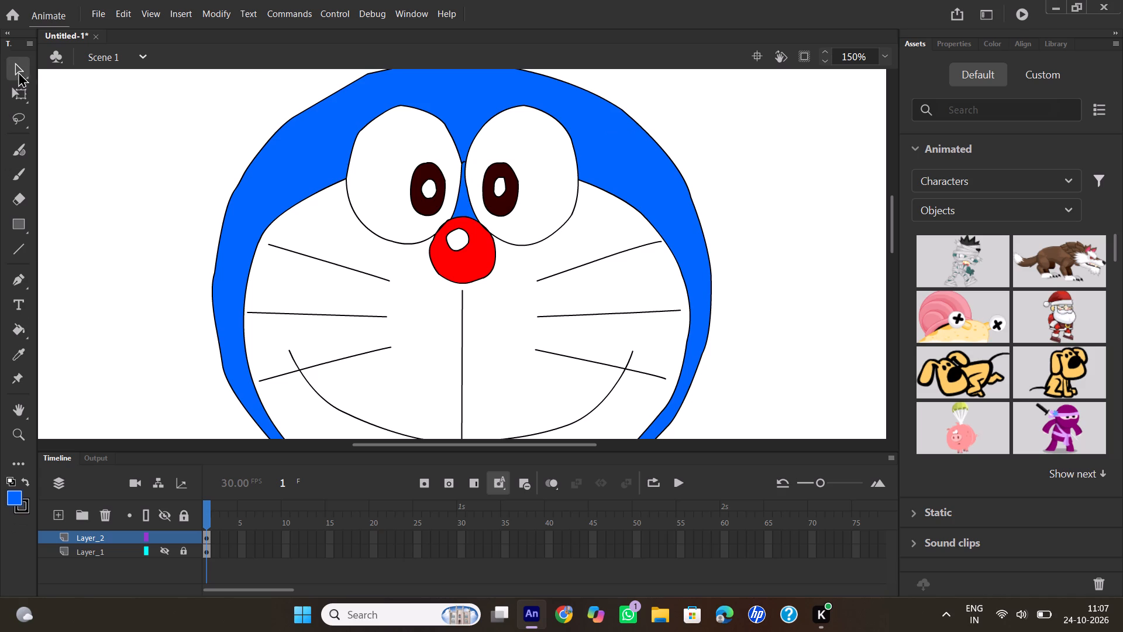
Review the coloured character at 100% zoom, from the head down to the feet and back up to the face.
{"action": "double_click", "coordinate": [864, 60]}
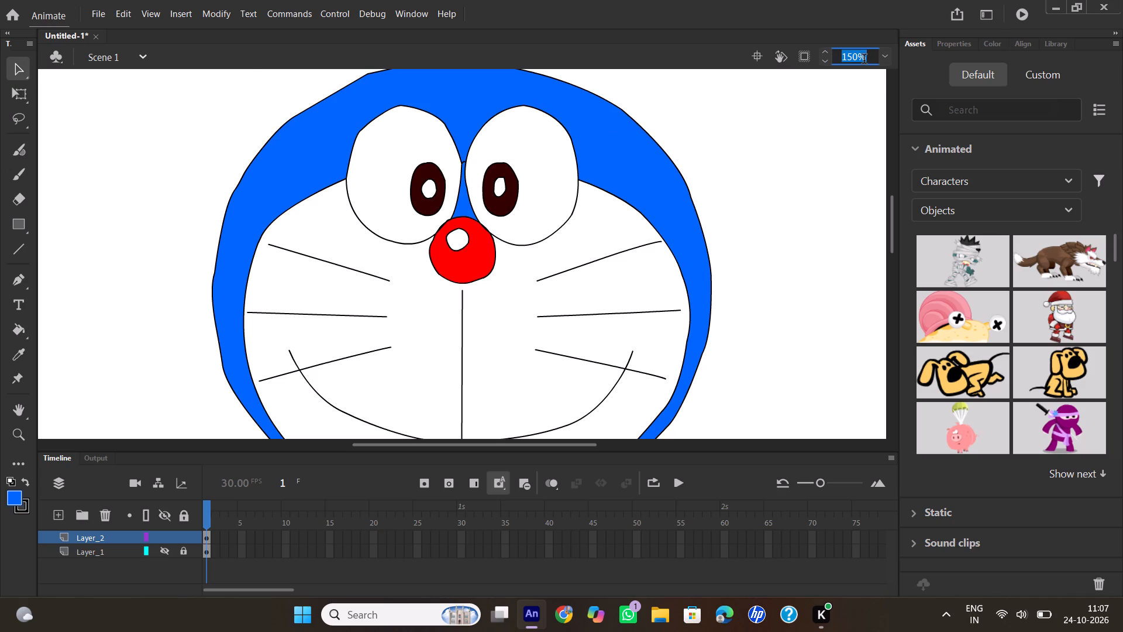
{"action": "type", "text": "100"}
{"action": "key", "text": "Return"}
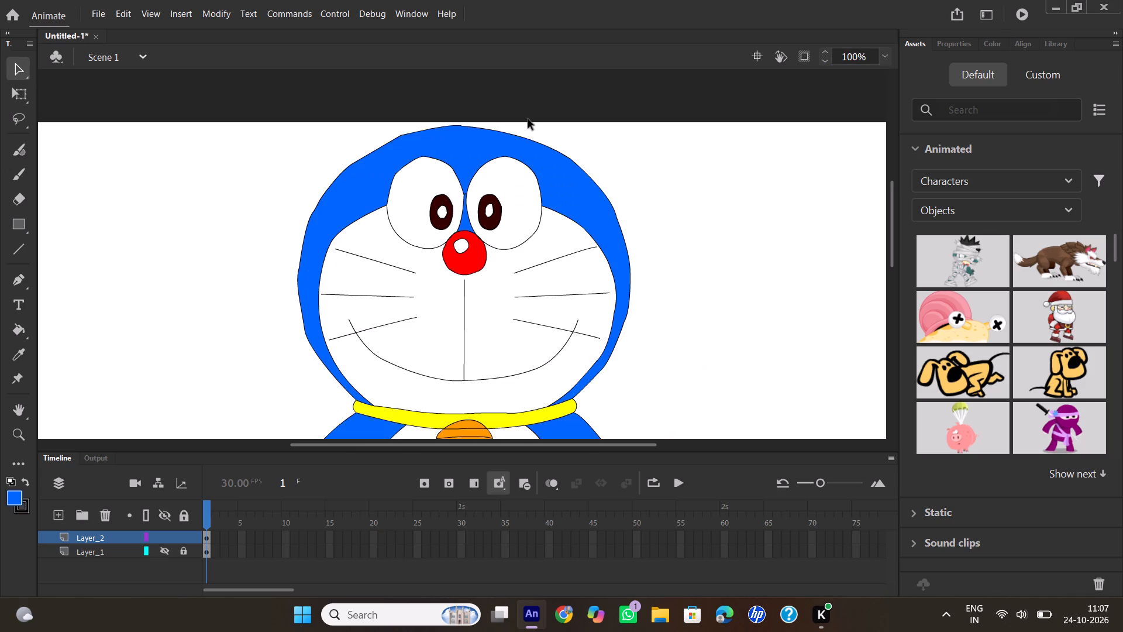
{"action": "left_click", "coordinate": [21, 408]}
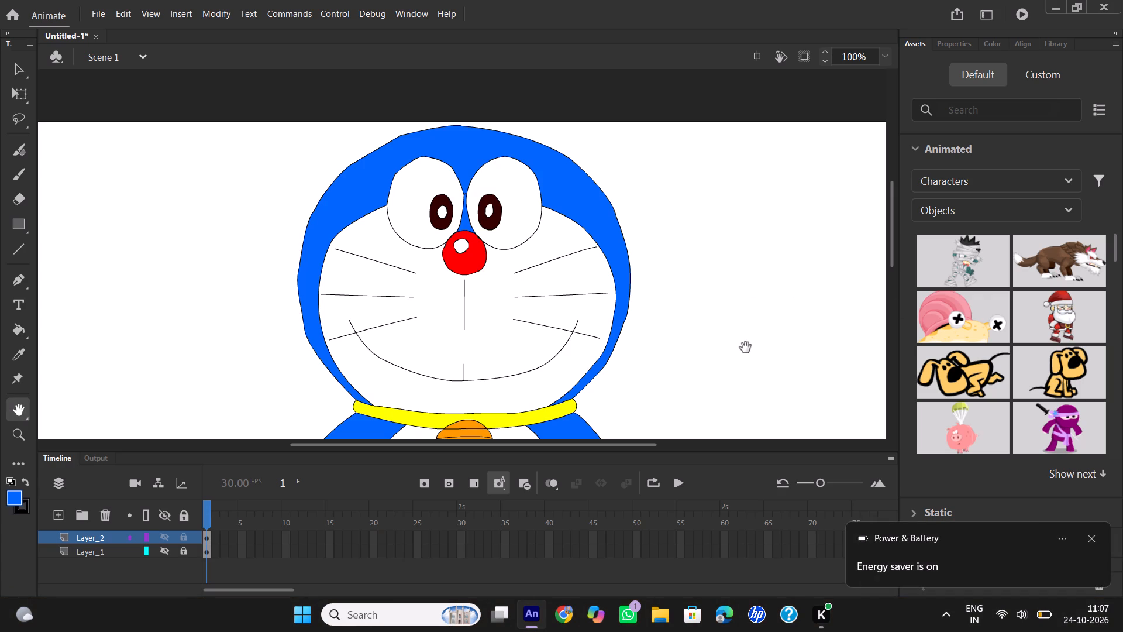
{"action": "left_click", "coordinate": [1088, 539]}
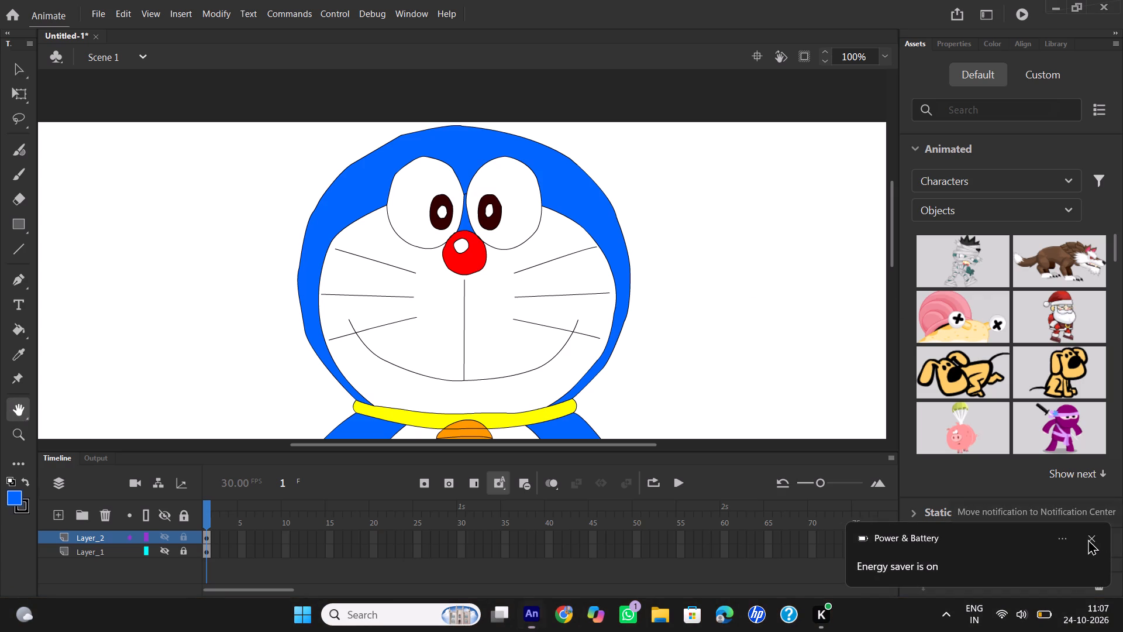
{"action": "left_click_drag", "start_coordinate": [711, 390], "coordinate": [712, 286]}
{"action": "left_click_drag", "start_coordinate": [705, 359], "coordinate": [720, 274]}
{"action": "left_click_drag", "start_coordinate": [720, 376], "coordinate": [746, 302]}
{"action": "left_click_drag", "start_coordinate": [759, 254], "coordinate": [729, 360]}
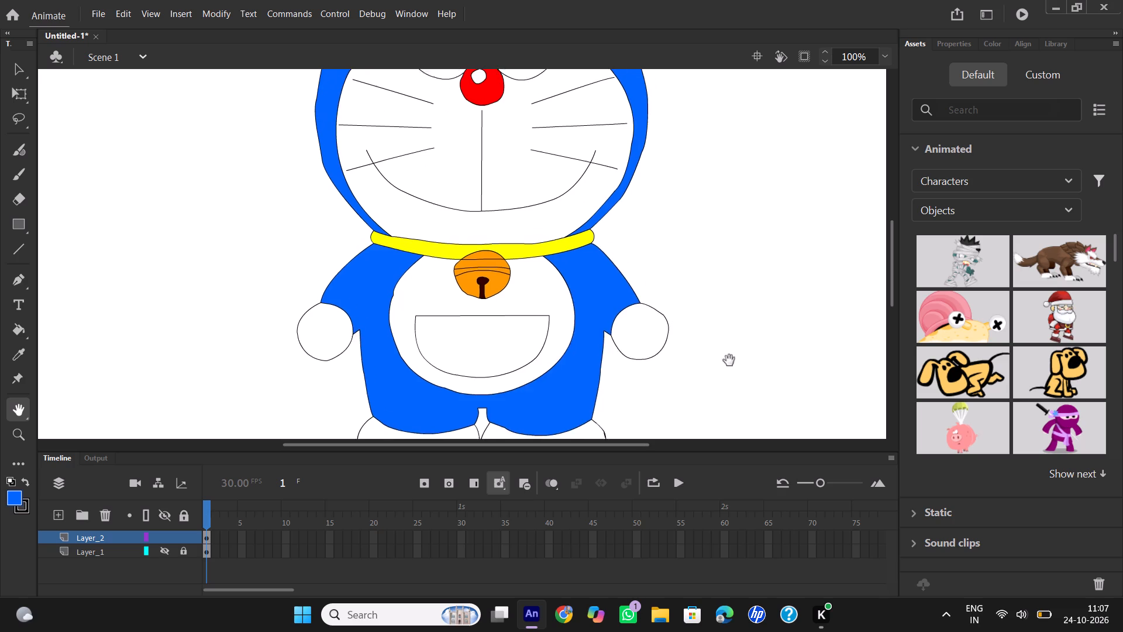
{"action": "left_click_drag", "start_coordinate": [729, 360], "coordinate": [723, 377]}
{"action": "left_click_drag", "start_coordinate": [725, 269], "coordinate": [728, 329]}
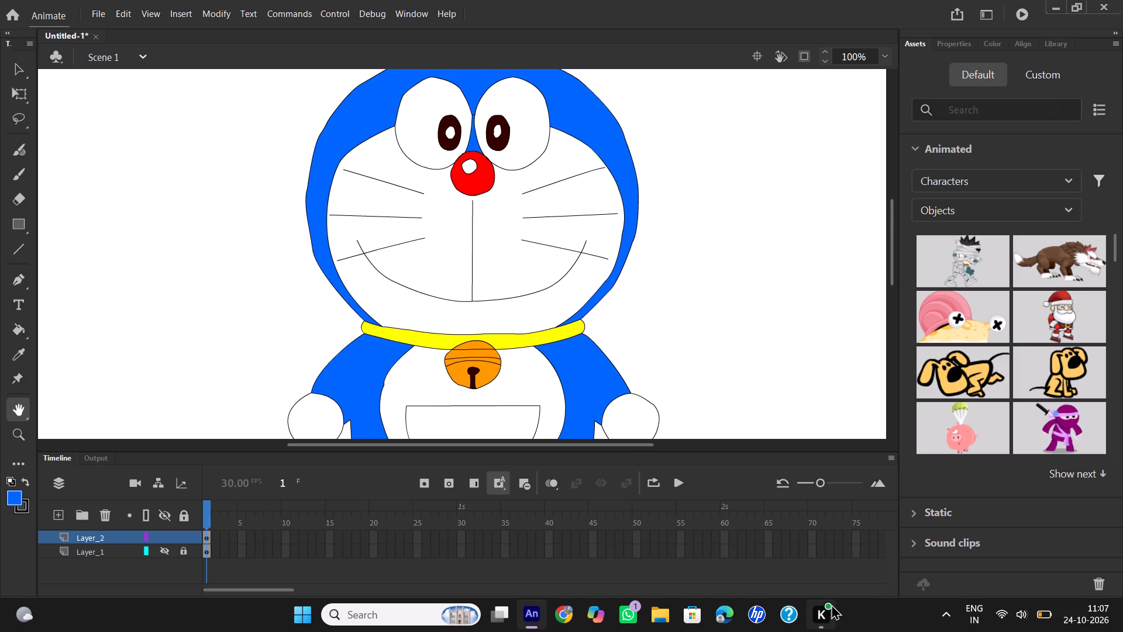